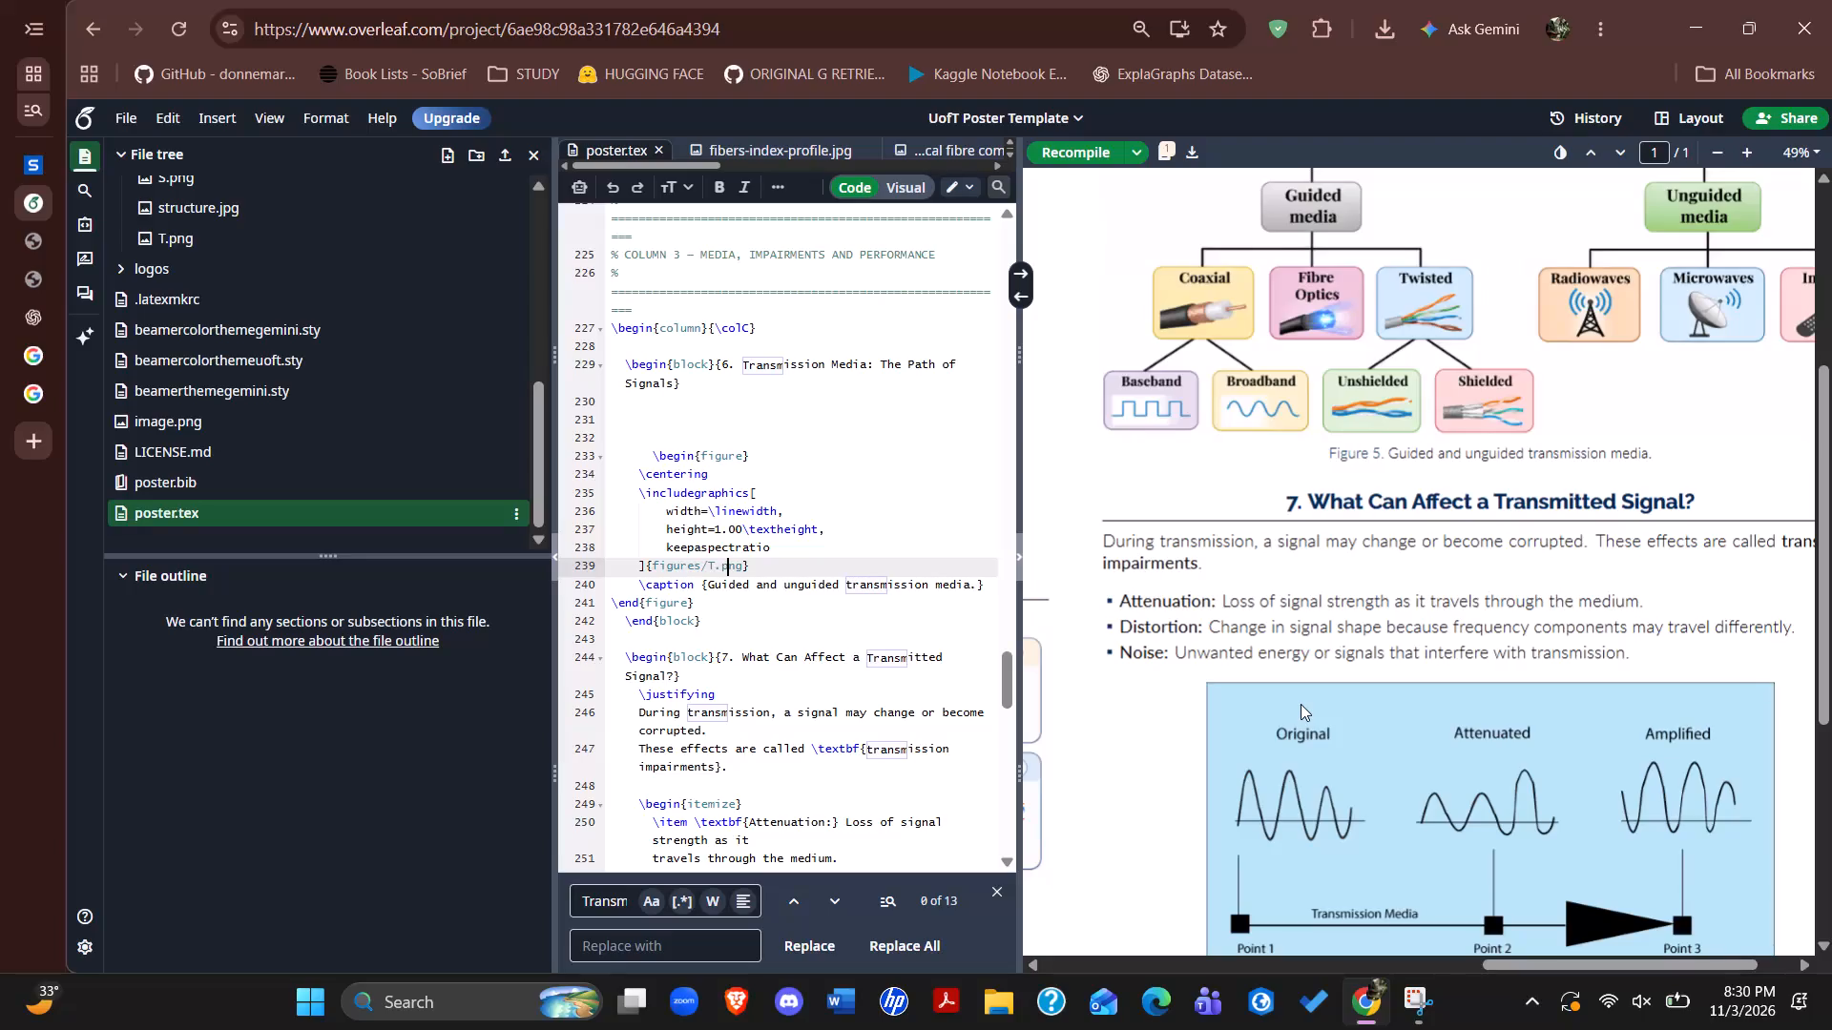
Review the third column of the compiled poster, covering transmission media, signal impairments and the start of transmission performance.
scroll(1301, 704, up, 1)
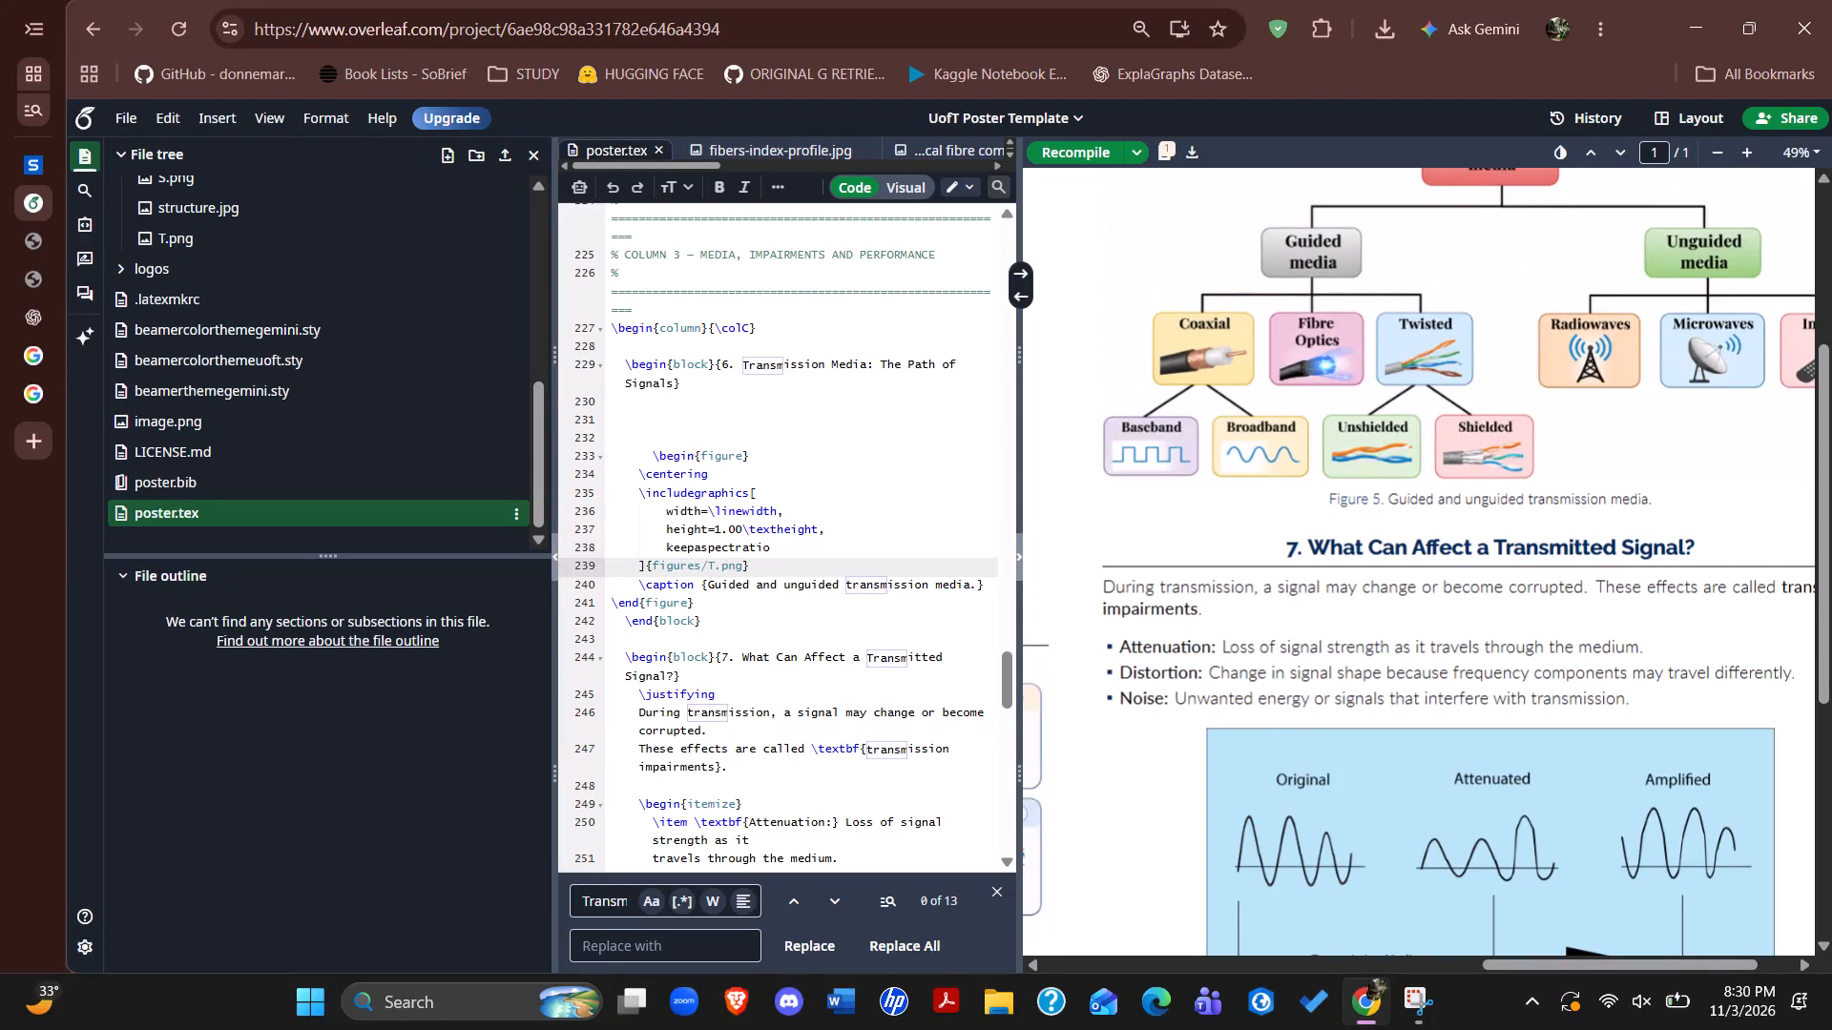
scroll(1301, 704, left, 2)
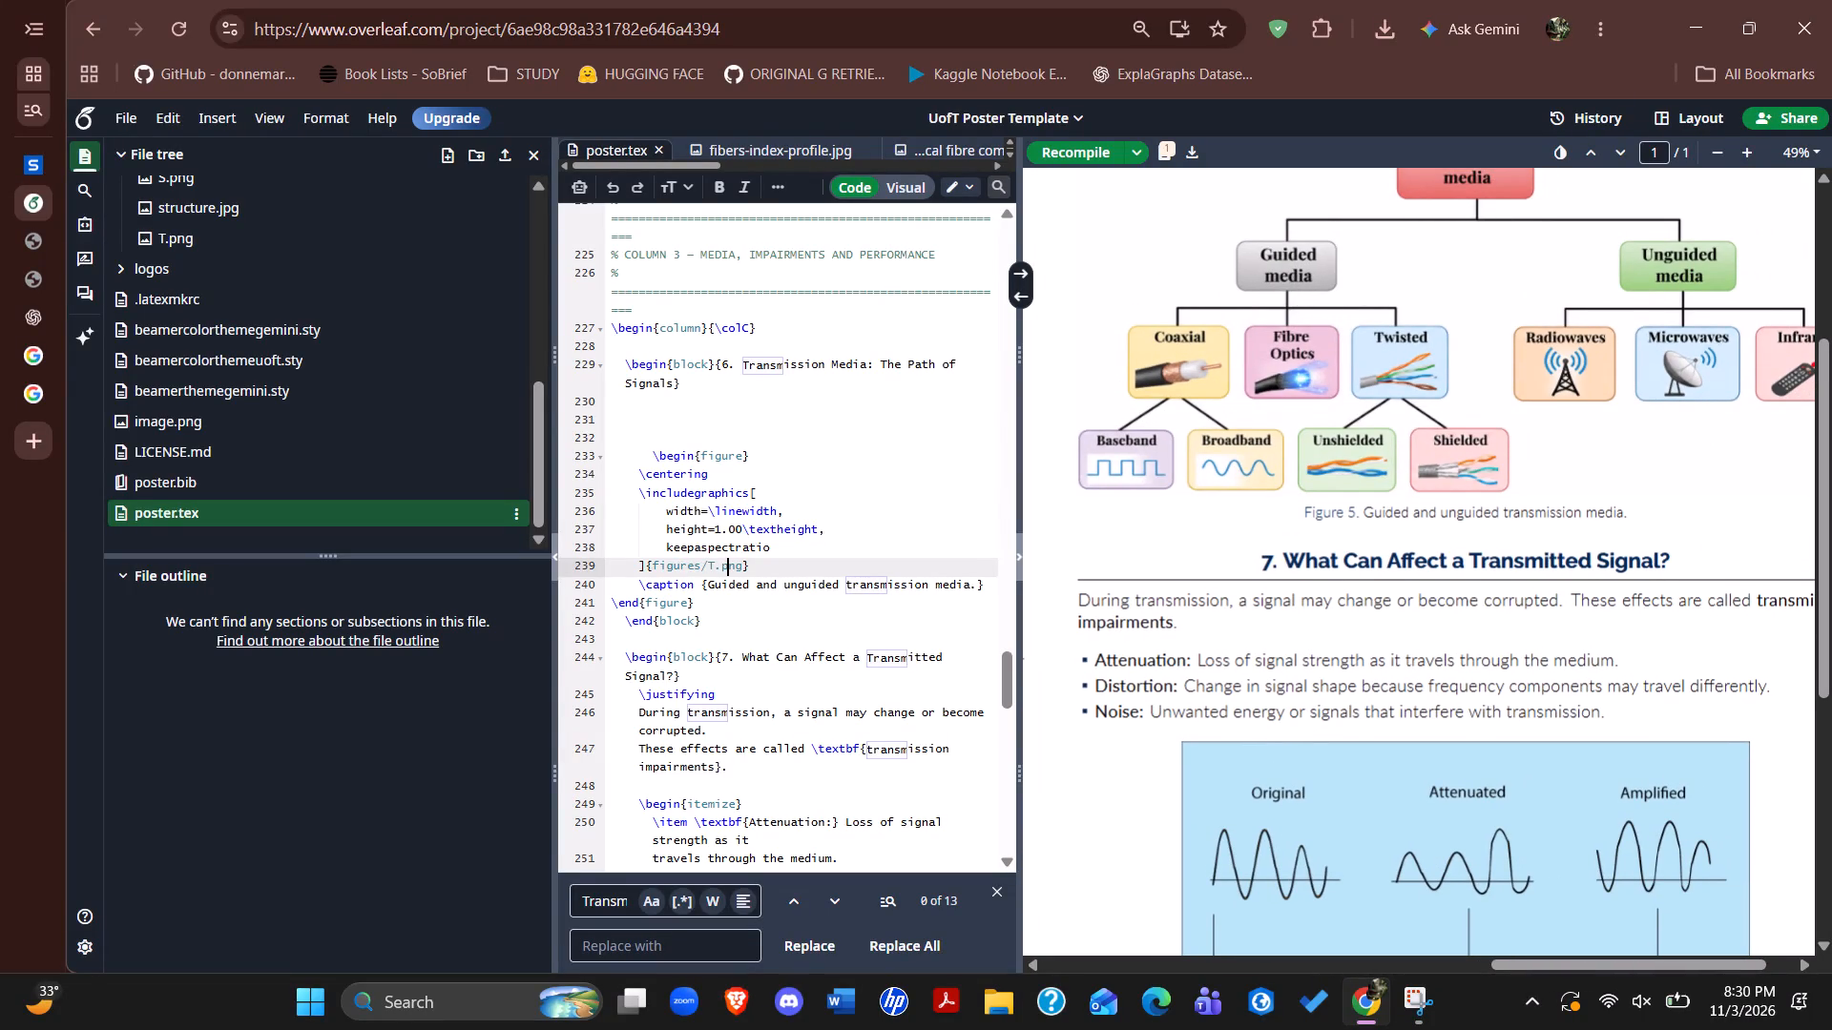
scroll(1301, 704, up, 1)
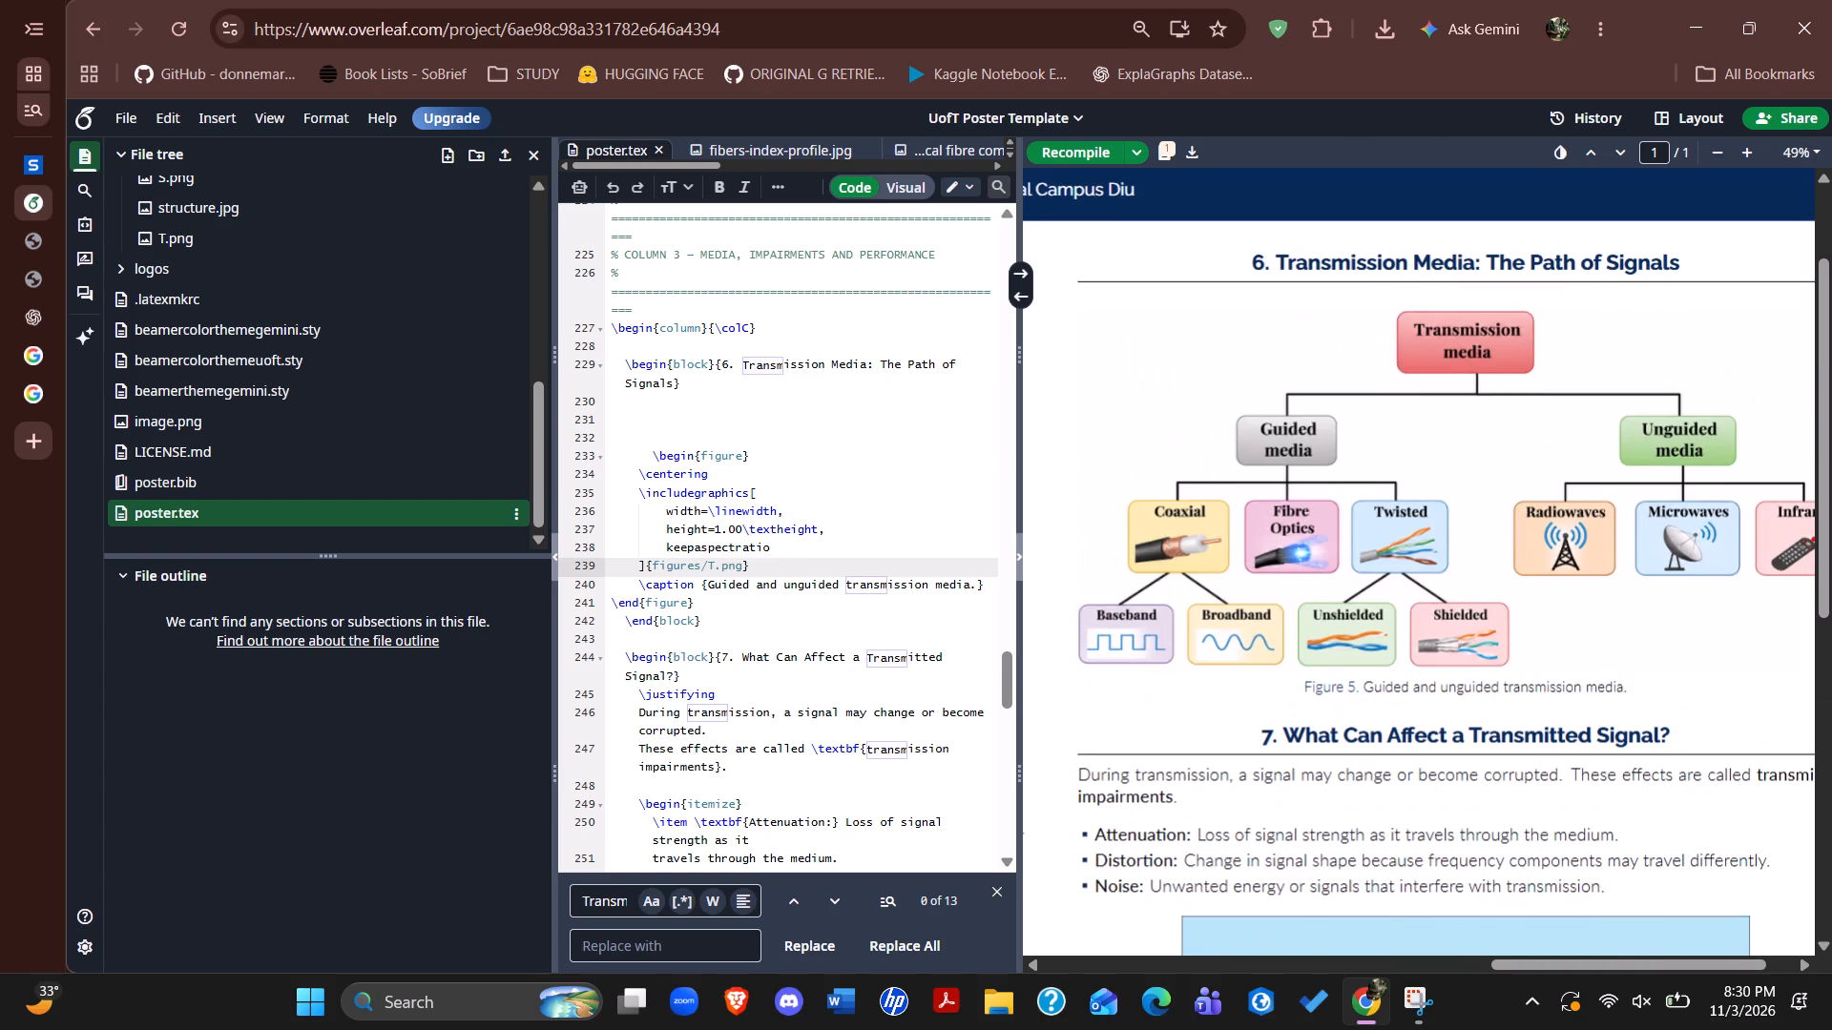
scroll(1301, 704, up, 1)
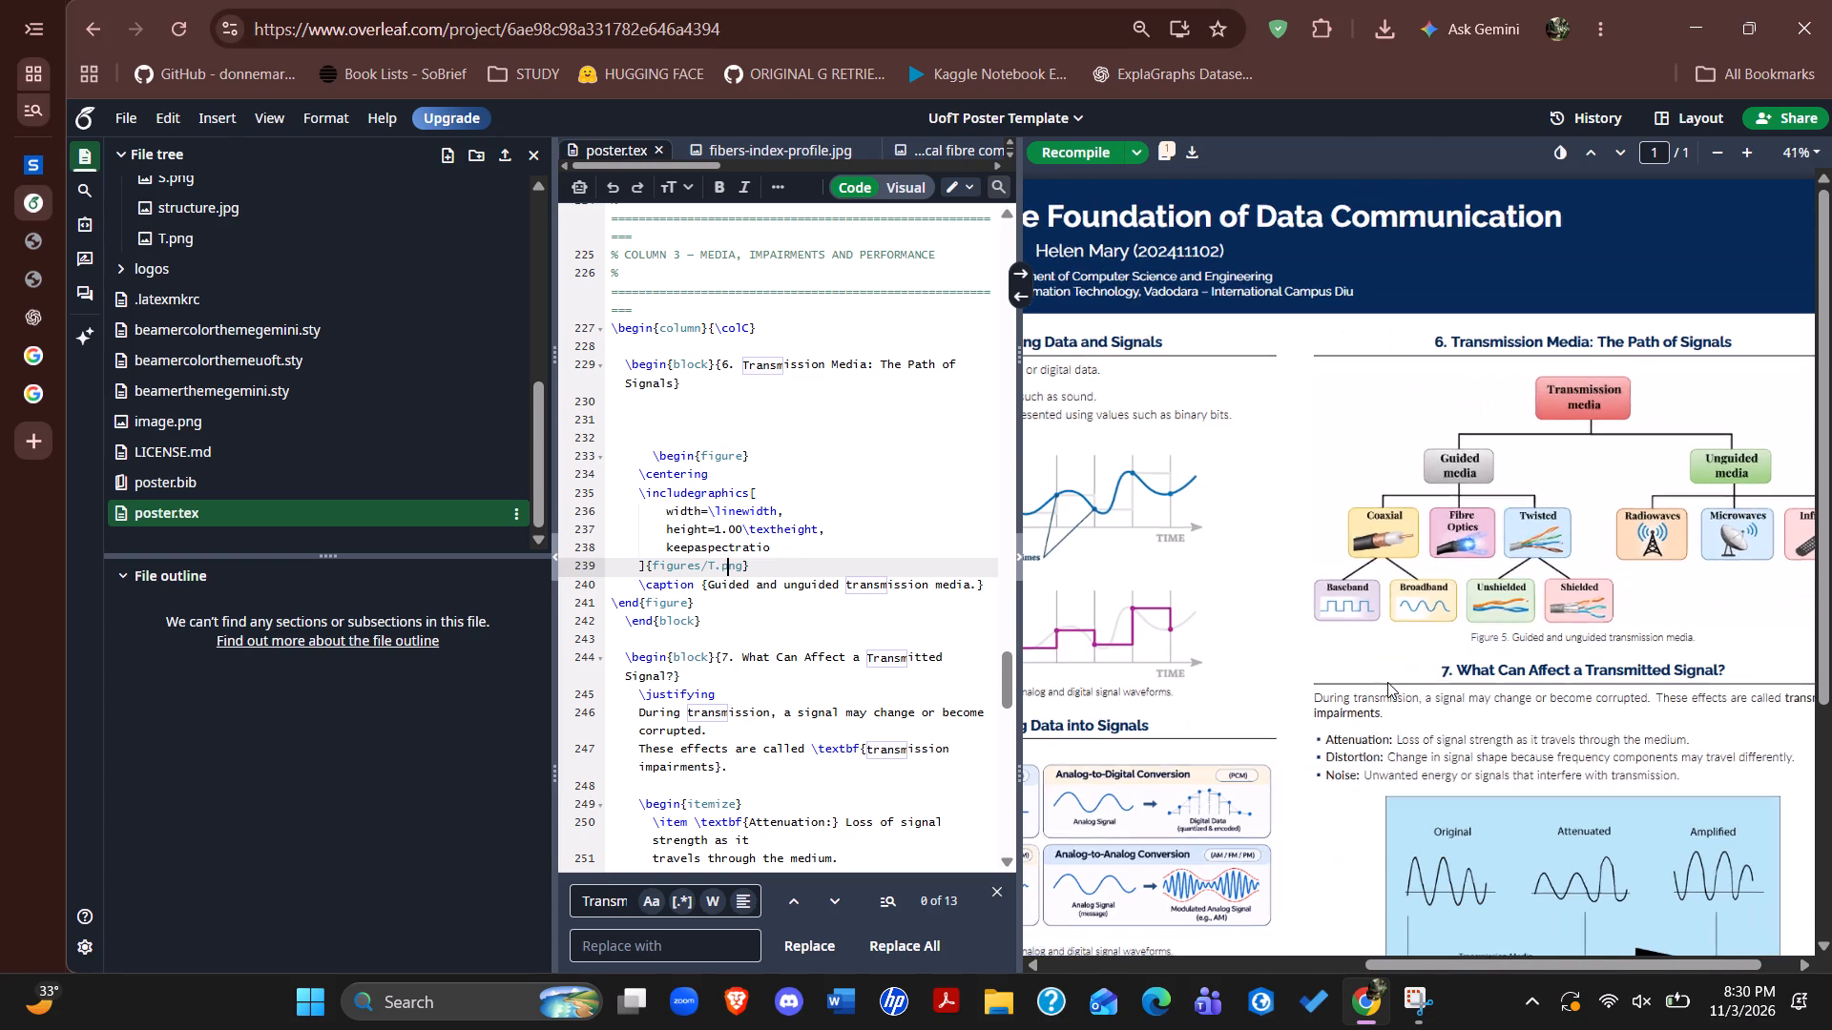
scroll(1387, 682, down, 1)
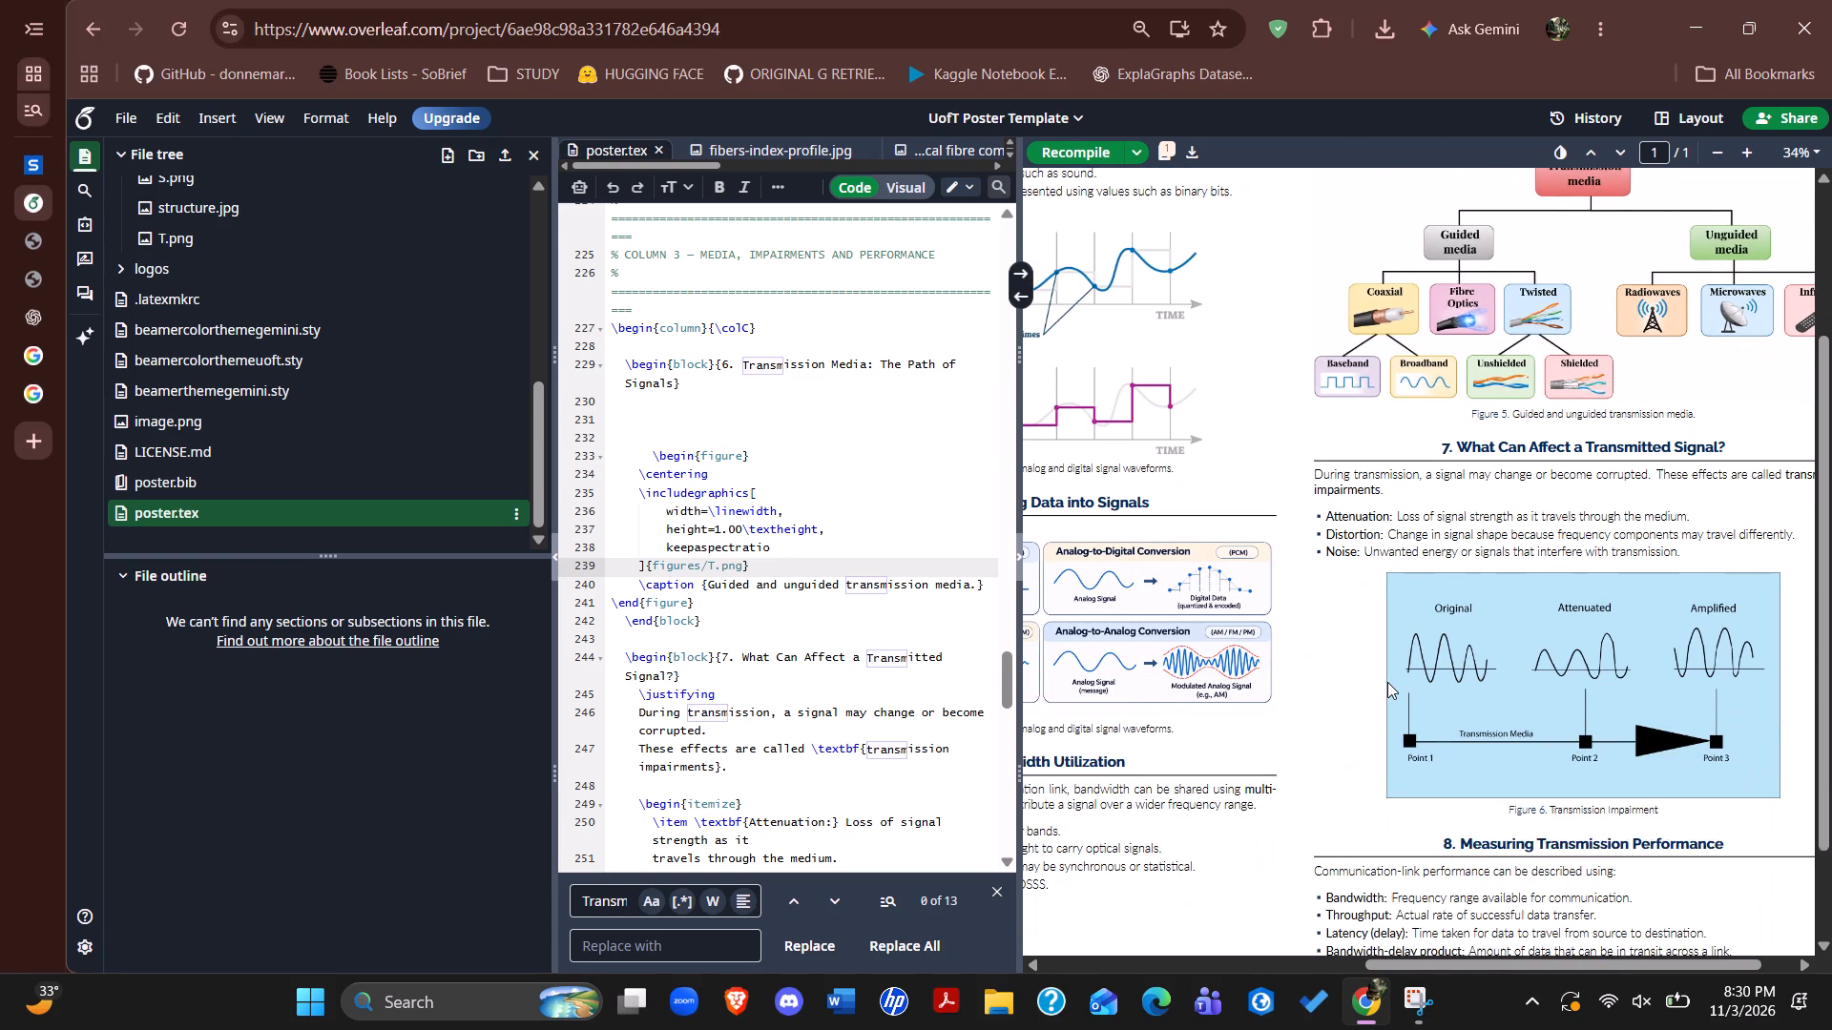
scroll(1387, 682, down, 2)
scroll(1387, 682, right, 1)
scroll(1387, 682, up, 1)
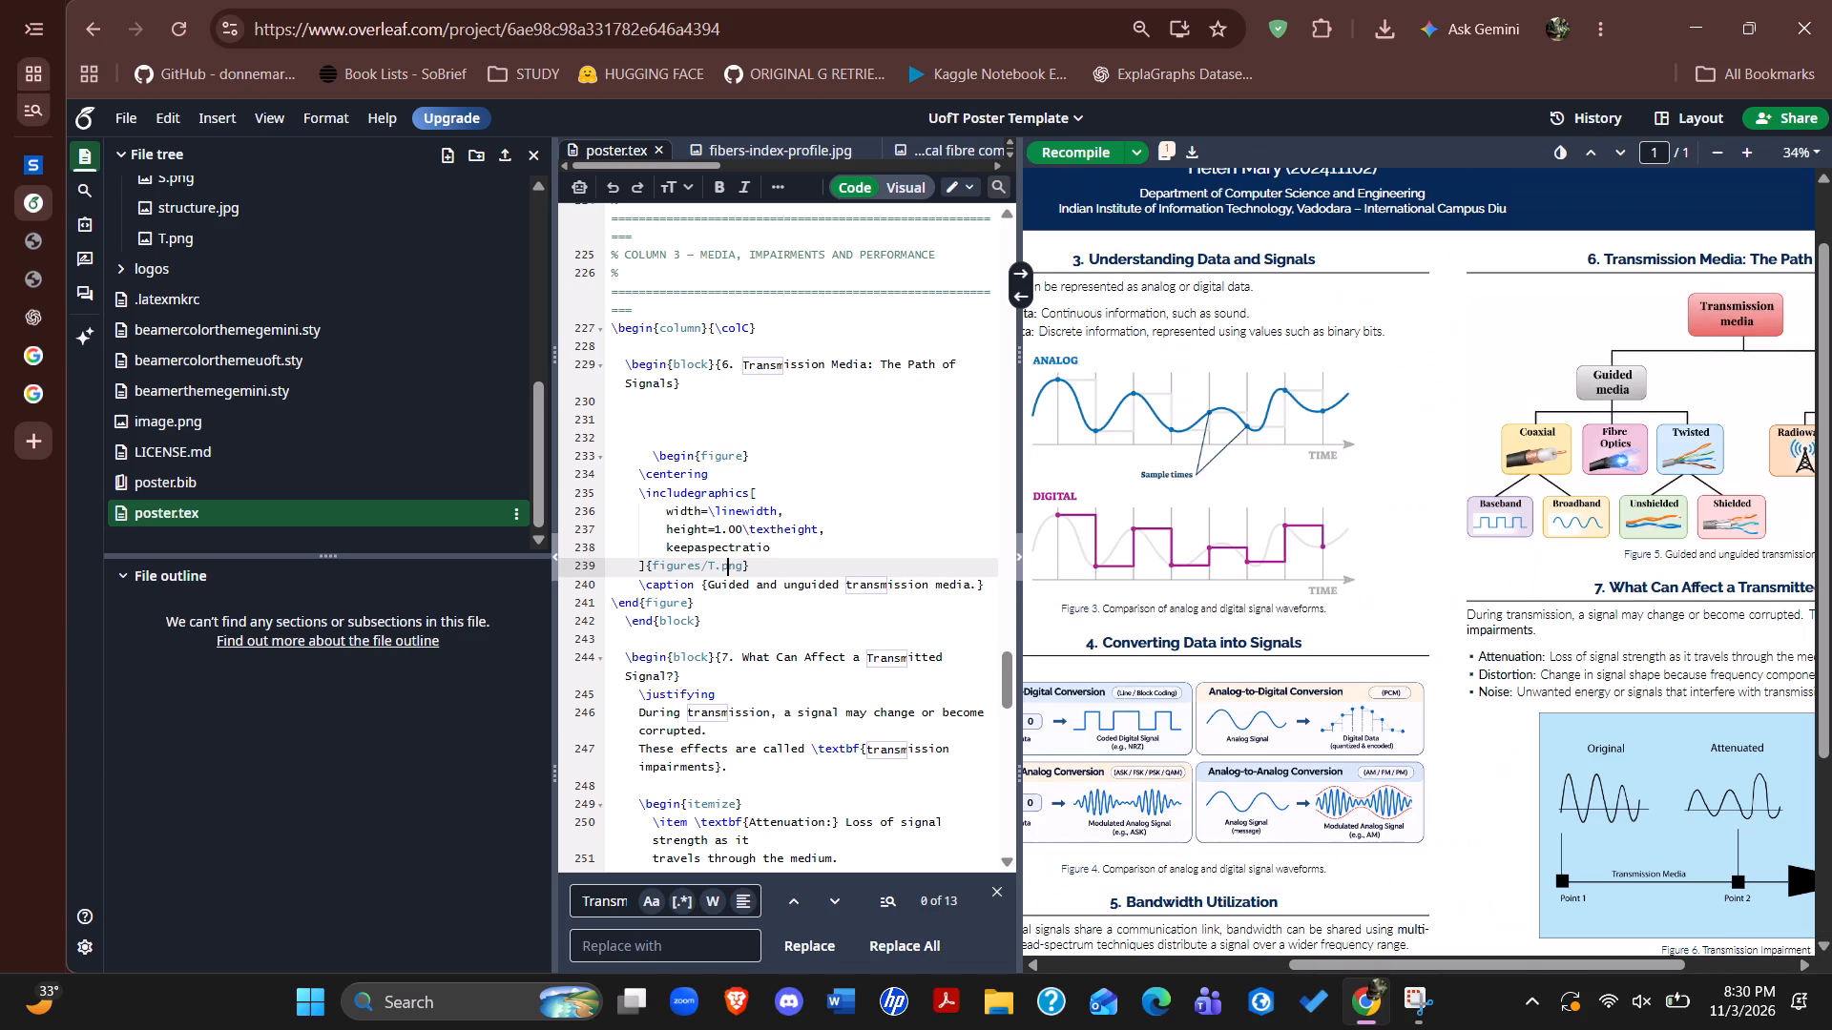
Inspect the overall three-column layout of the compiled poster, from the title banner down to the References block.
scroll(1387, 682, left, 2)
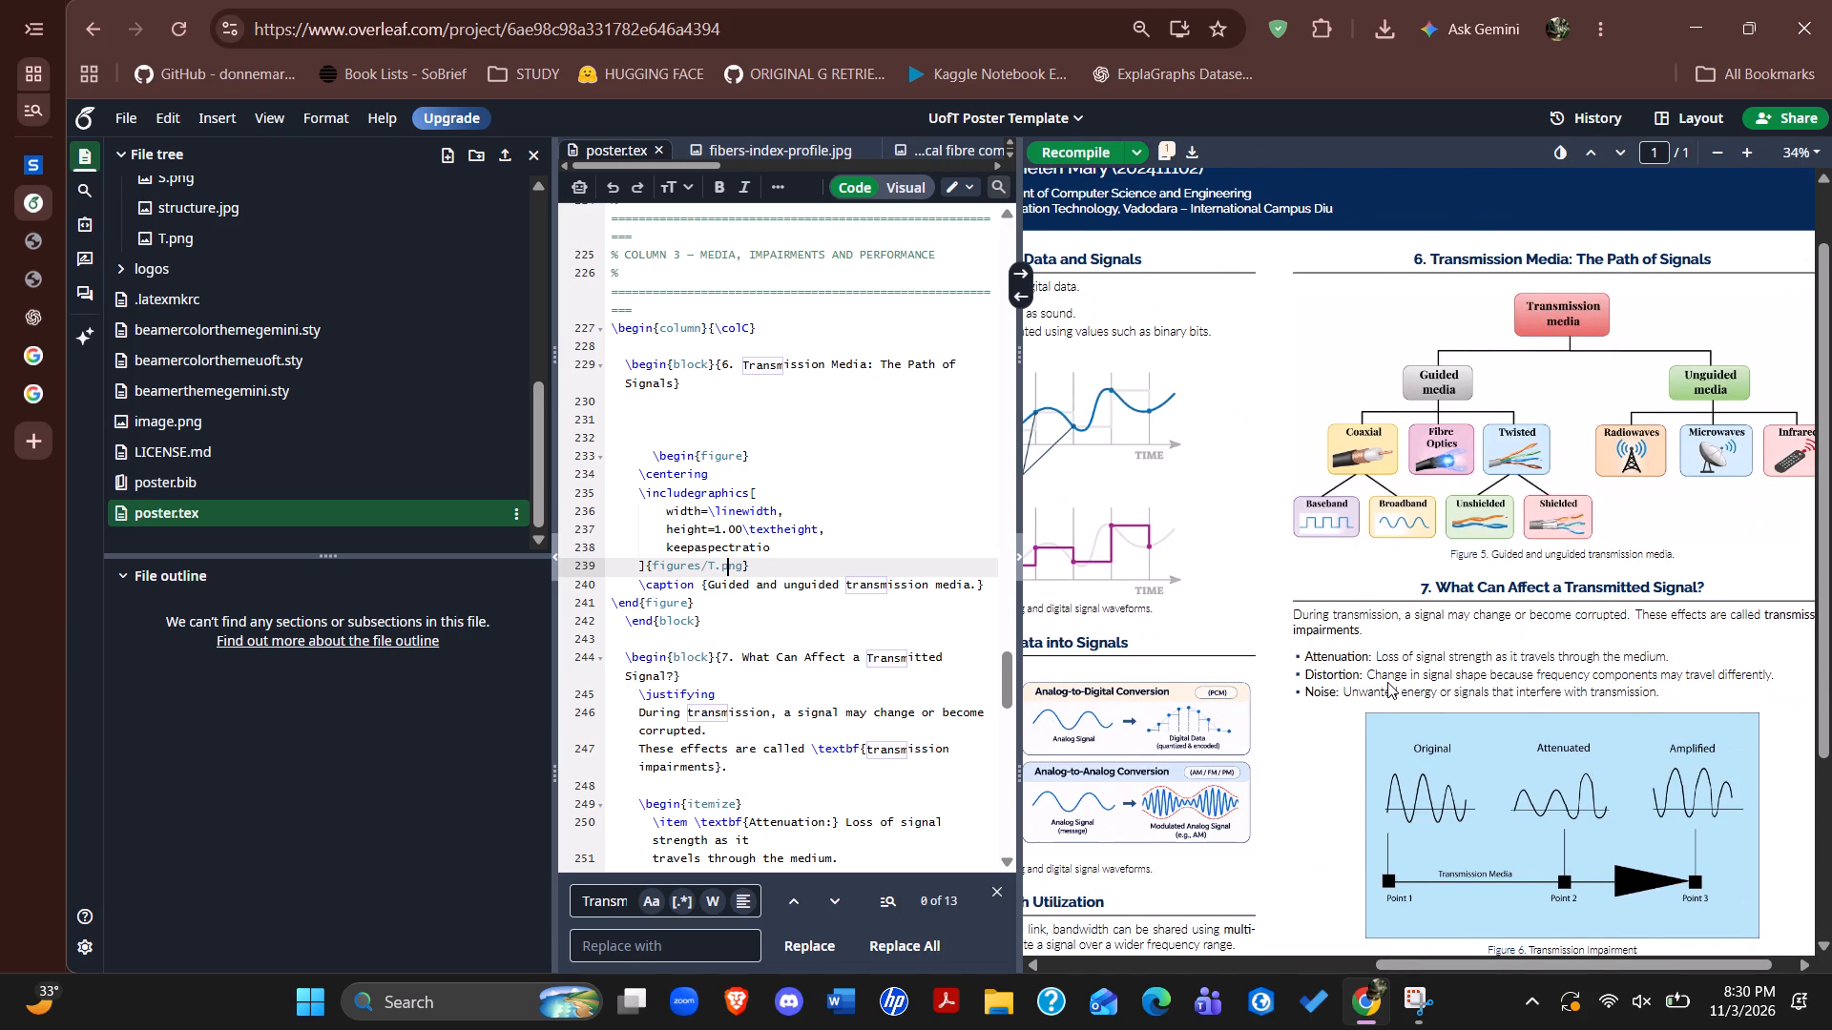
scroll(1387, 682, right, 3)
scroll(1387, 682, down, 1)
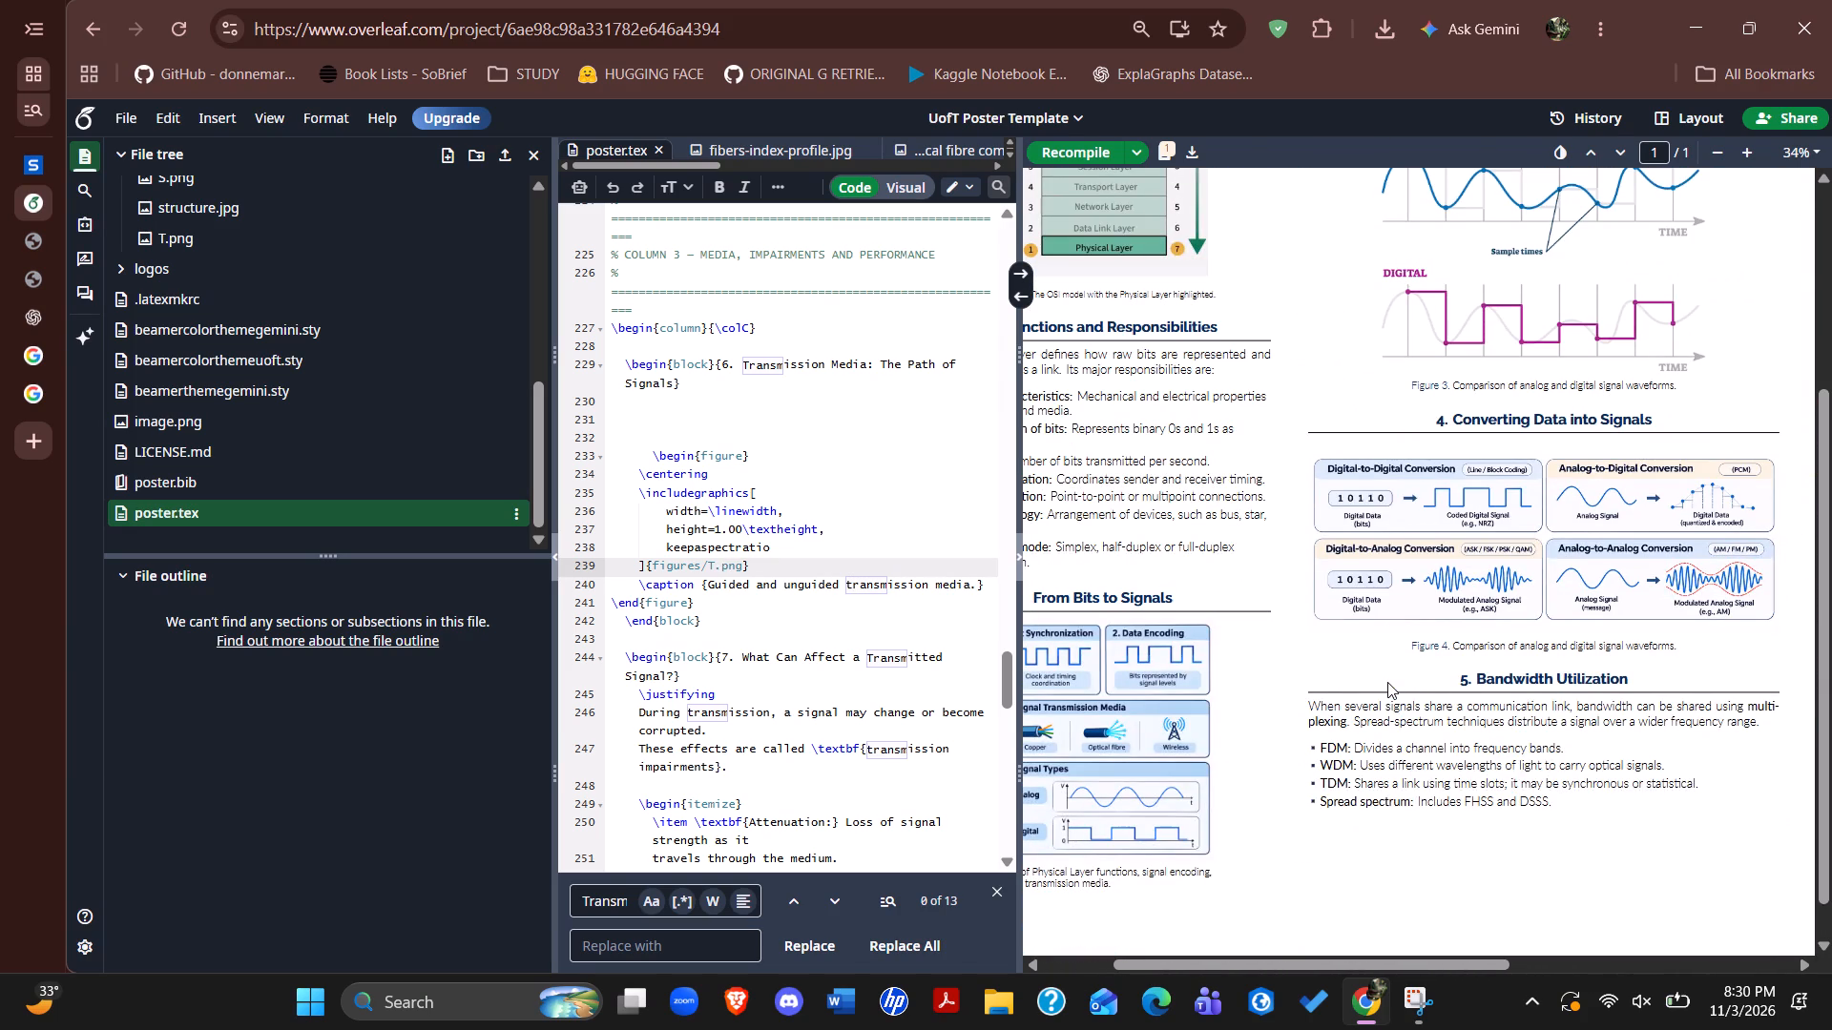
scroll(1387, 682, down, 1)
scroll(1387, 682, left, 1)
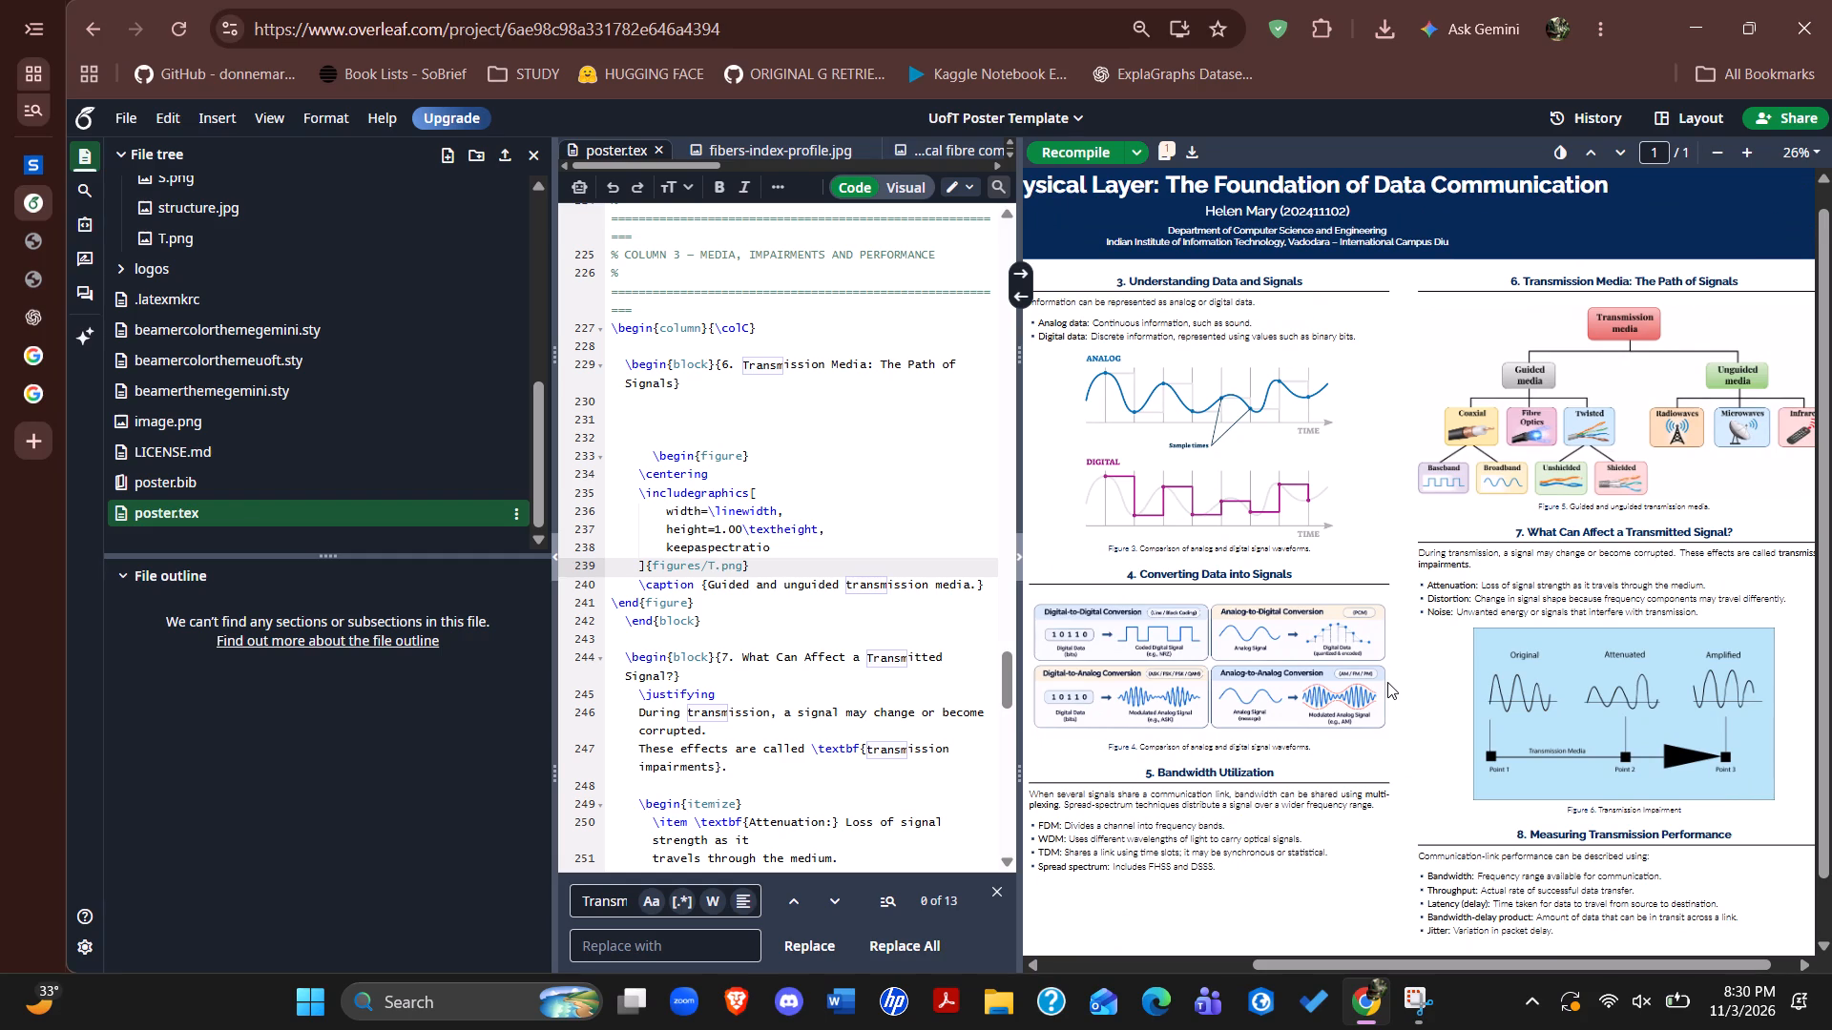
scroll(1387, 682, right, 3)
scroll(1387, 682, left, 2)
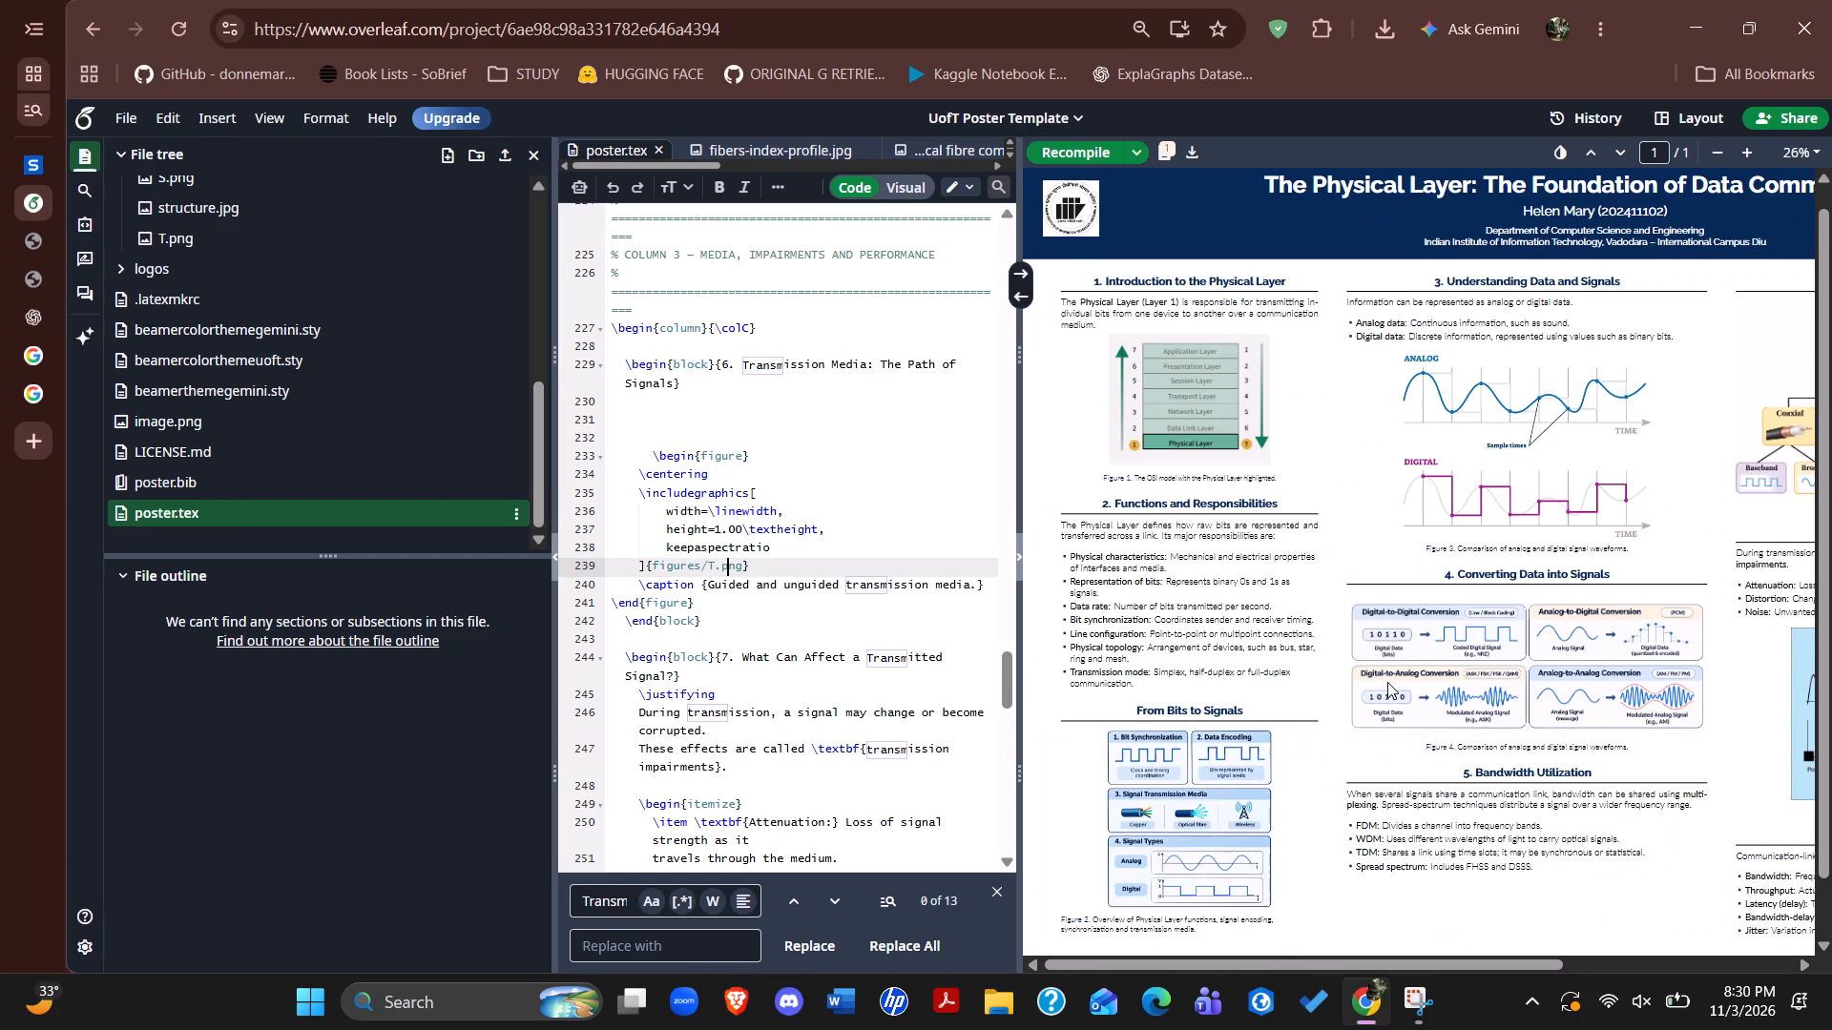
scroll(1387, 682, left, 2)
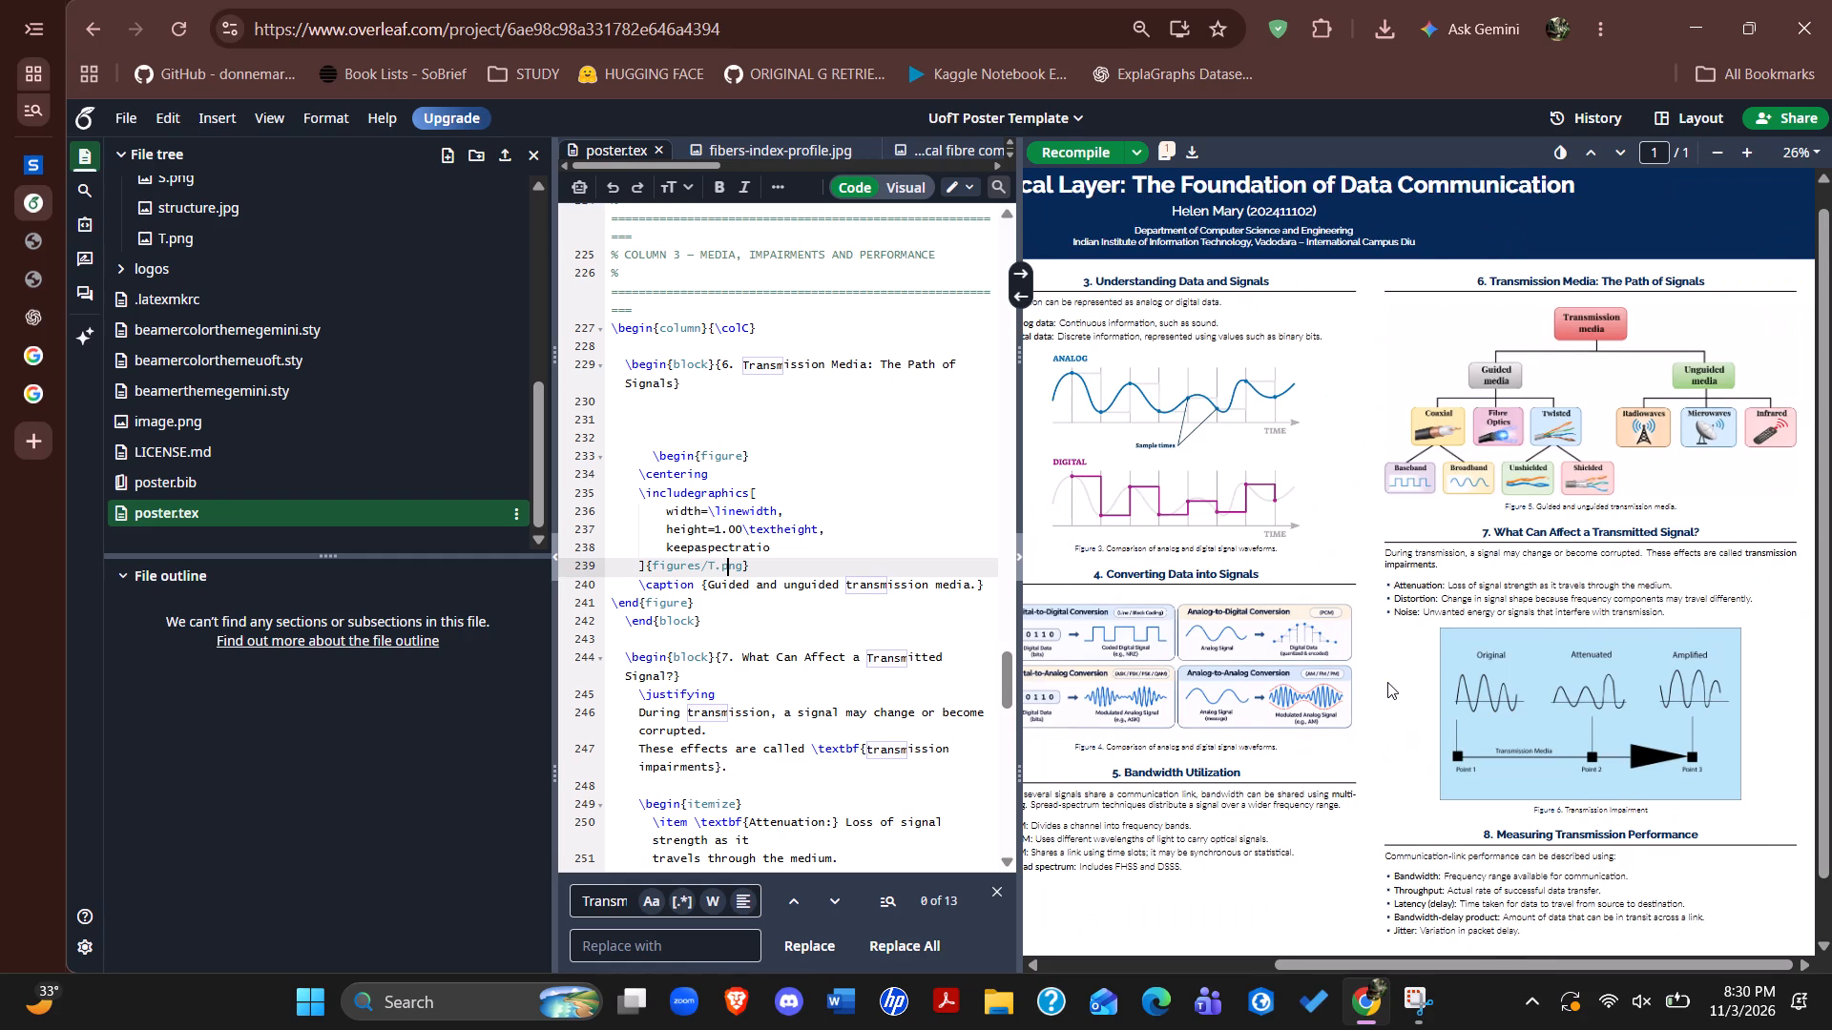
scroll(1387, 682, down, 1)
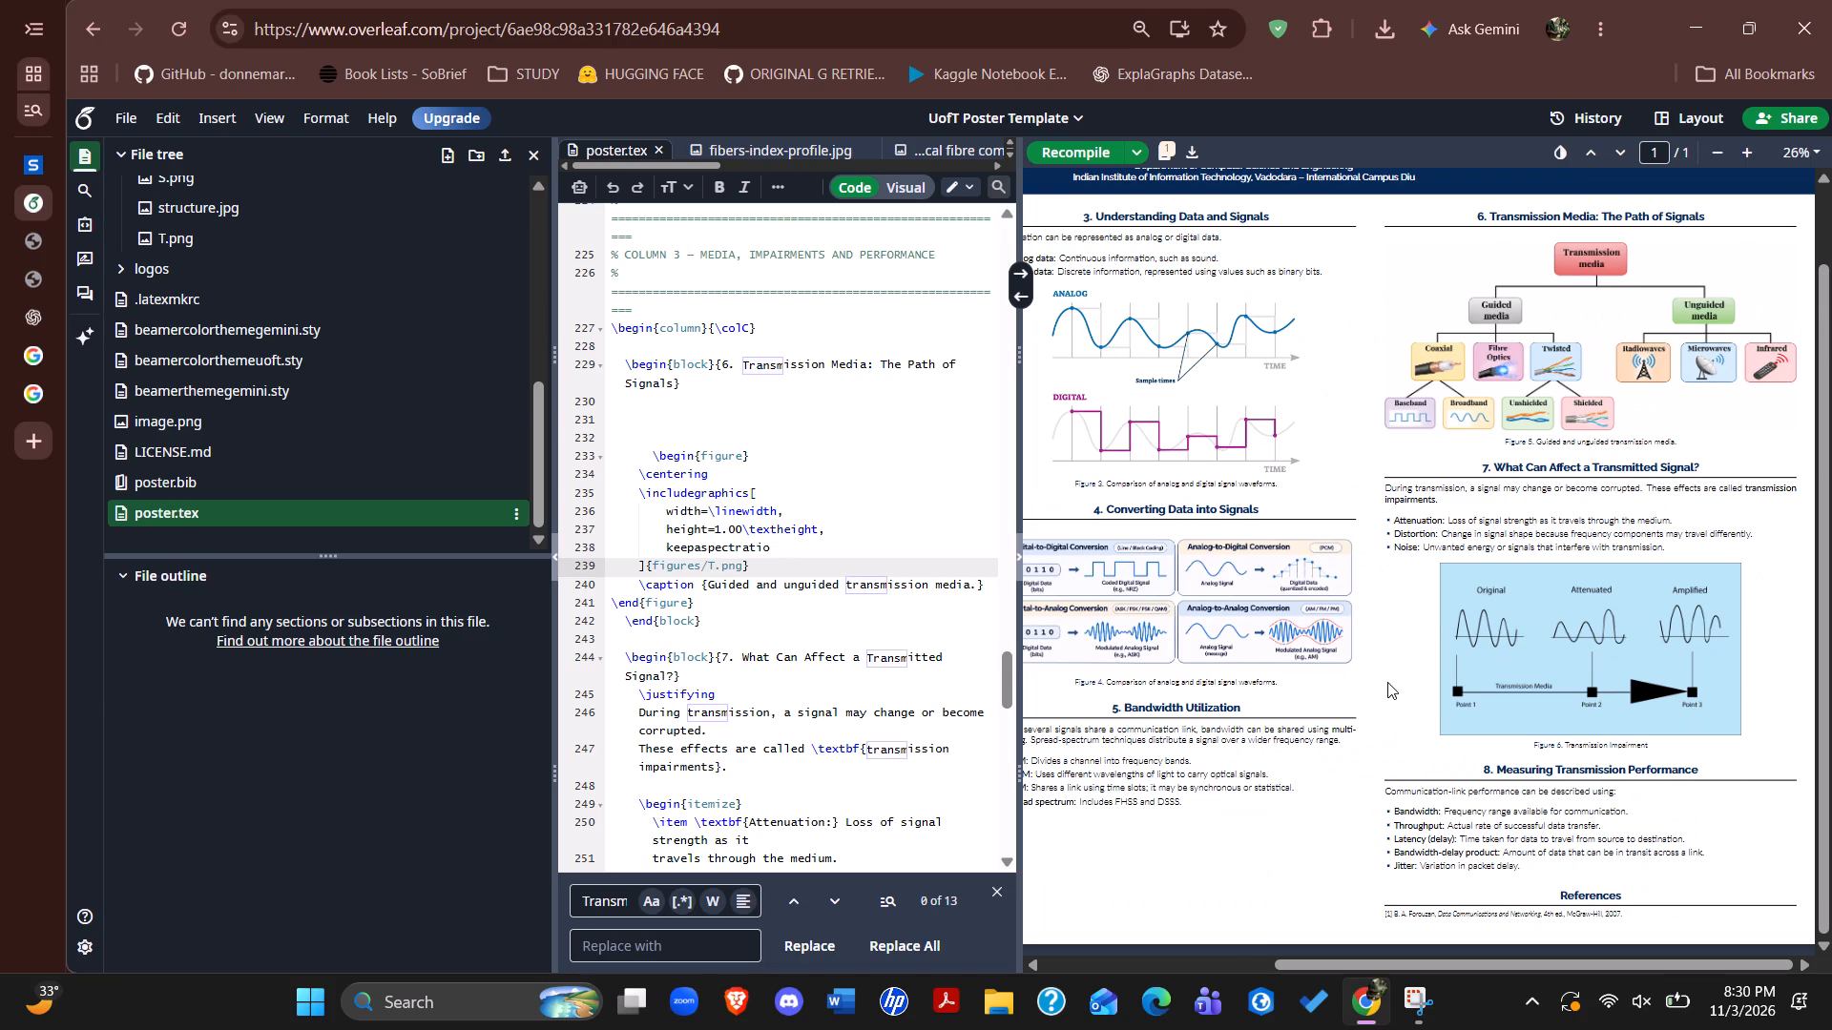
scroll(1387, 682, right, 3)
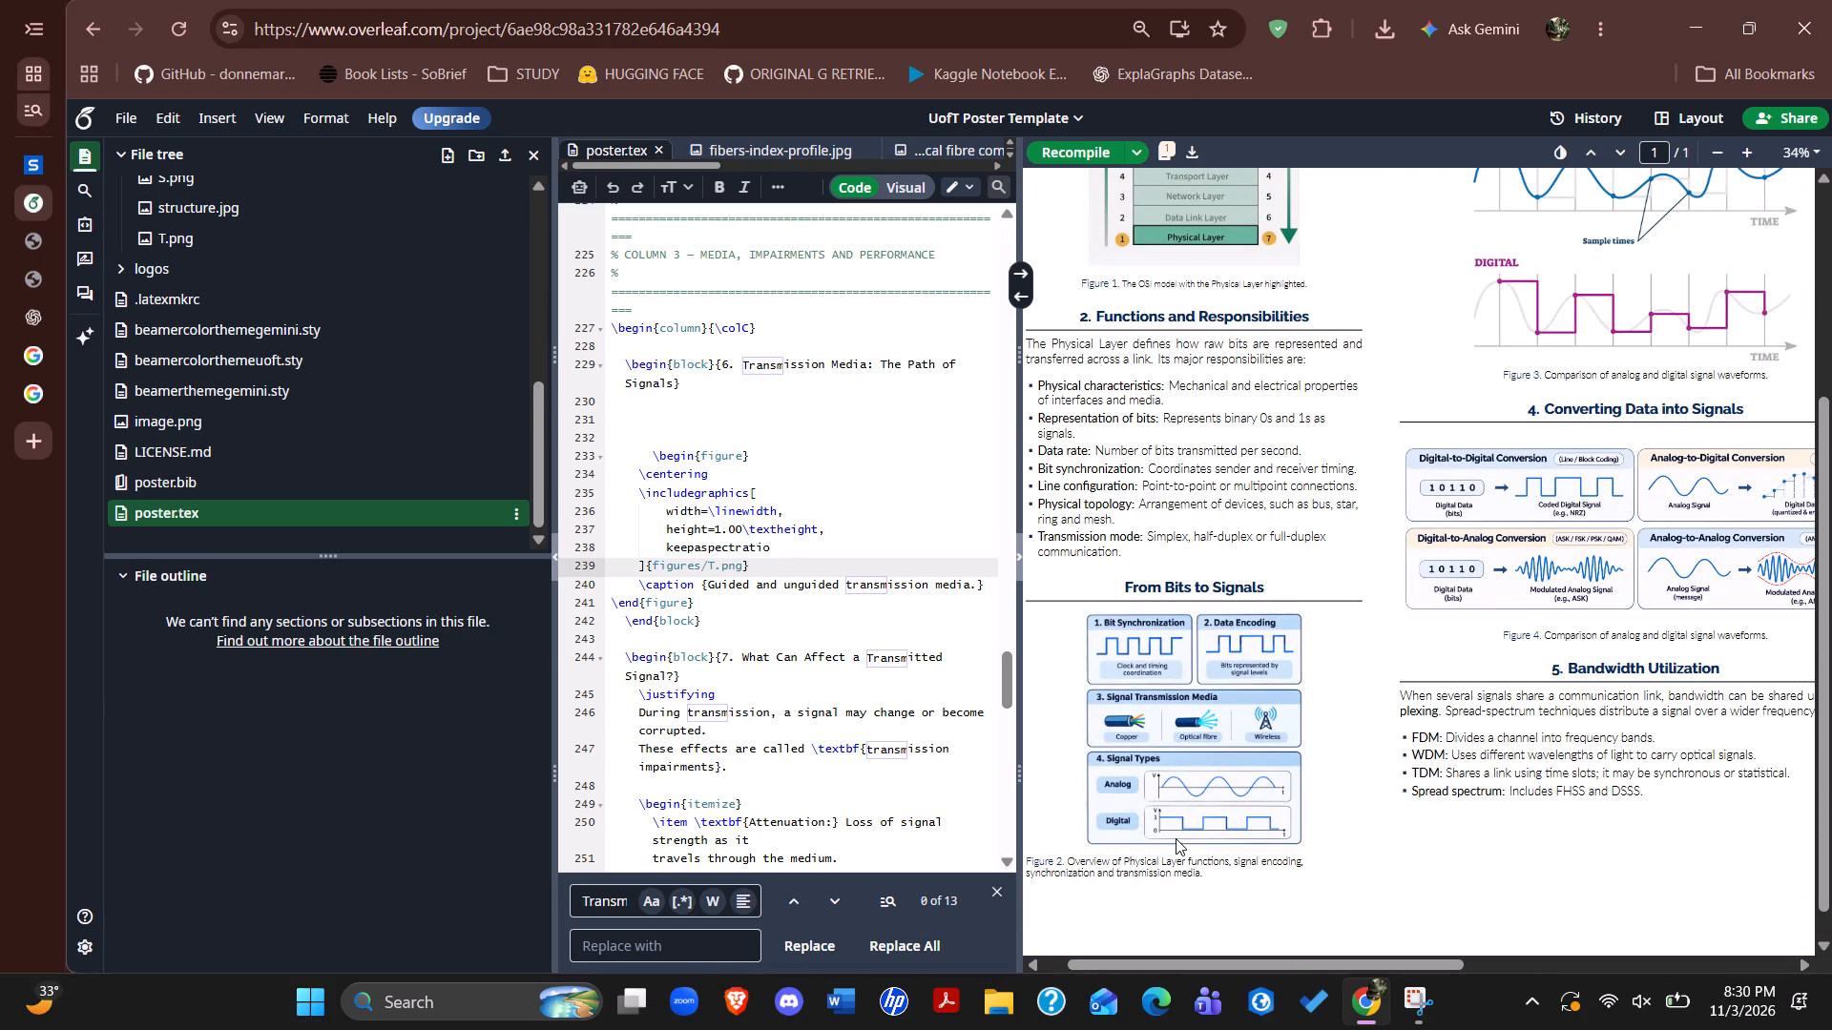
Compare the middle and third columns of the poster, checking figures, text and spacing down to their lower ends.
scroll(1176, 838, left, 3)
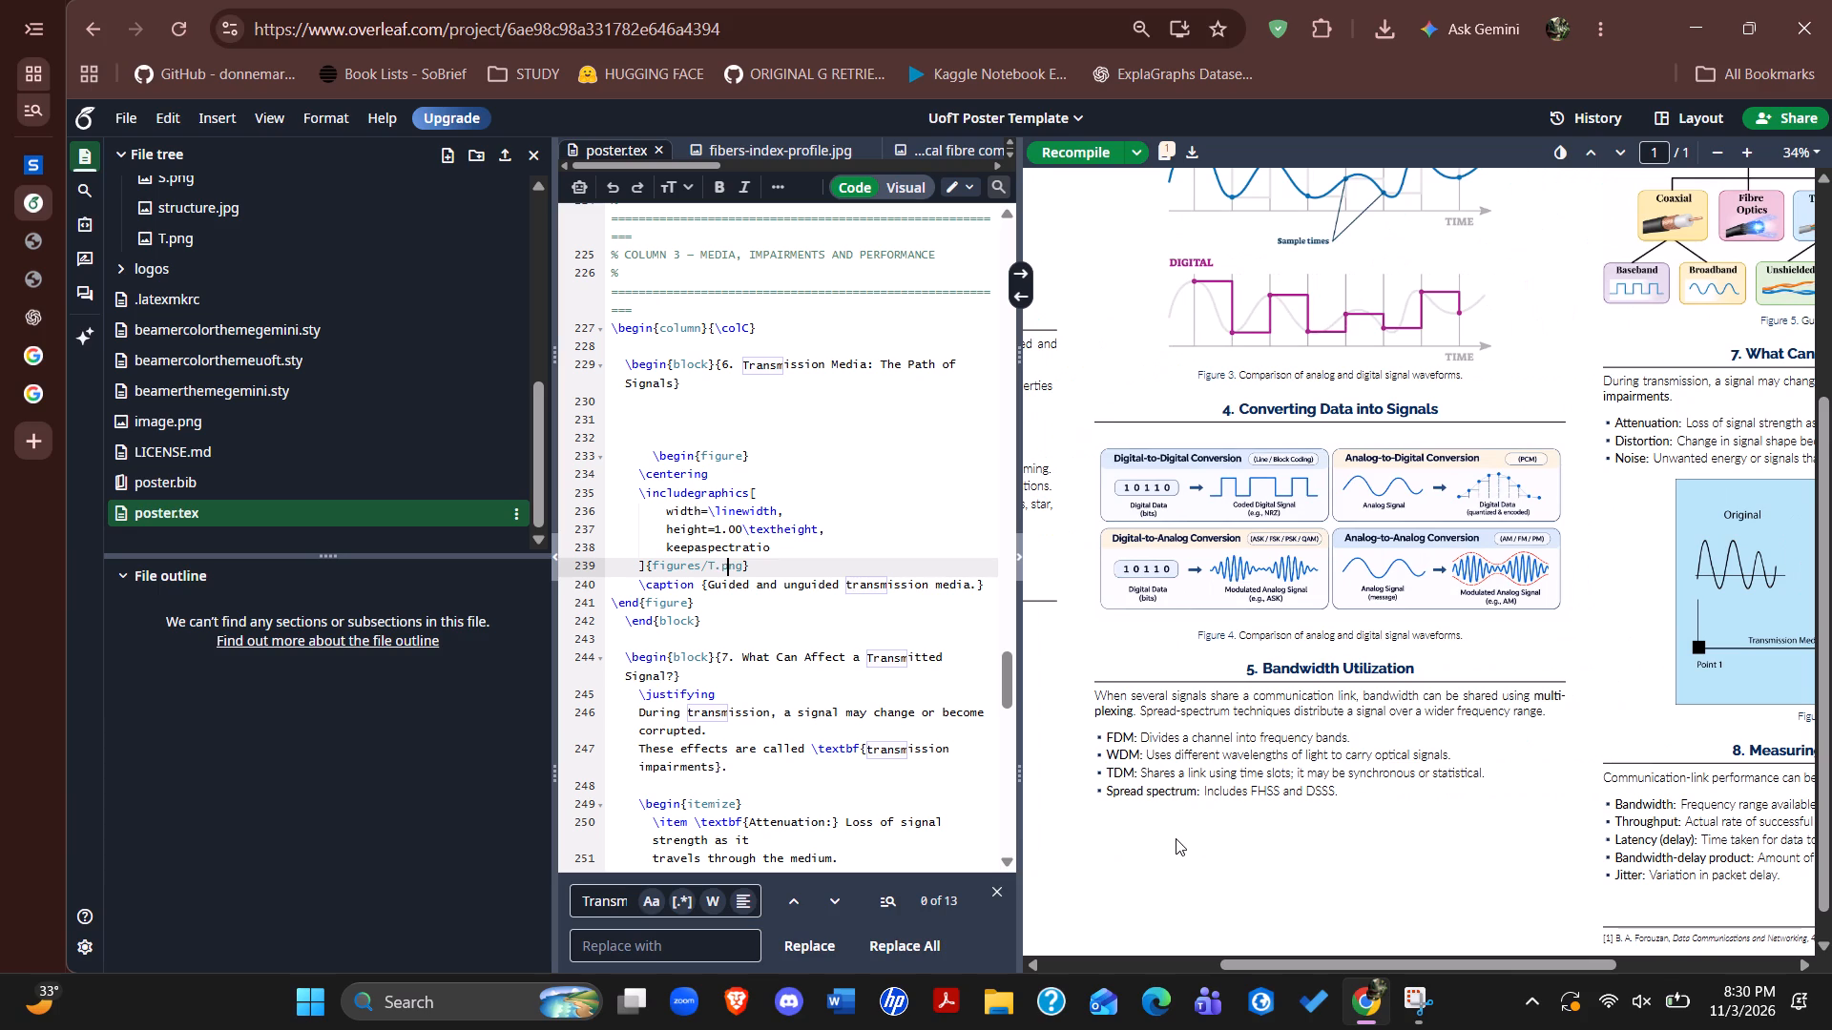
scroll(1286, 736, up, 1)
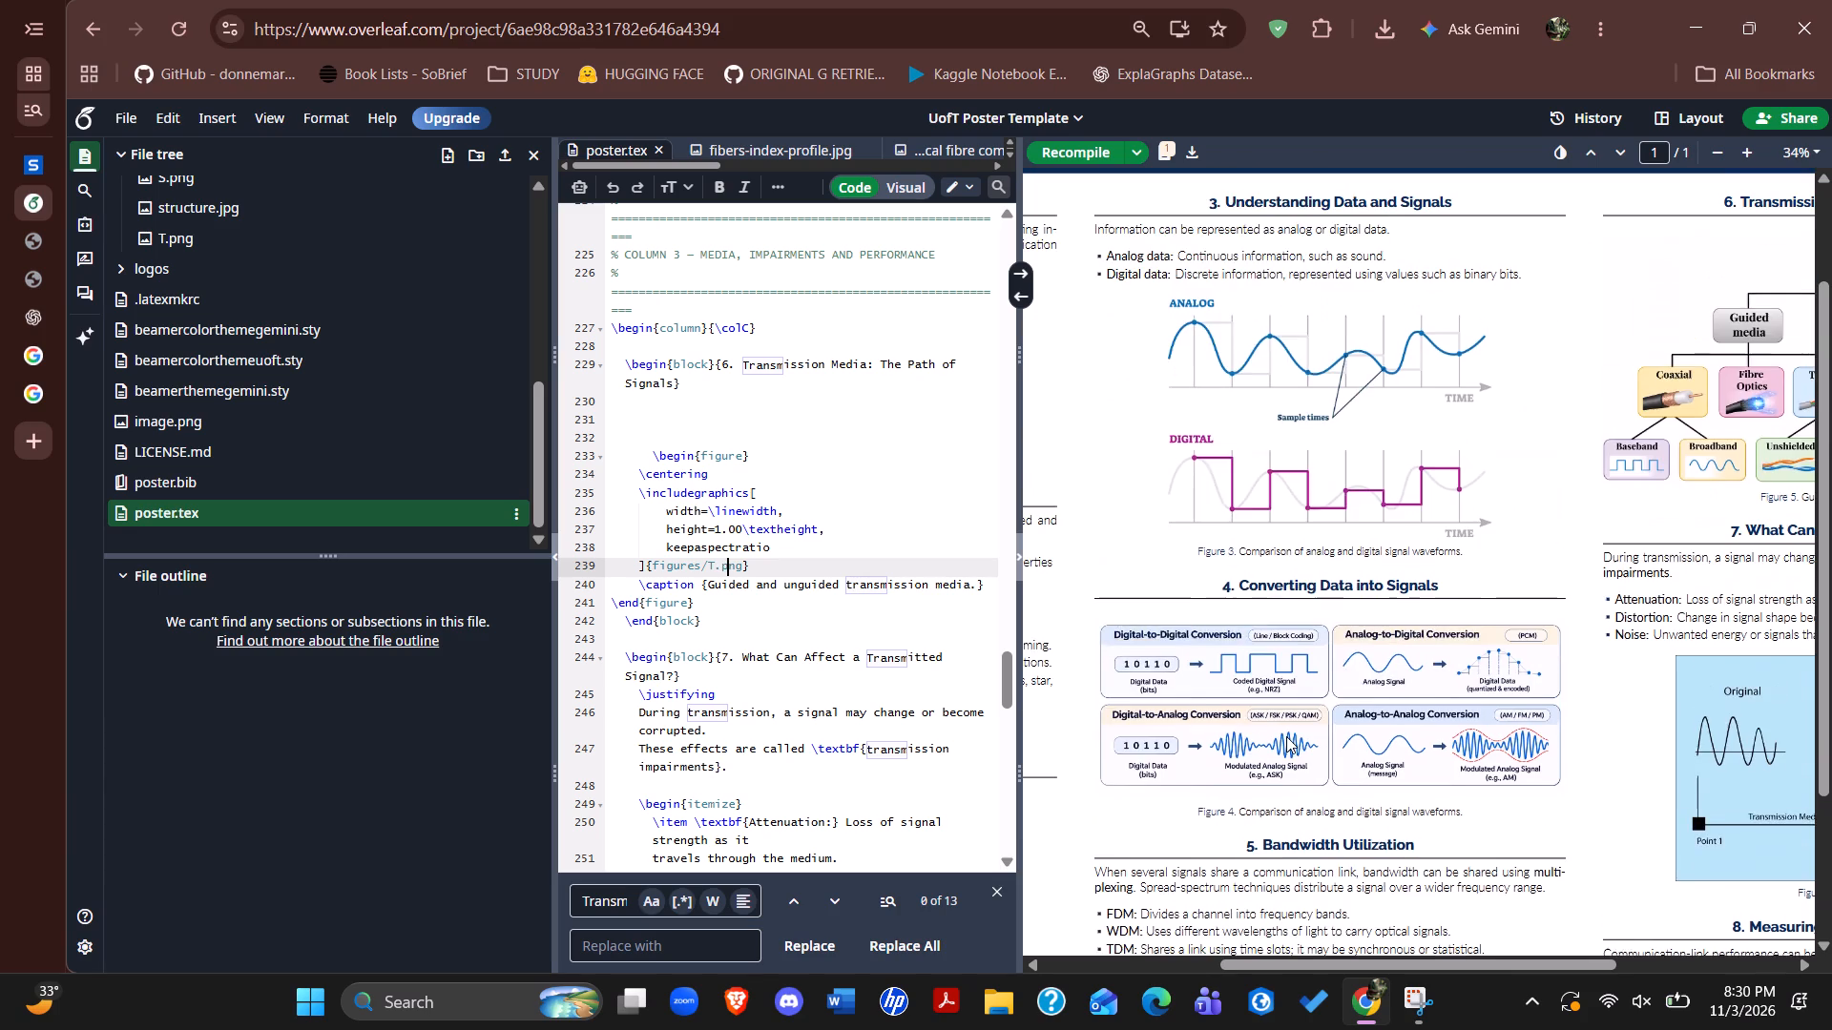
scroll(1286, 736, up, 1)
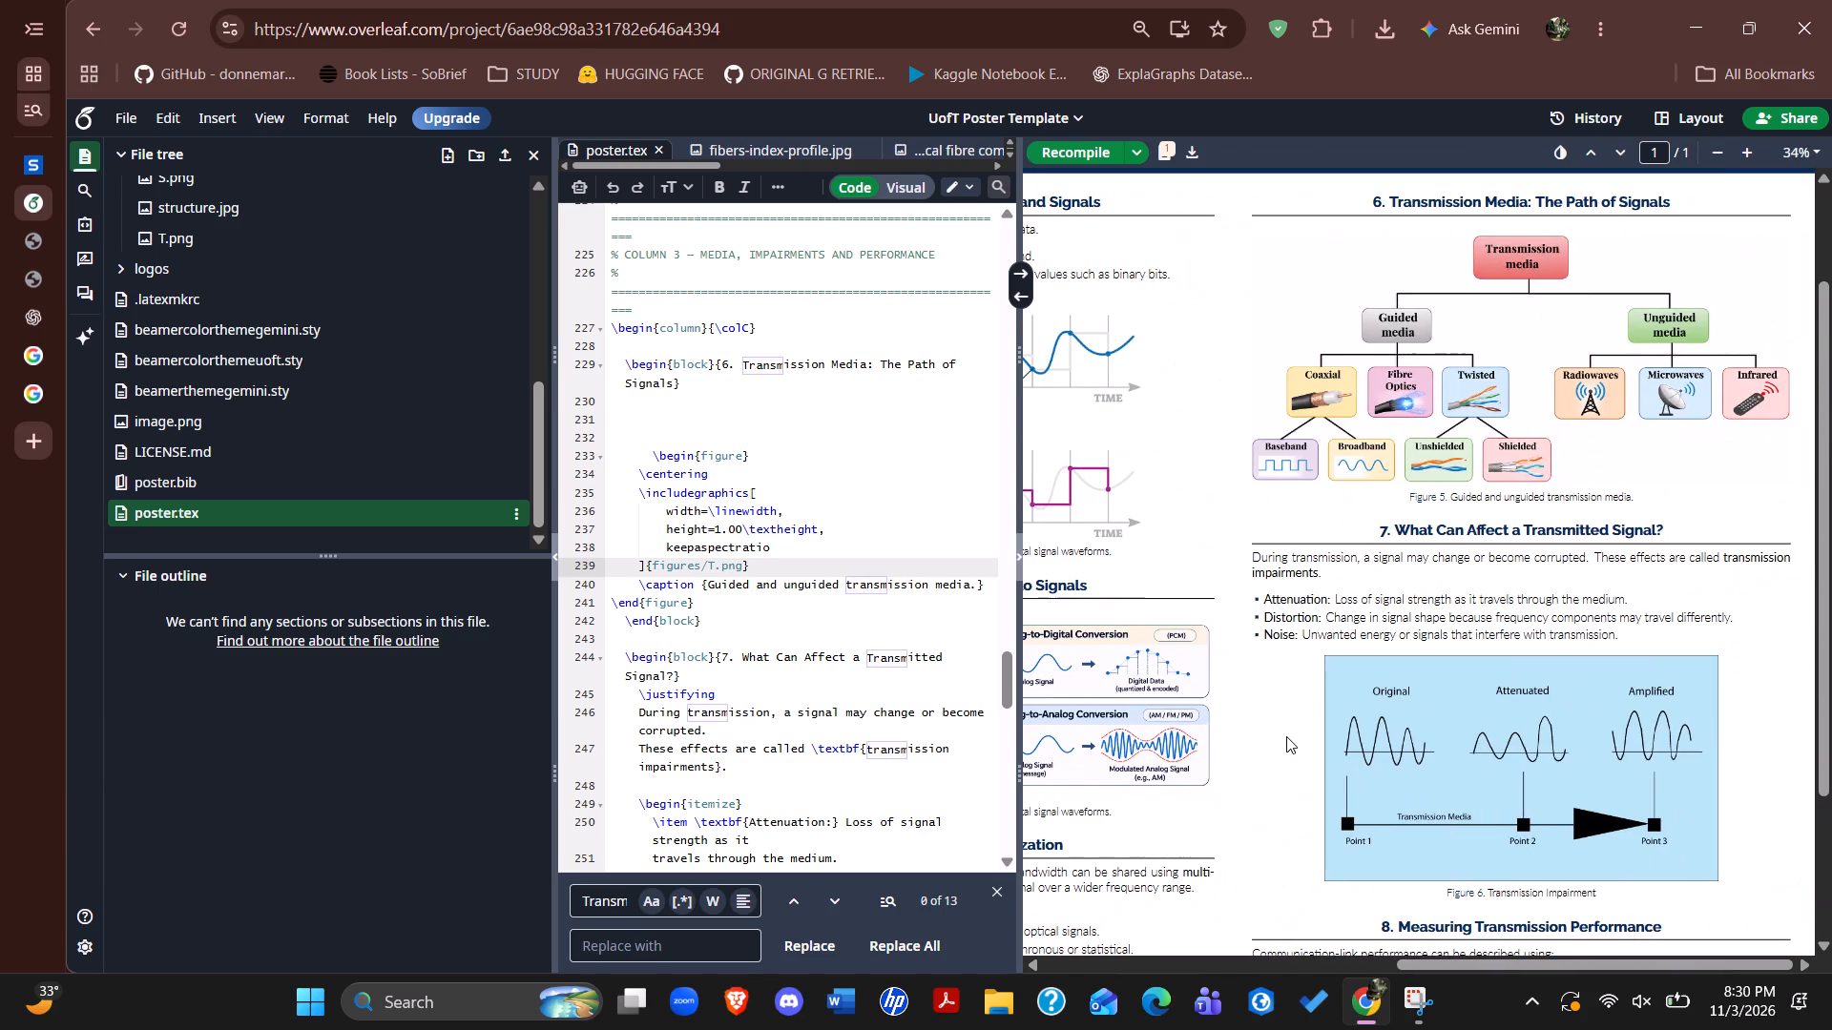
scroll(1286, 736, left, 1)
scroll(1286, 736, down, 2)
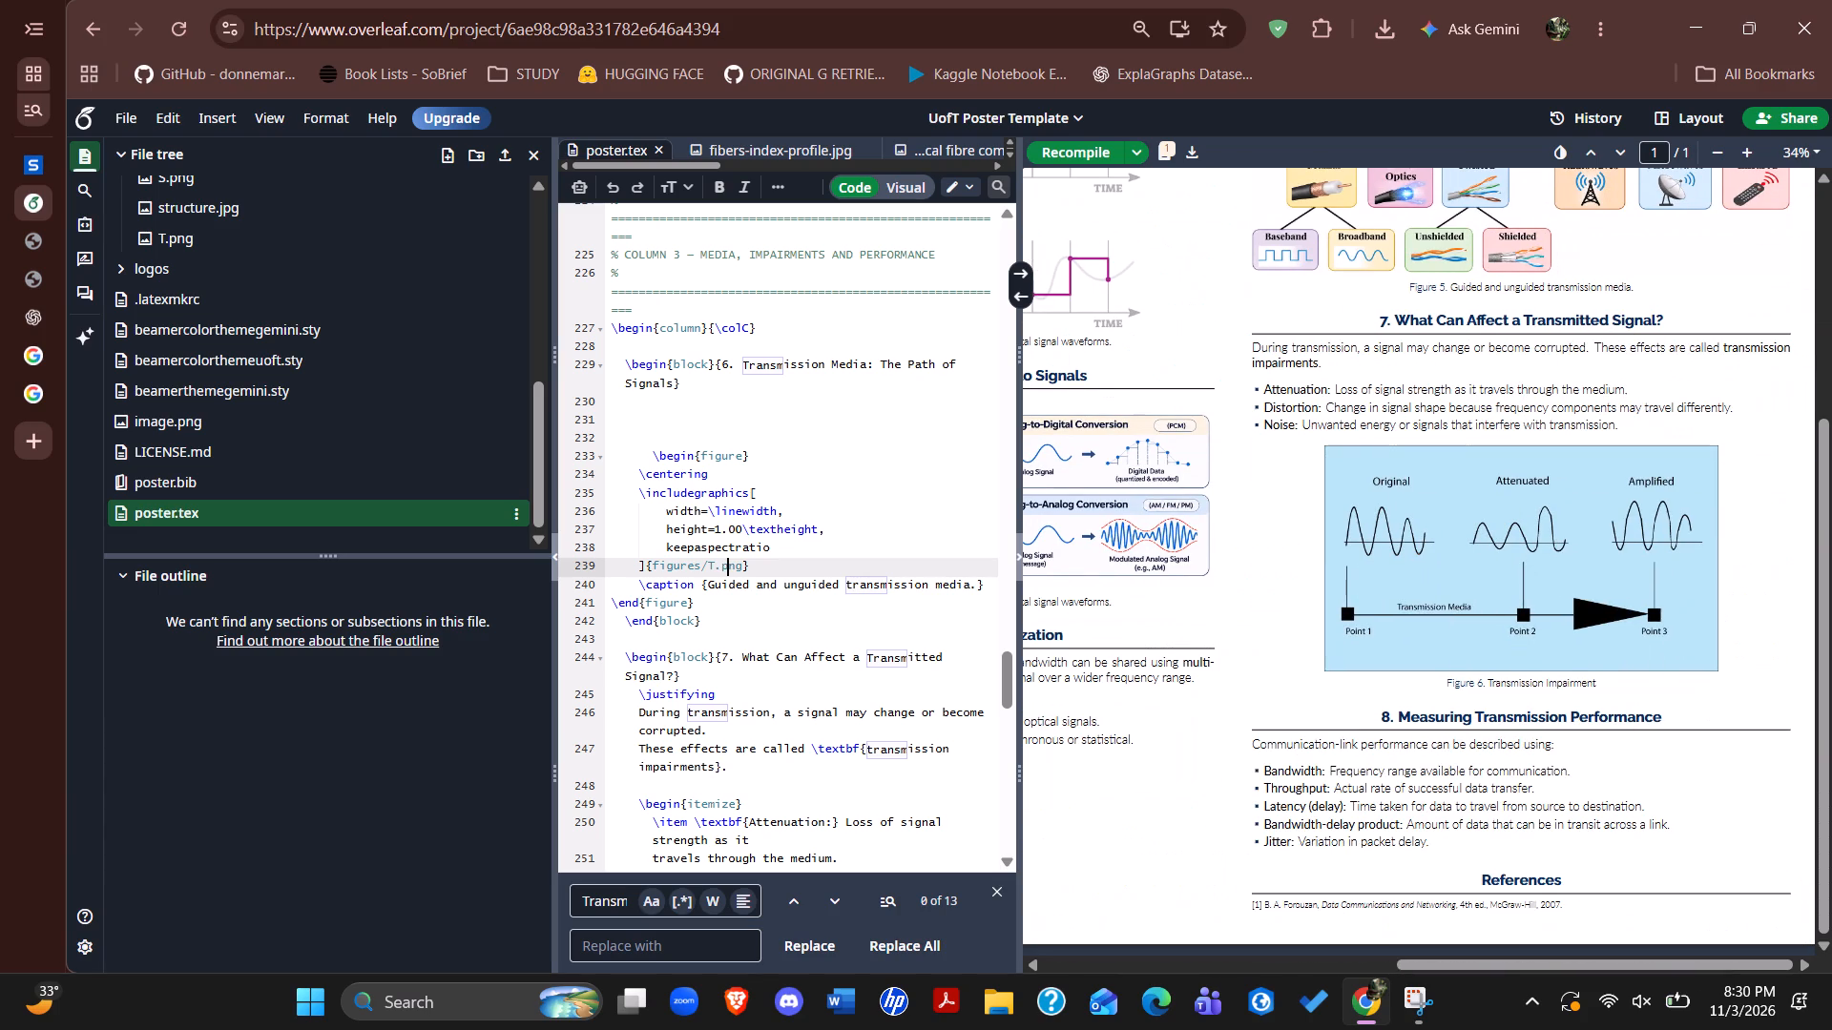
scroll(1286, 736, right, 2)
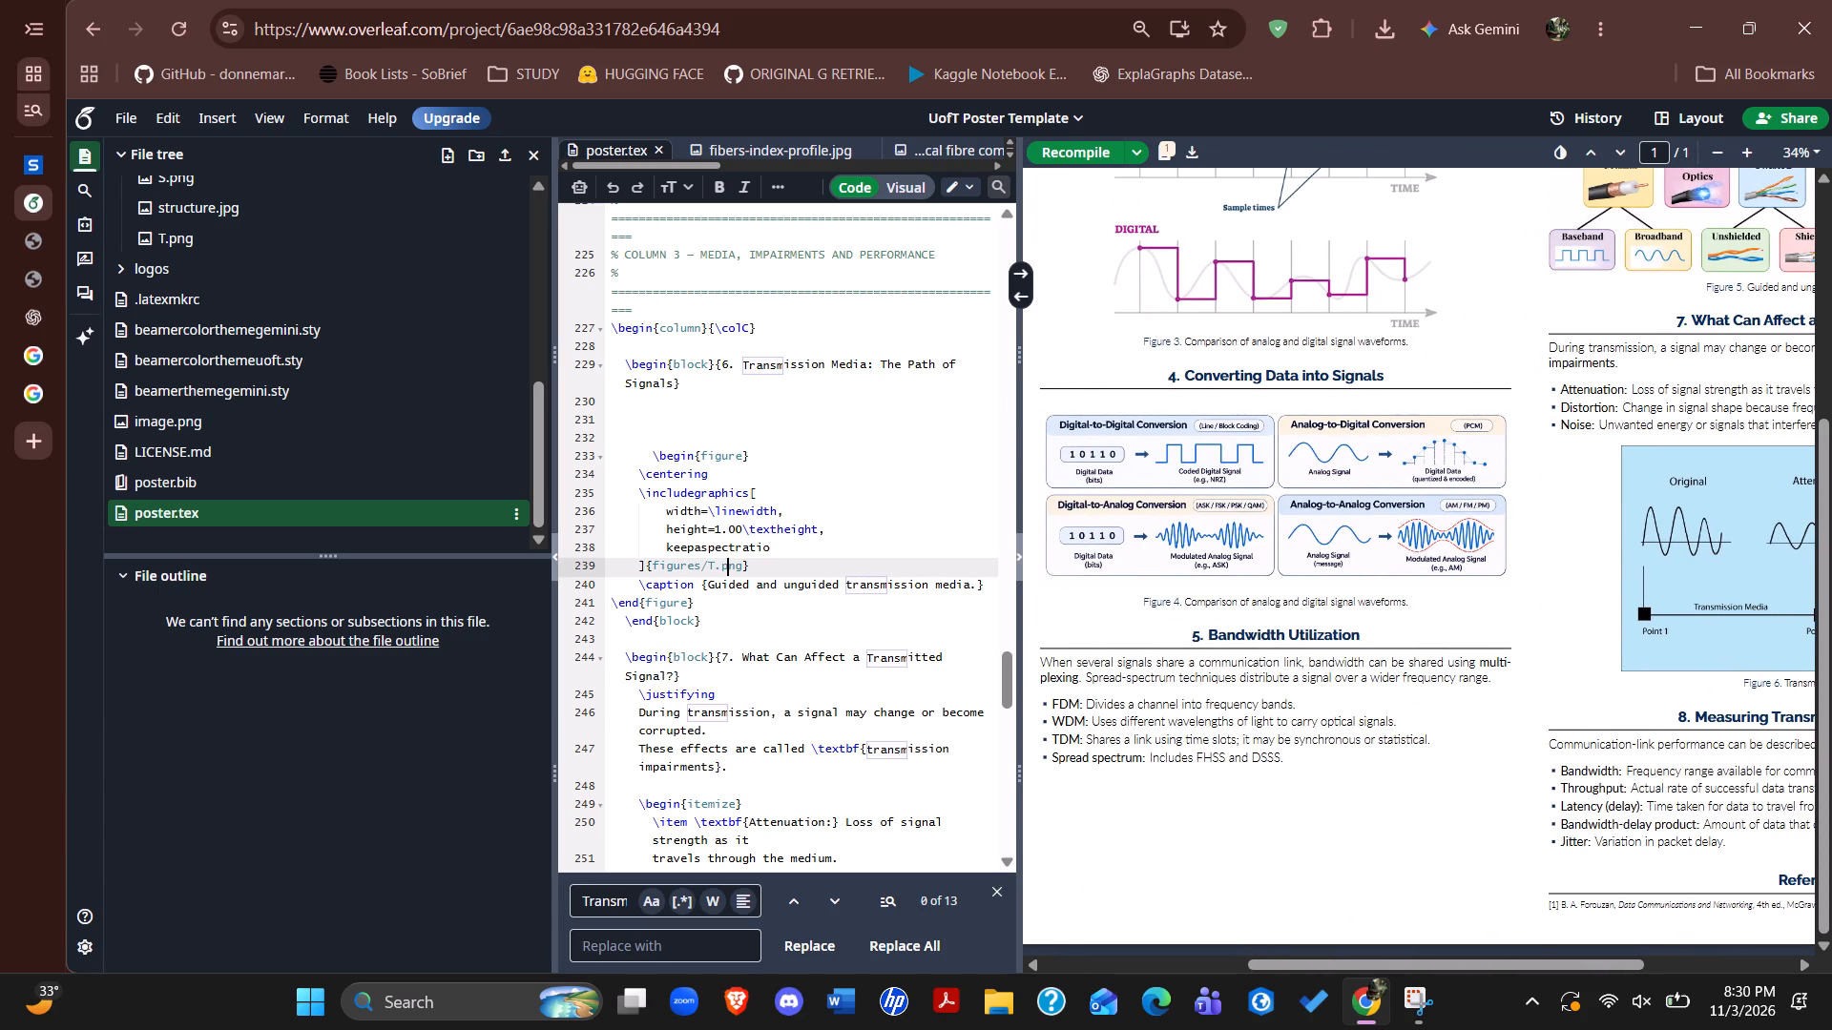
scroll(1286, 736, right, 1)
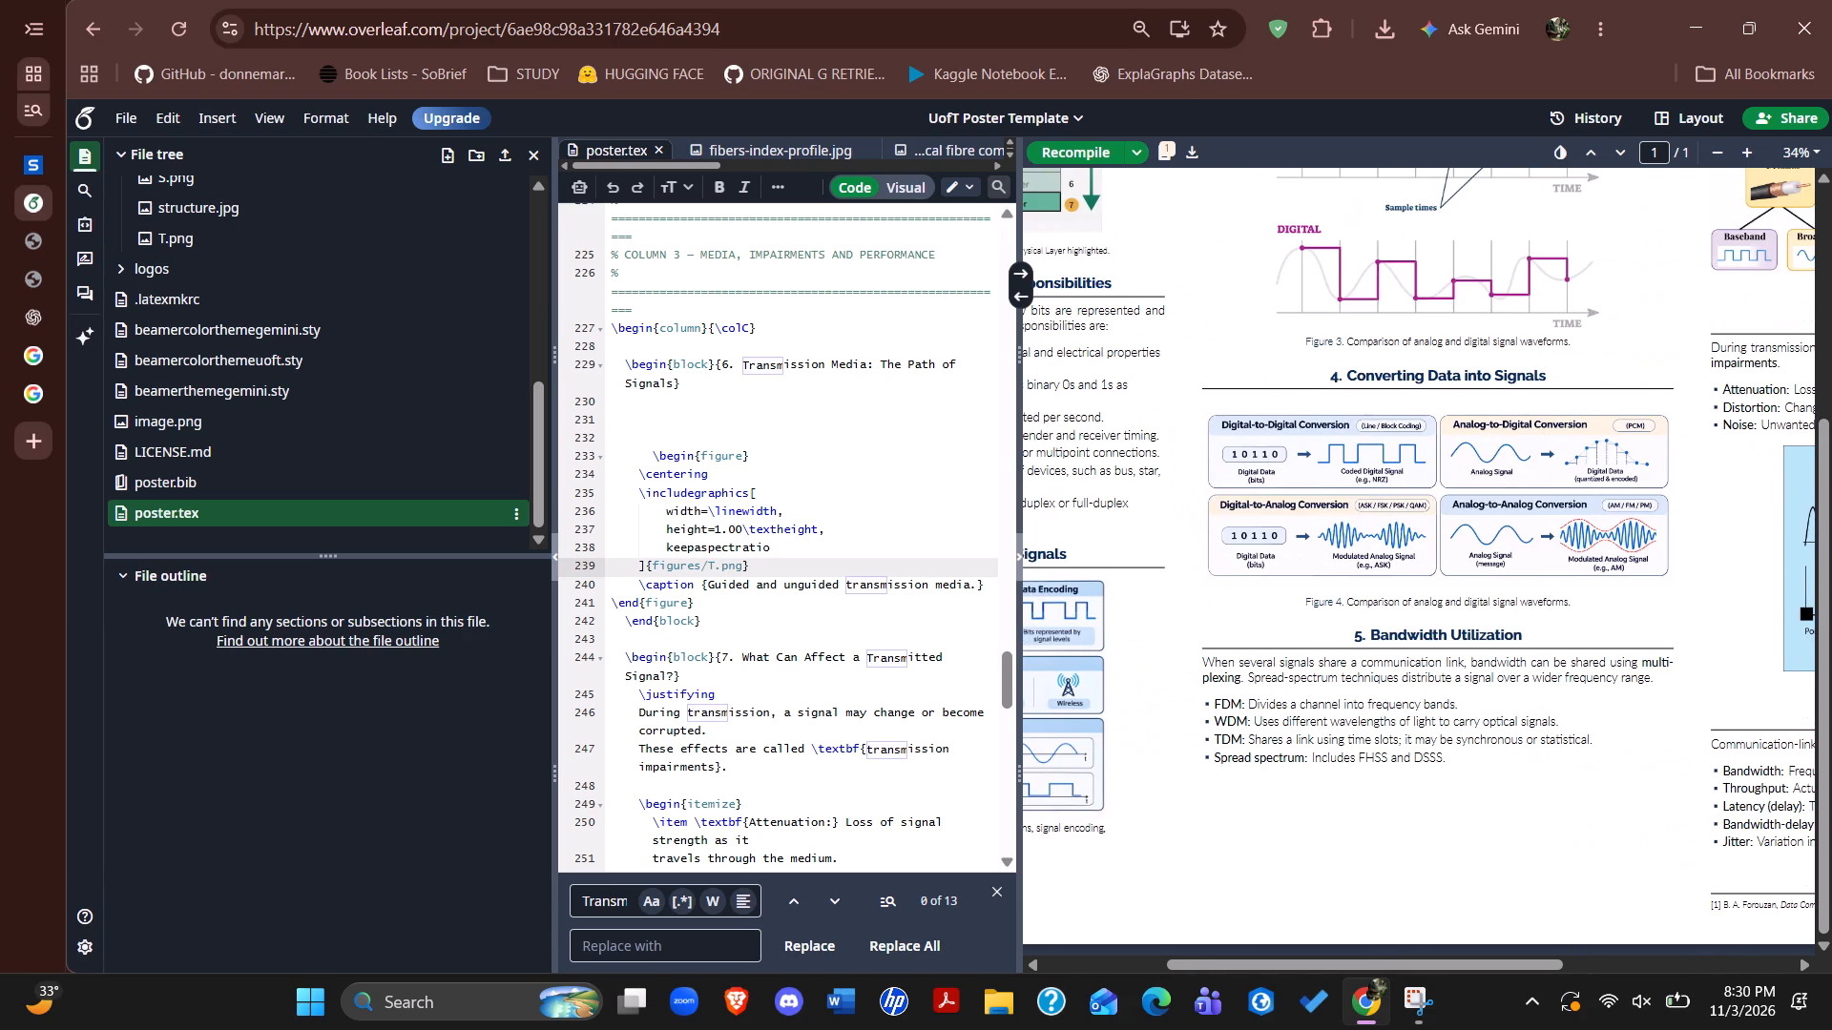
scroll(1286, 736, up, 1)
scroll(1286, 736, right, 1)
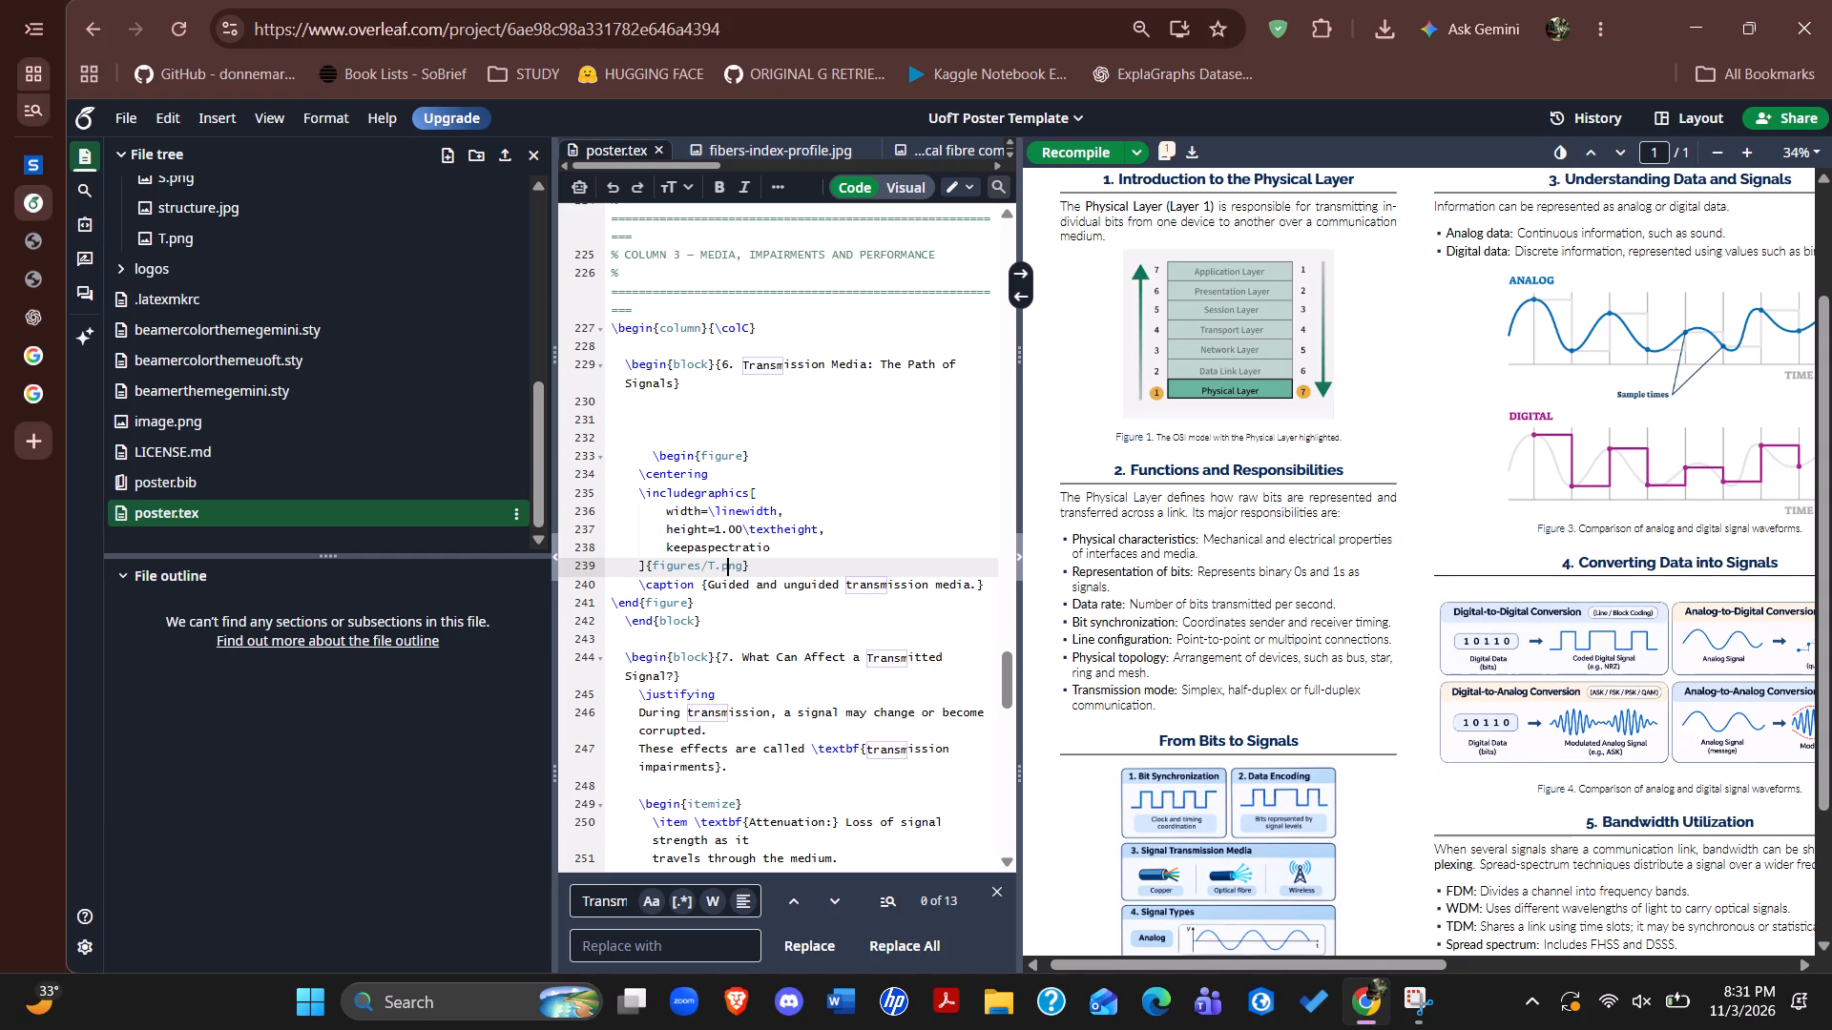
Examine the first column of the poster, from the Physical Layer introduction to the "From Bits to Signals" figure.
scroll(1189, 554, down, 1)
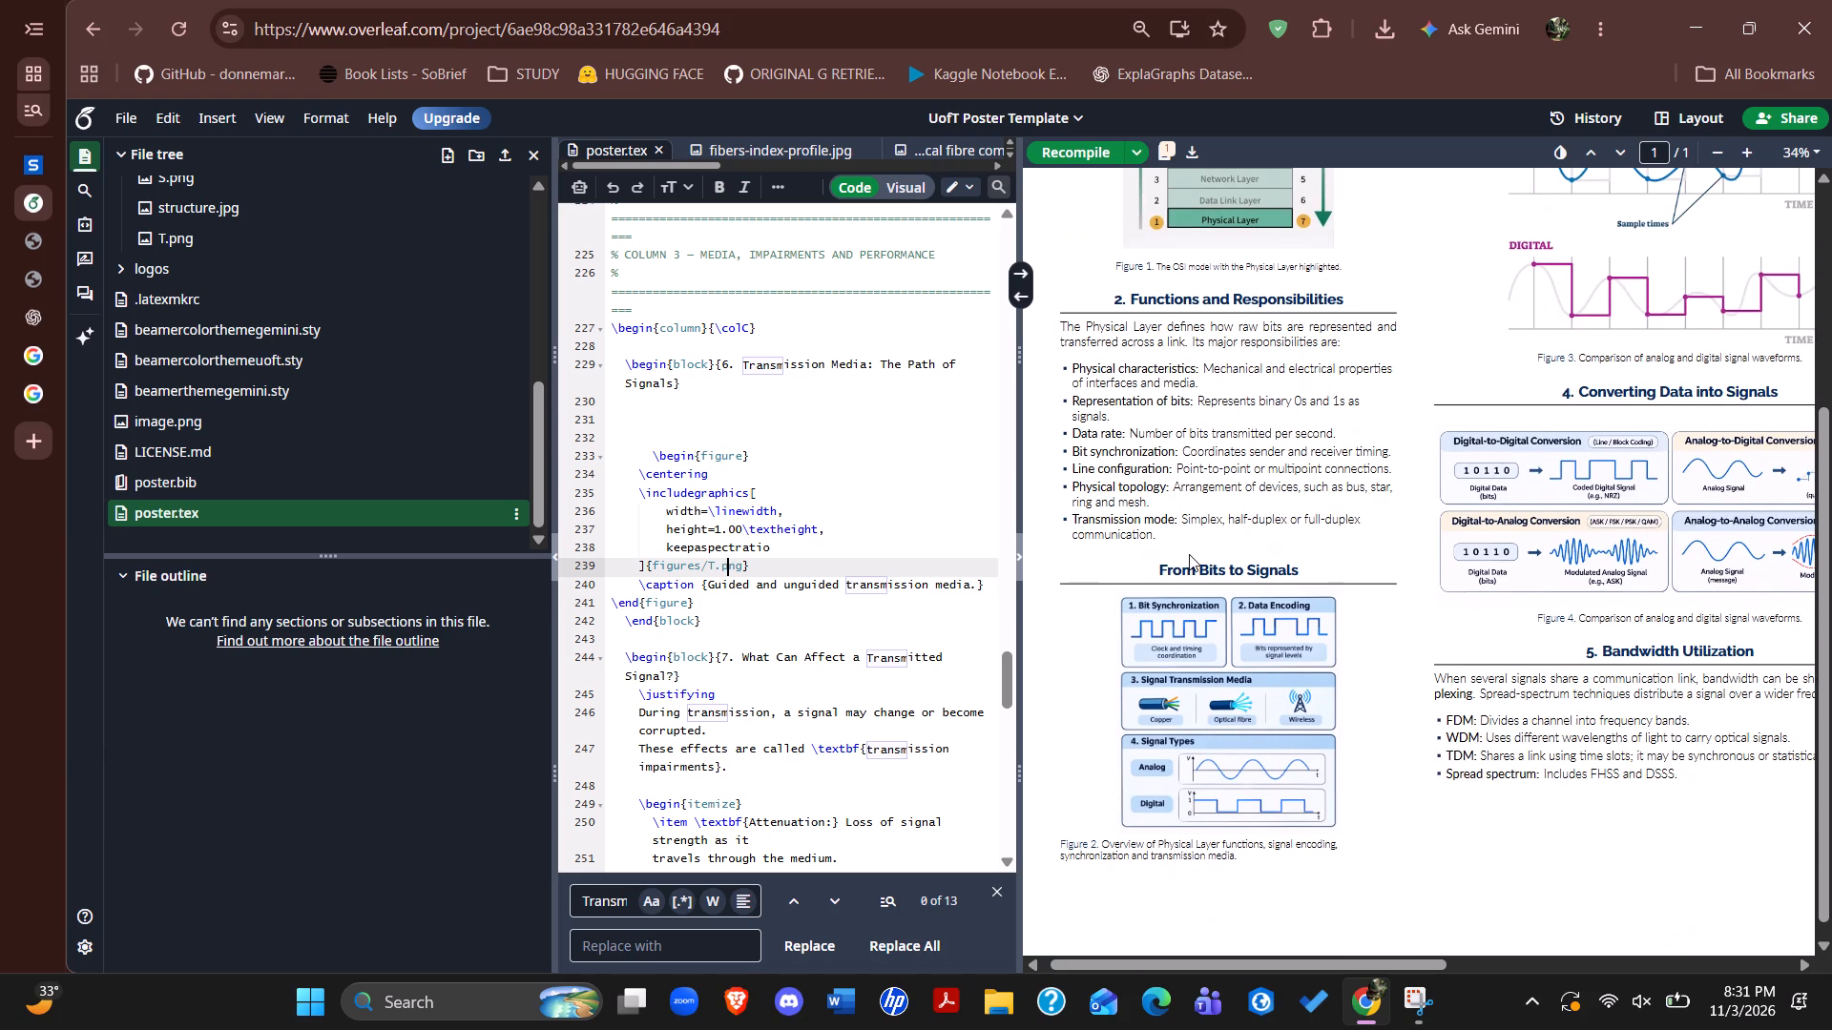
scroll(1189, 554, up, 1)
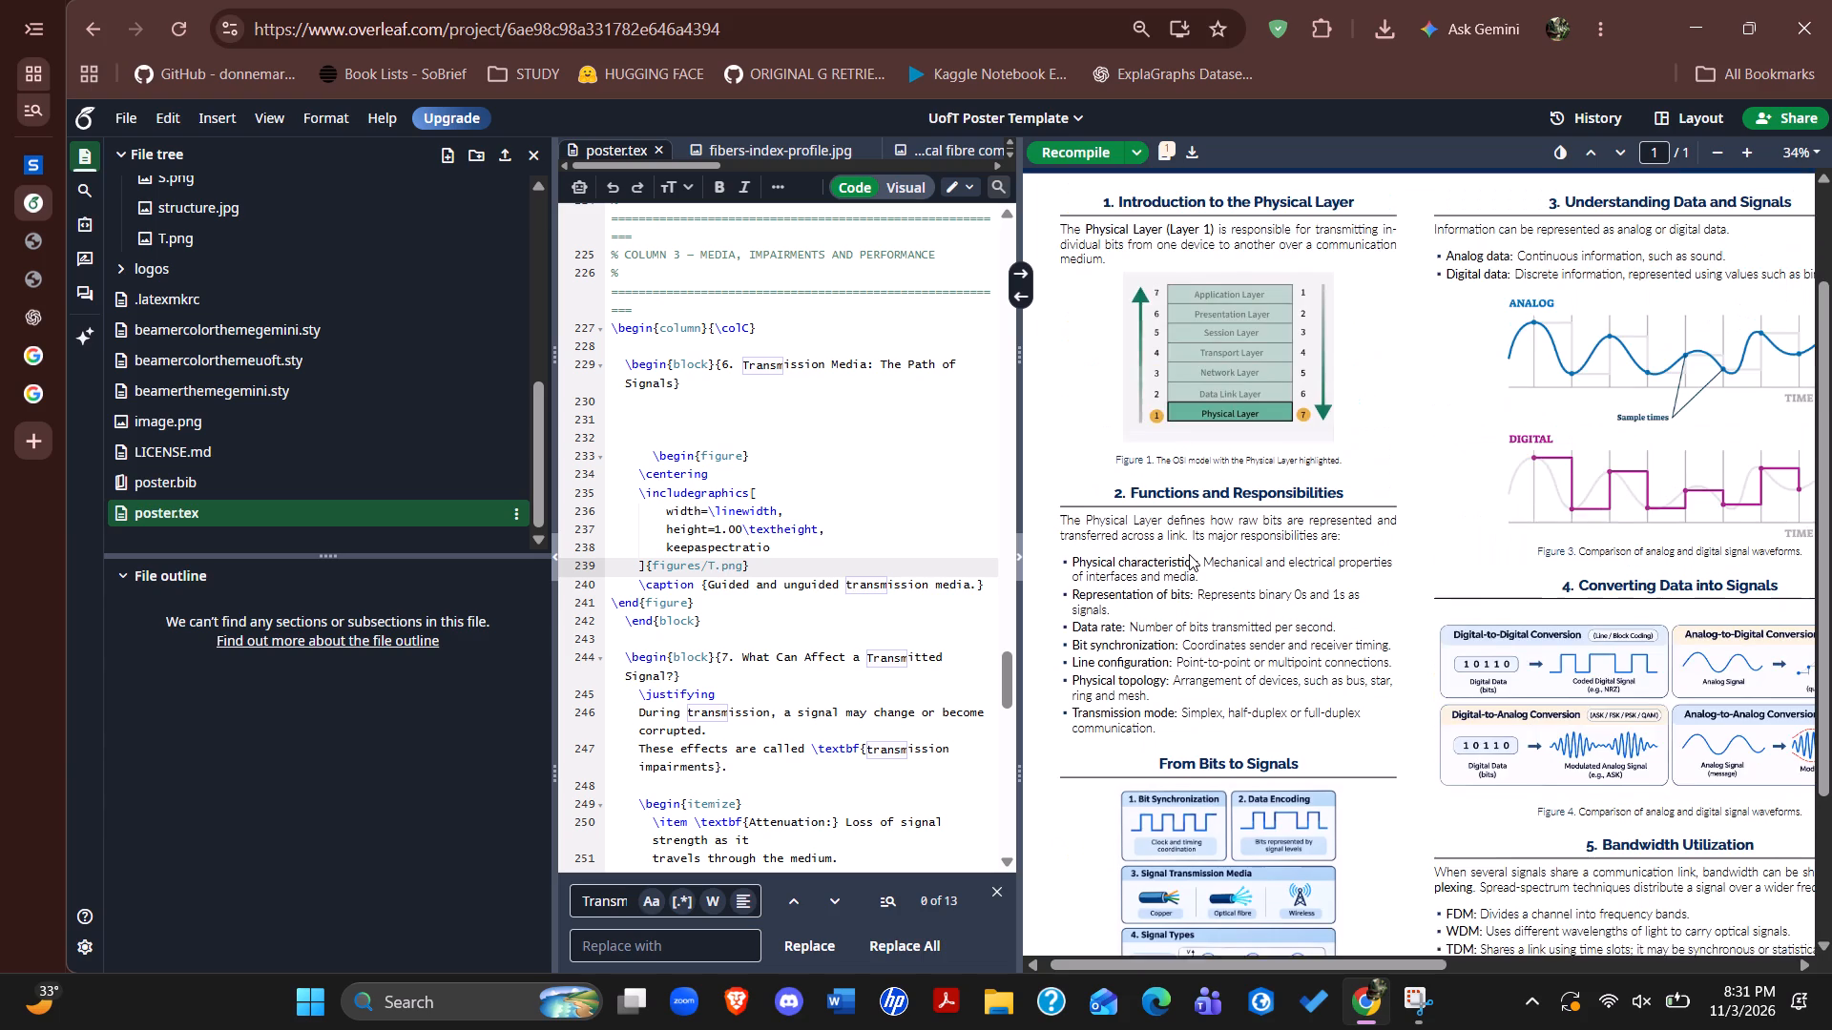
scroll(1189, 554, up, 1)
scroll(1189, 554, down, 2)
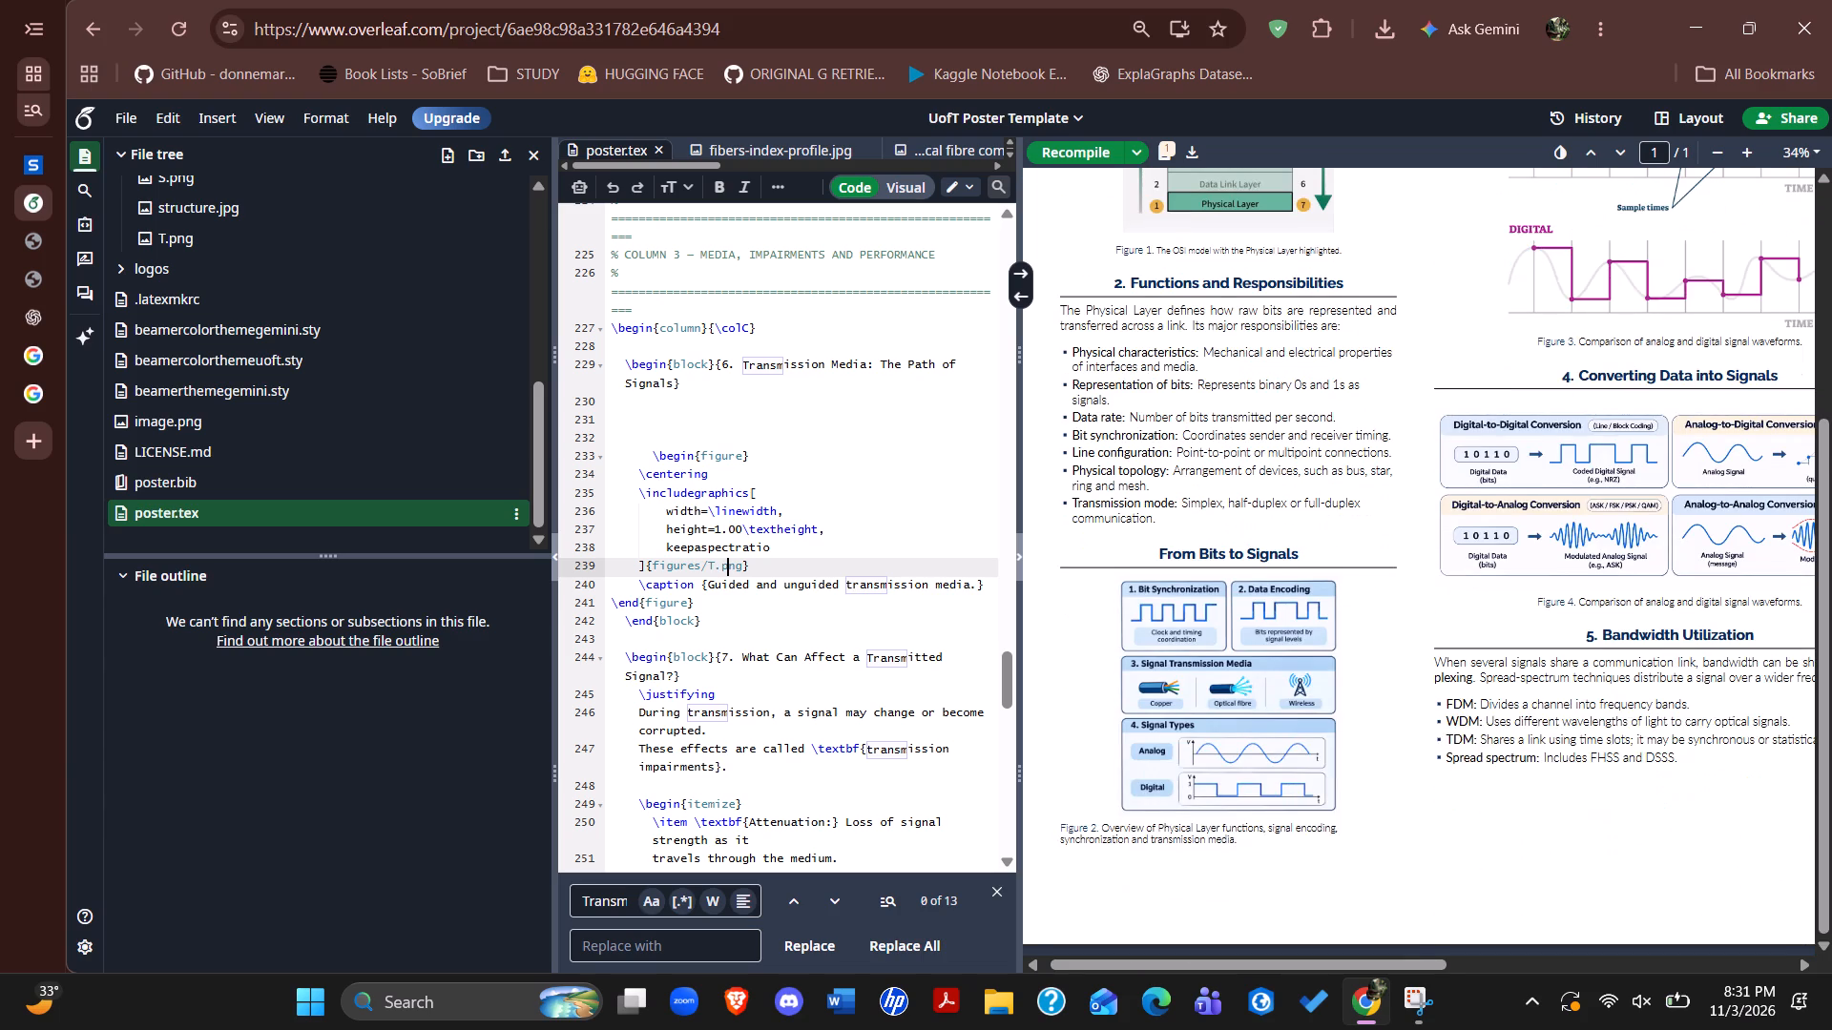
scroll(1189, 554, down, 1)
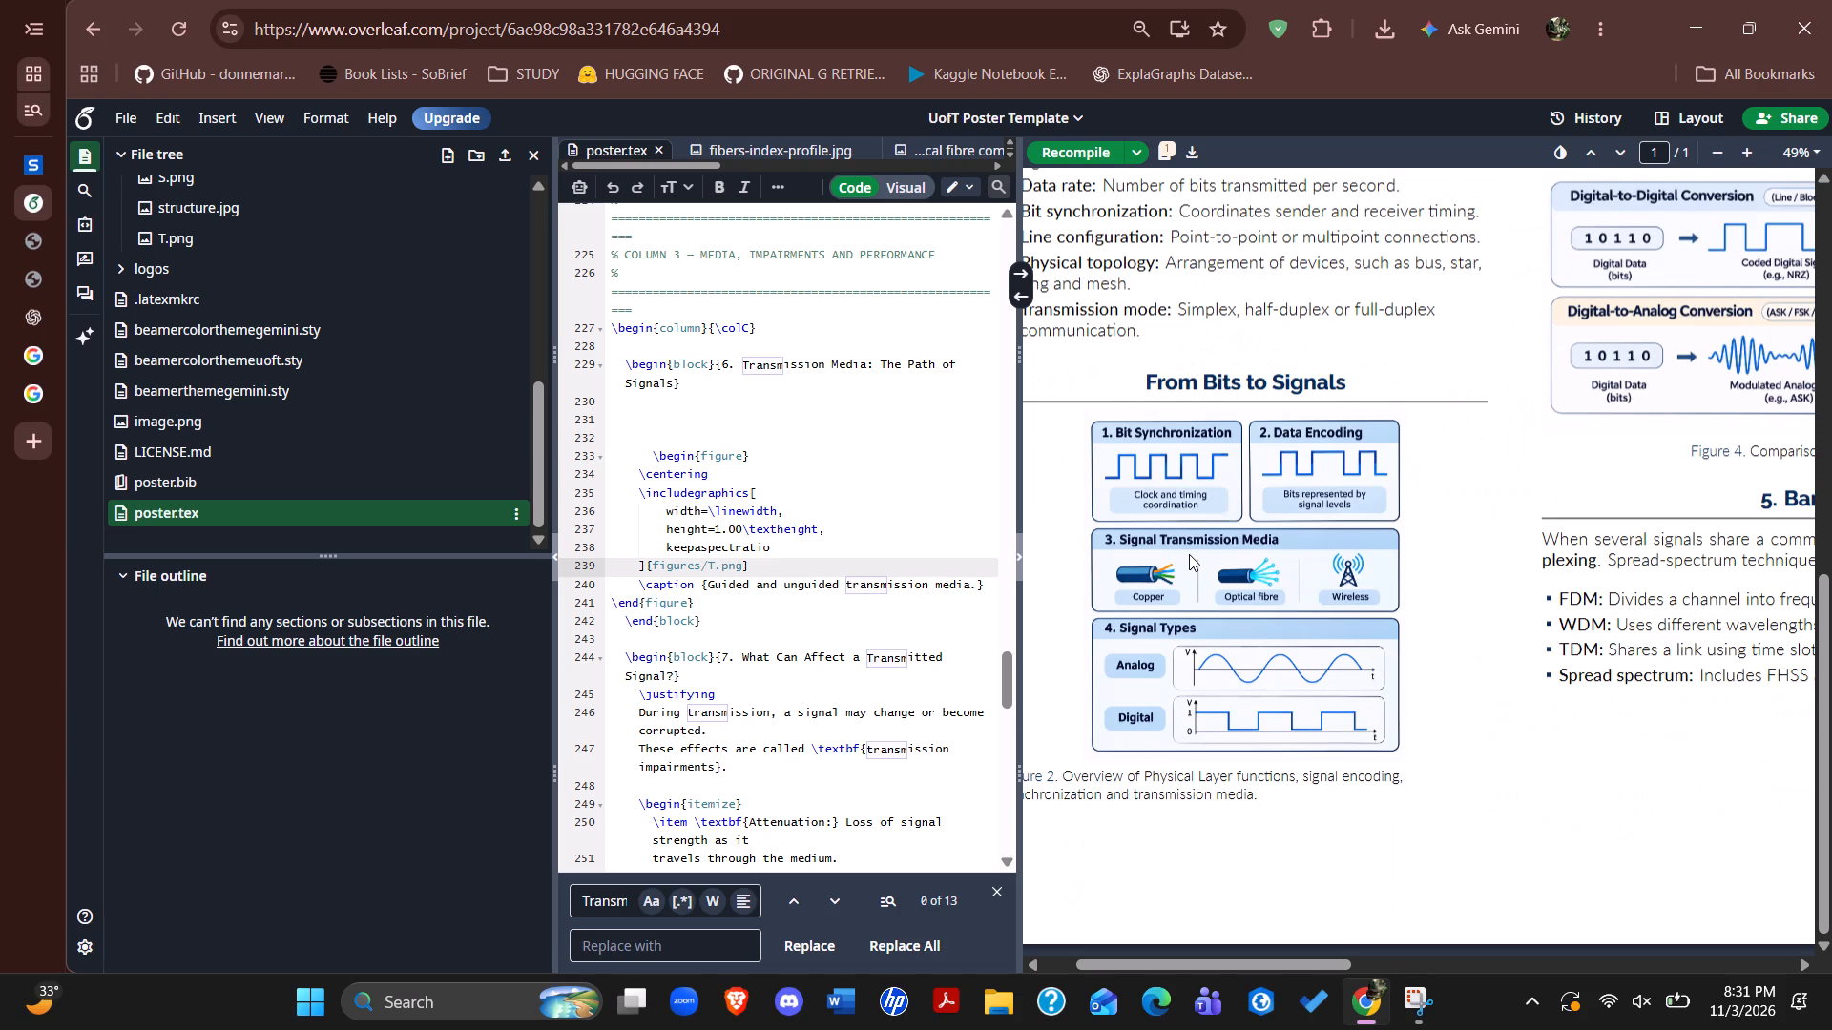
scroll(1189, 554, up, 1)
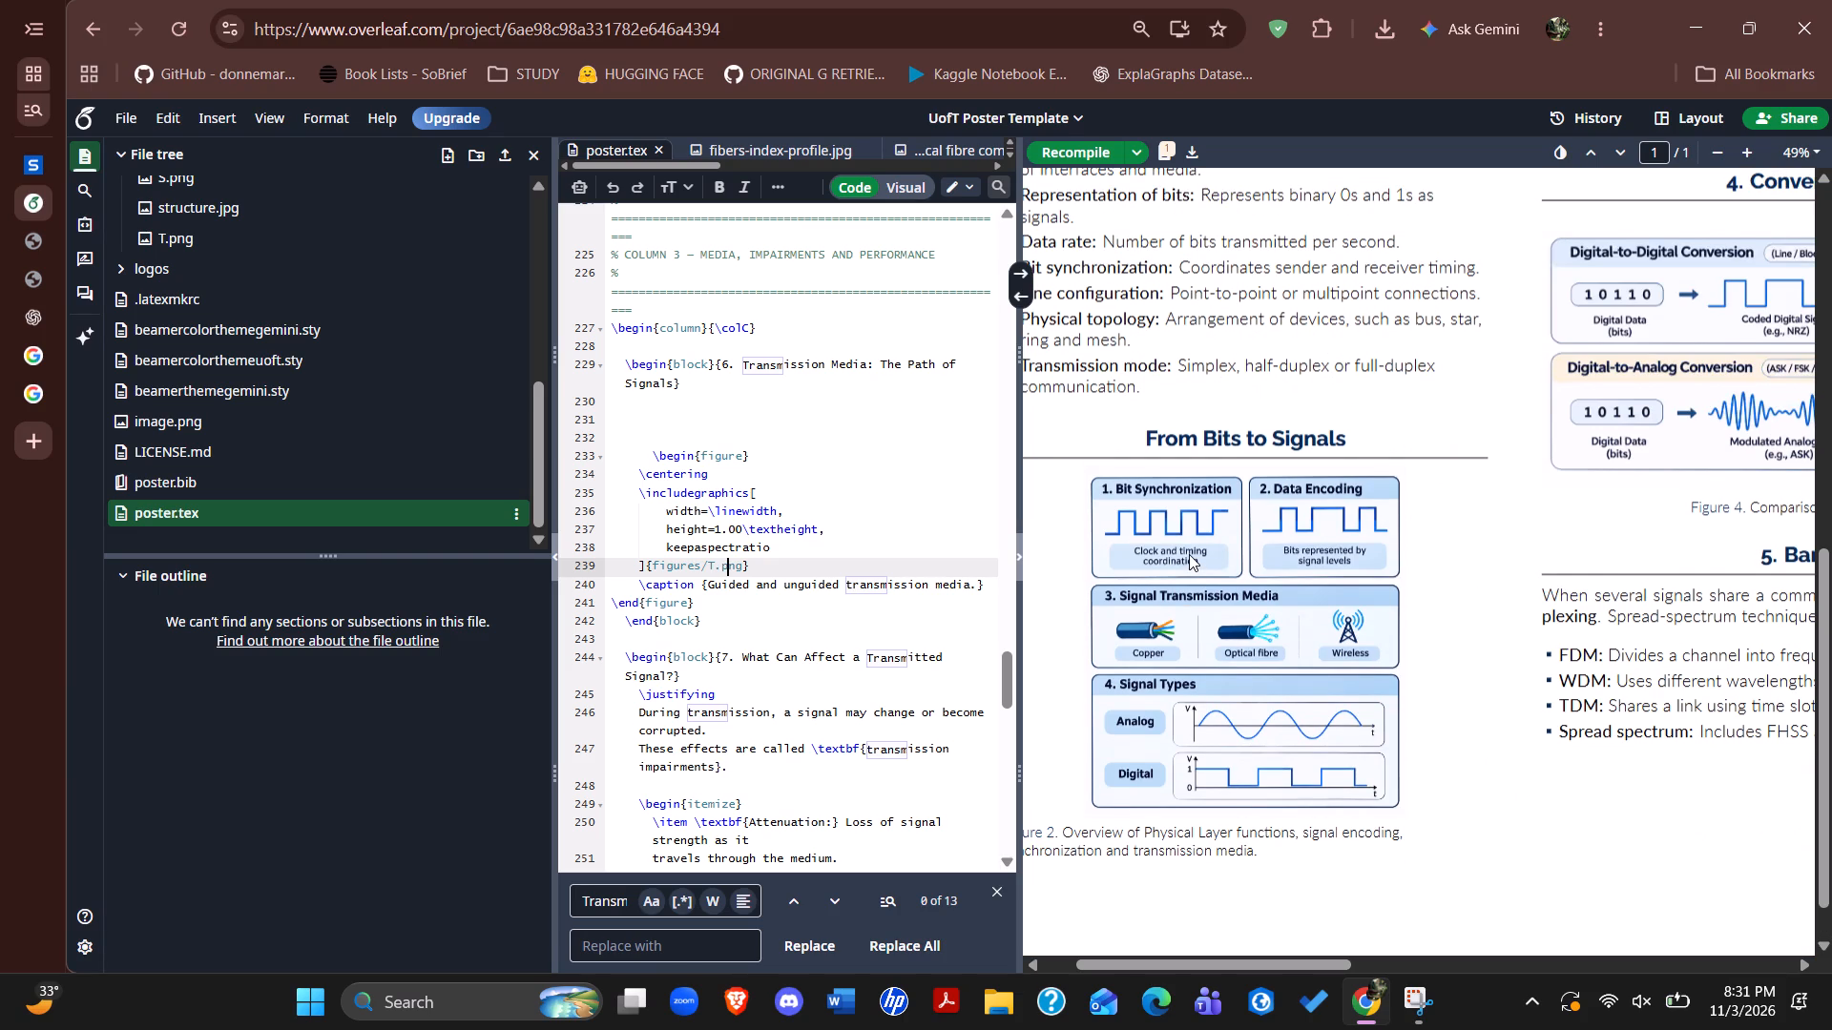
scroll(1189, 554, up, 2)
Examine sections 3 to 8 across the poster's middle and third columns, including their figures, captions and the References block.
scroll(1189, 554, left, 1)
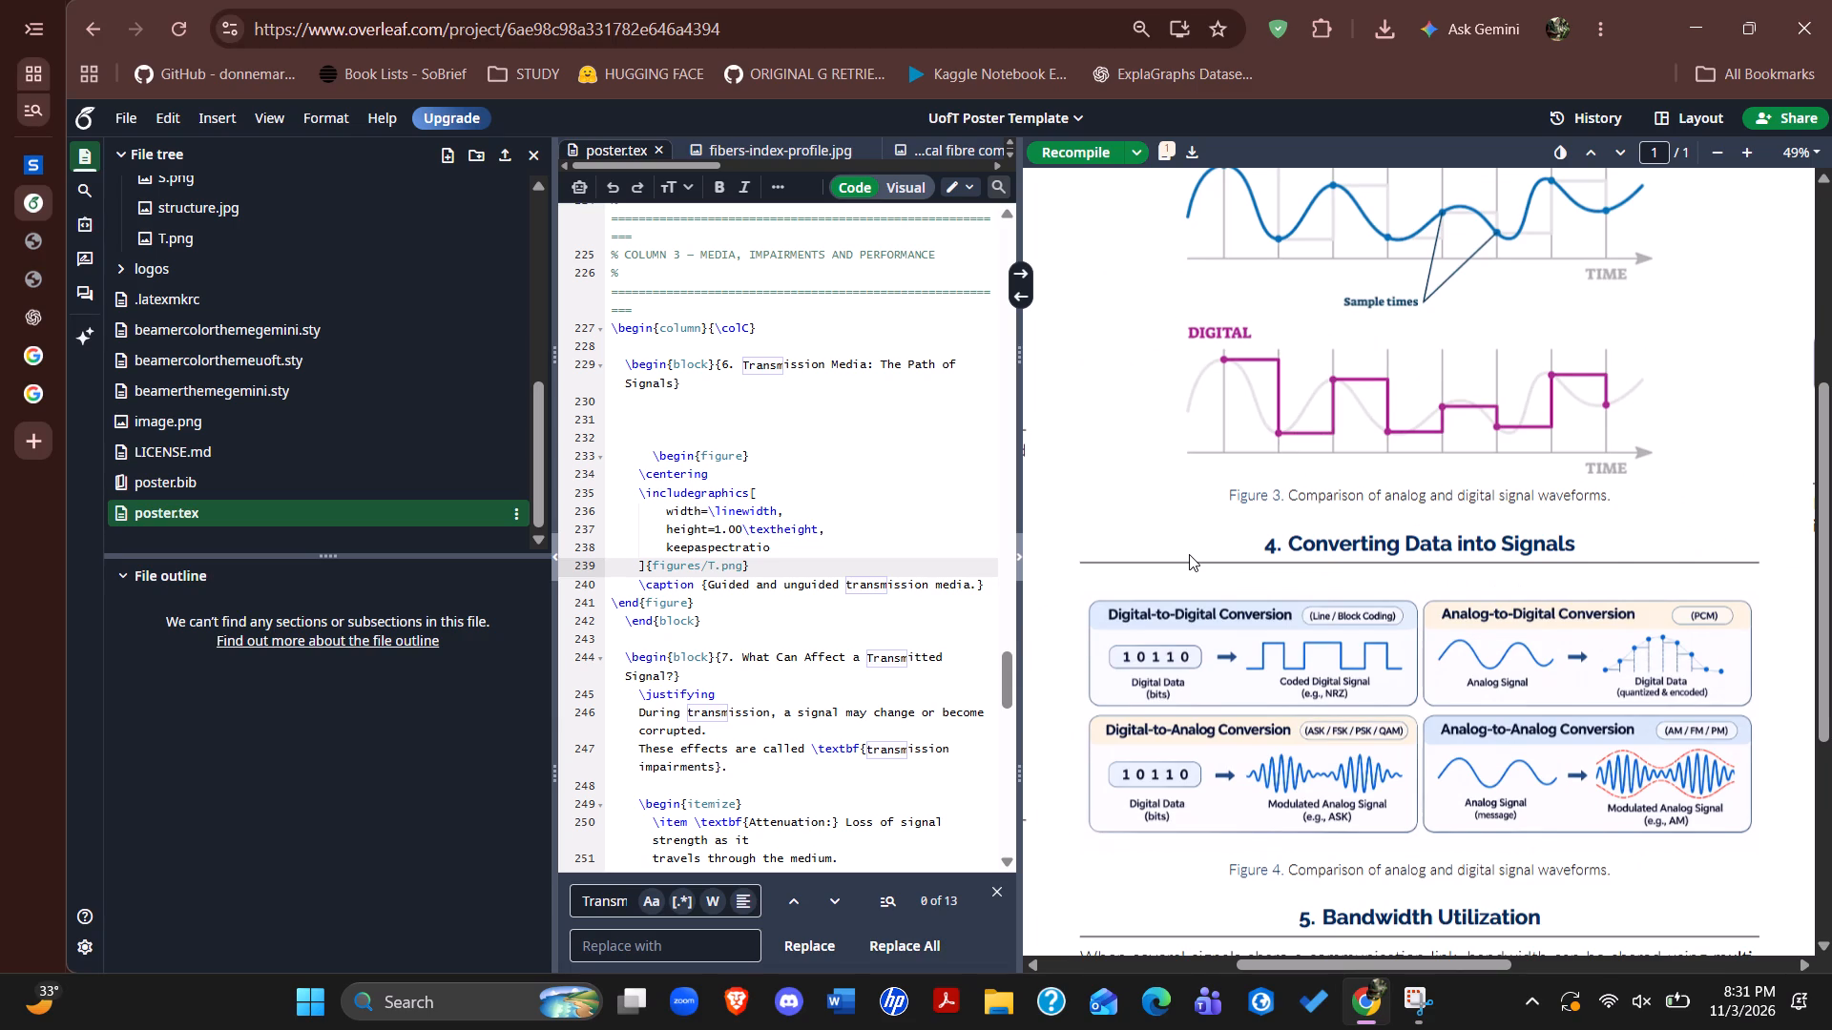
scroll(1189, 554, up, 1)
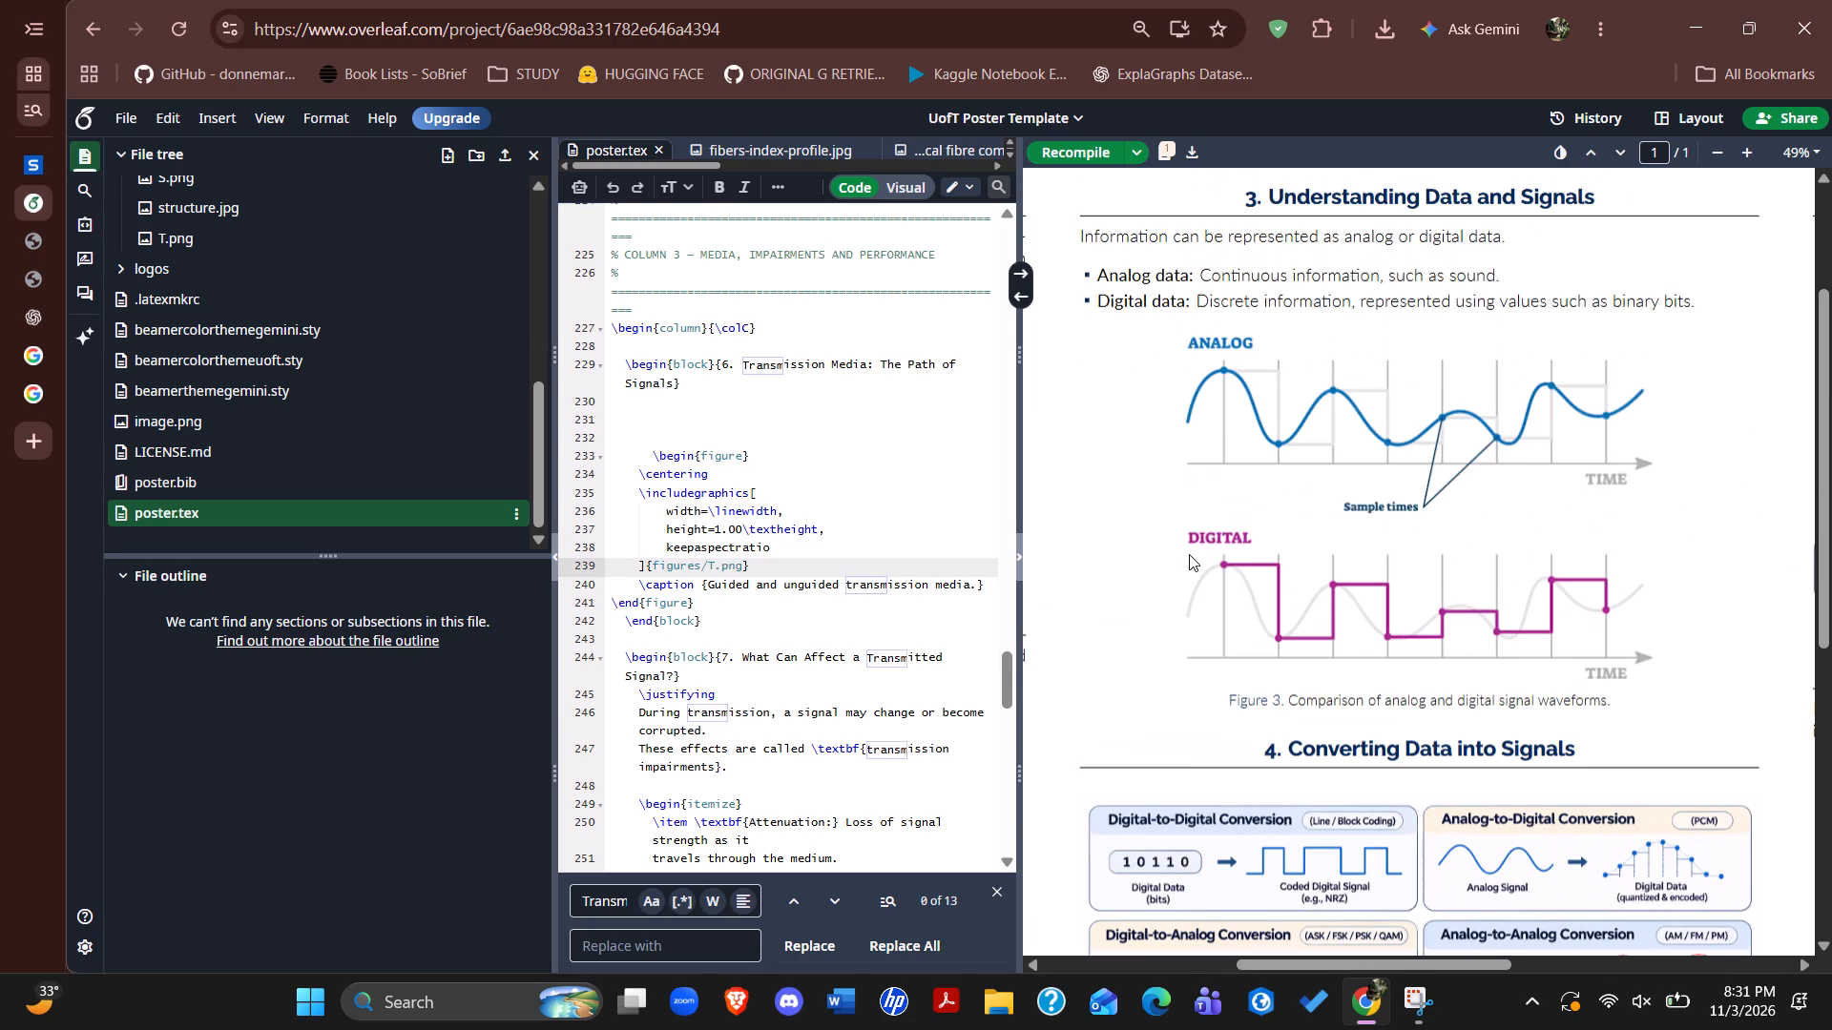
scroll(1189, 554, down, 1)
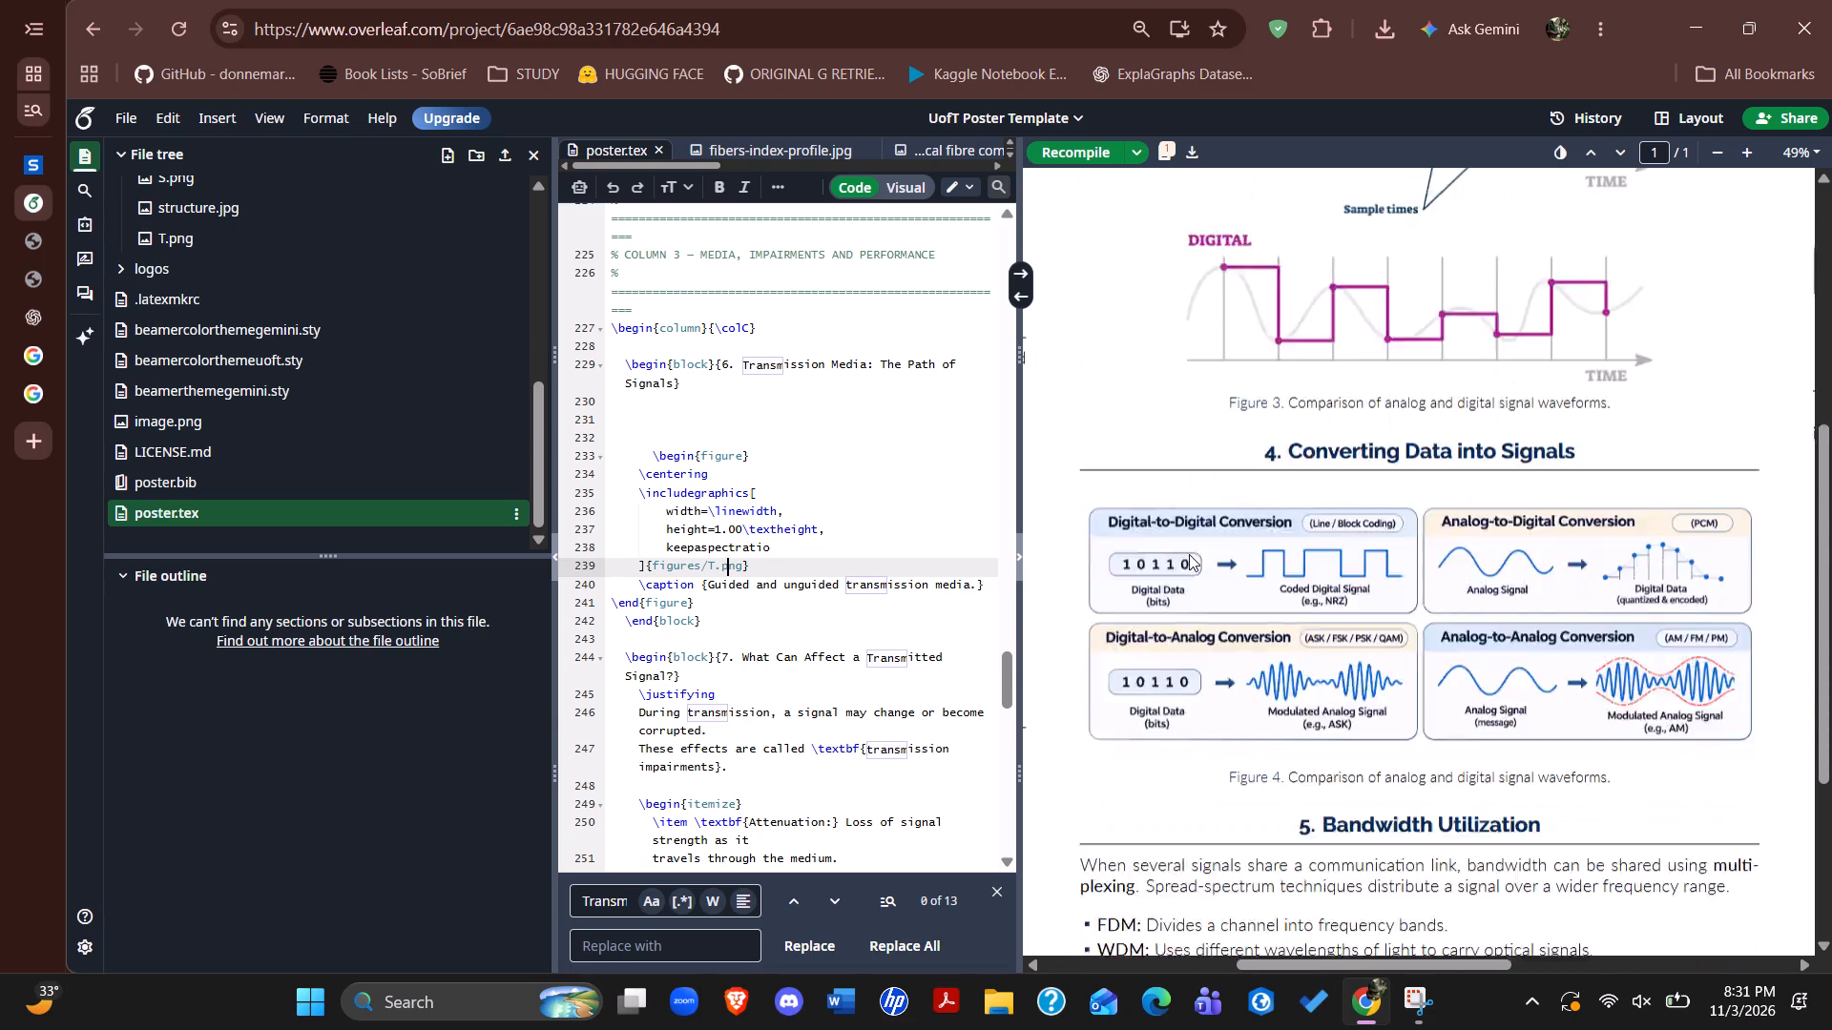
scroll(1189, 554, down, 3)
scroll(1189, 554, left, 5)
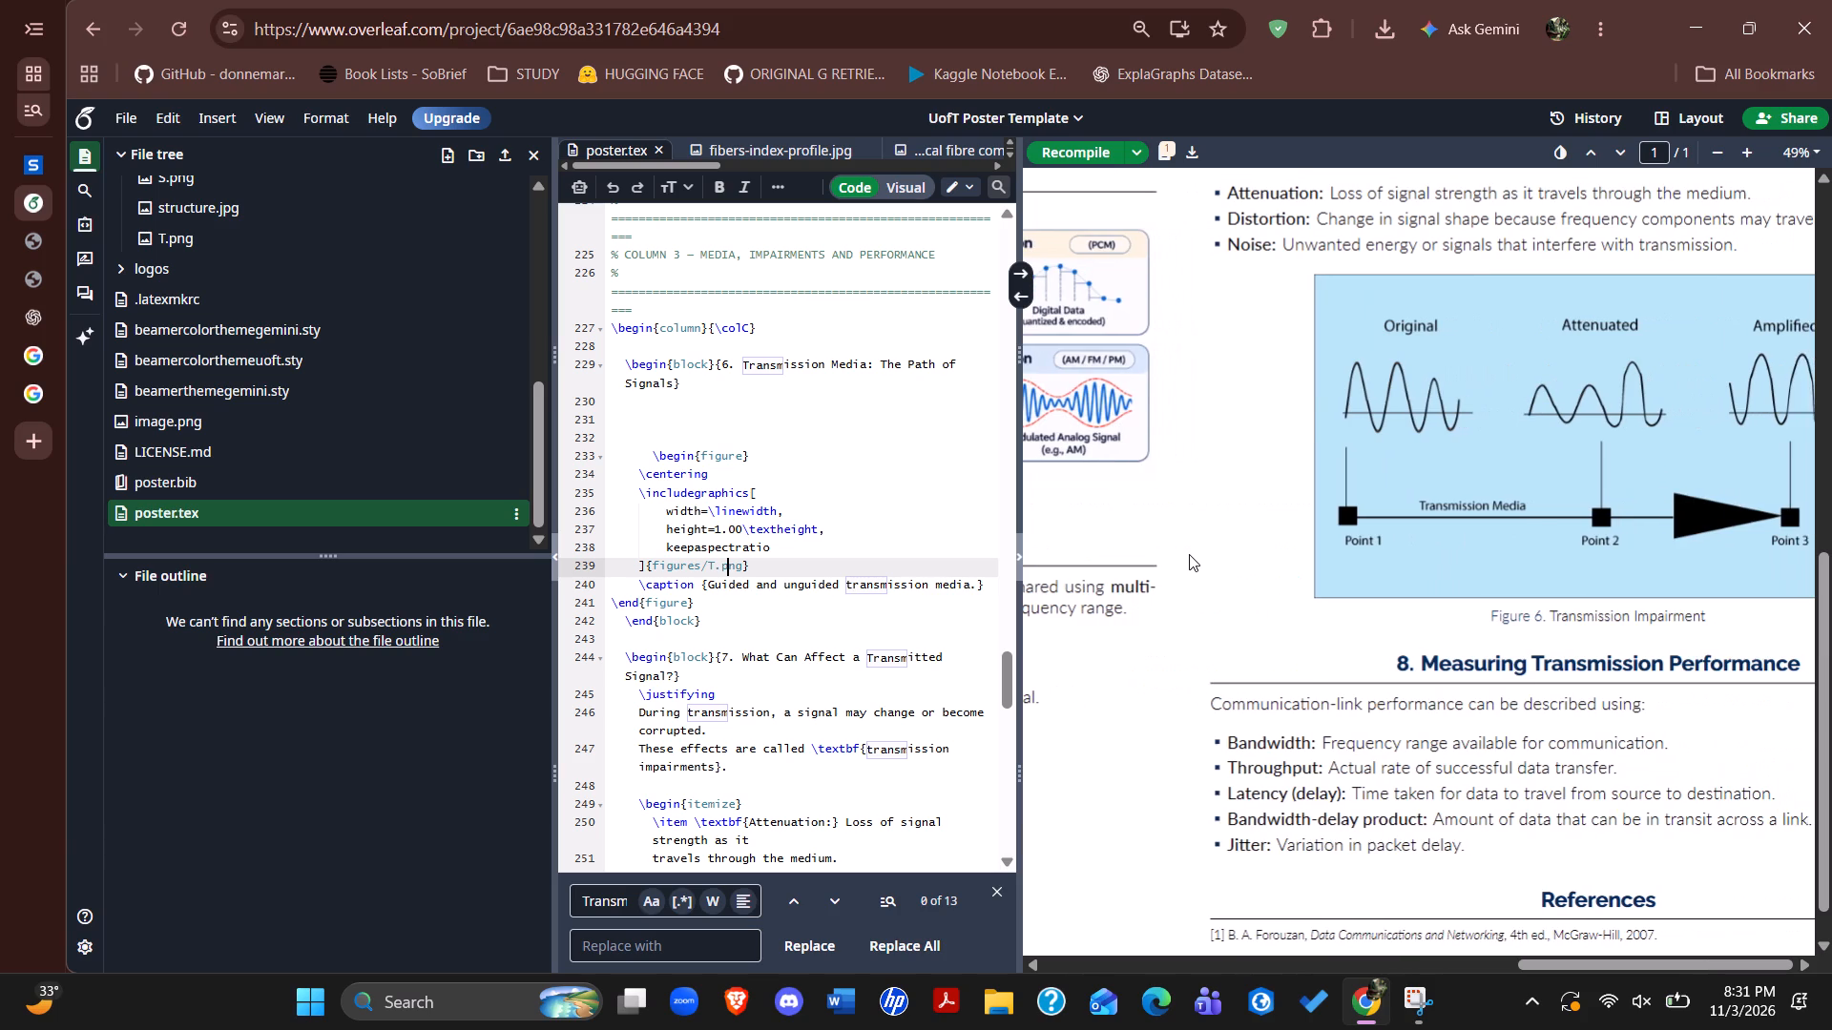
scroll(1189, 554, left, 1)
scroll(1189, 554, right, 1)
scroll(1189, 554, up, 2)
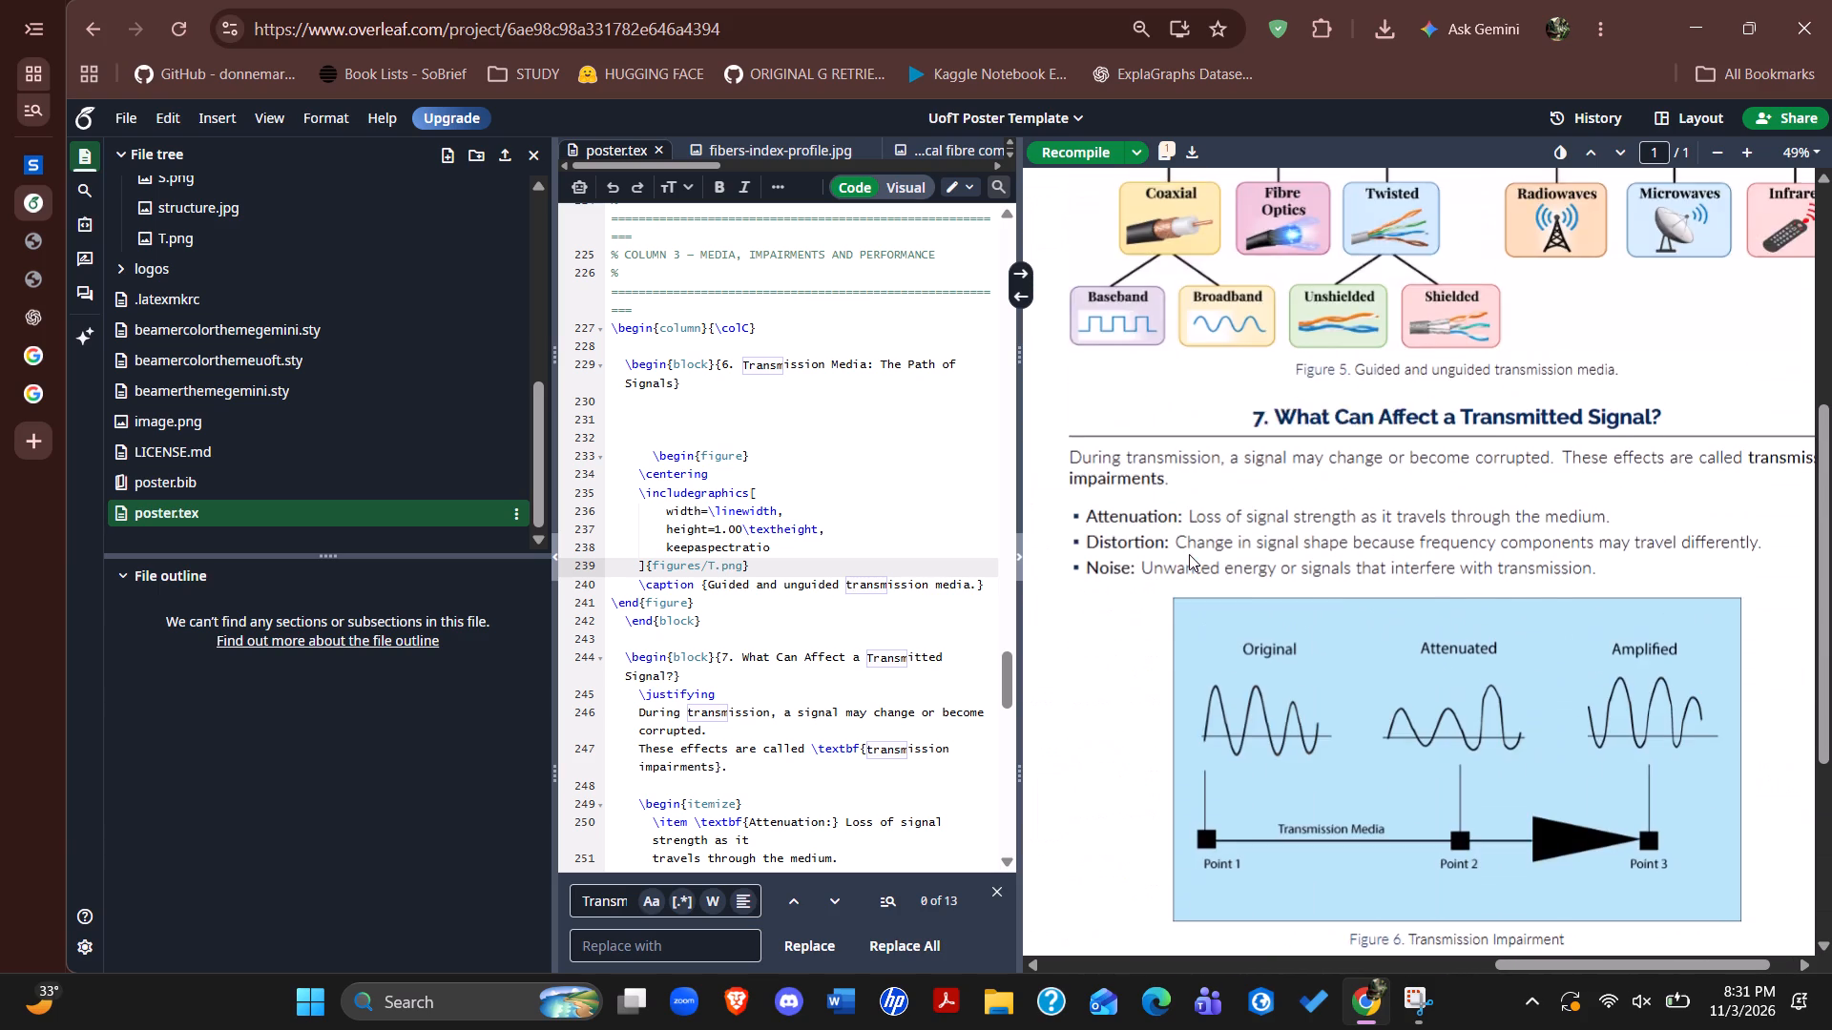
scroll(1189, 554, up, 2)
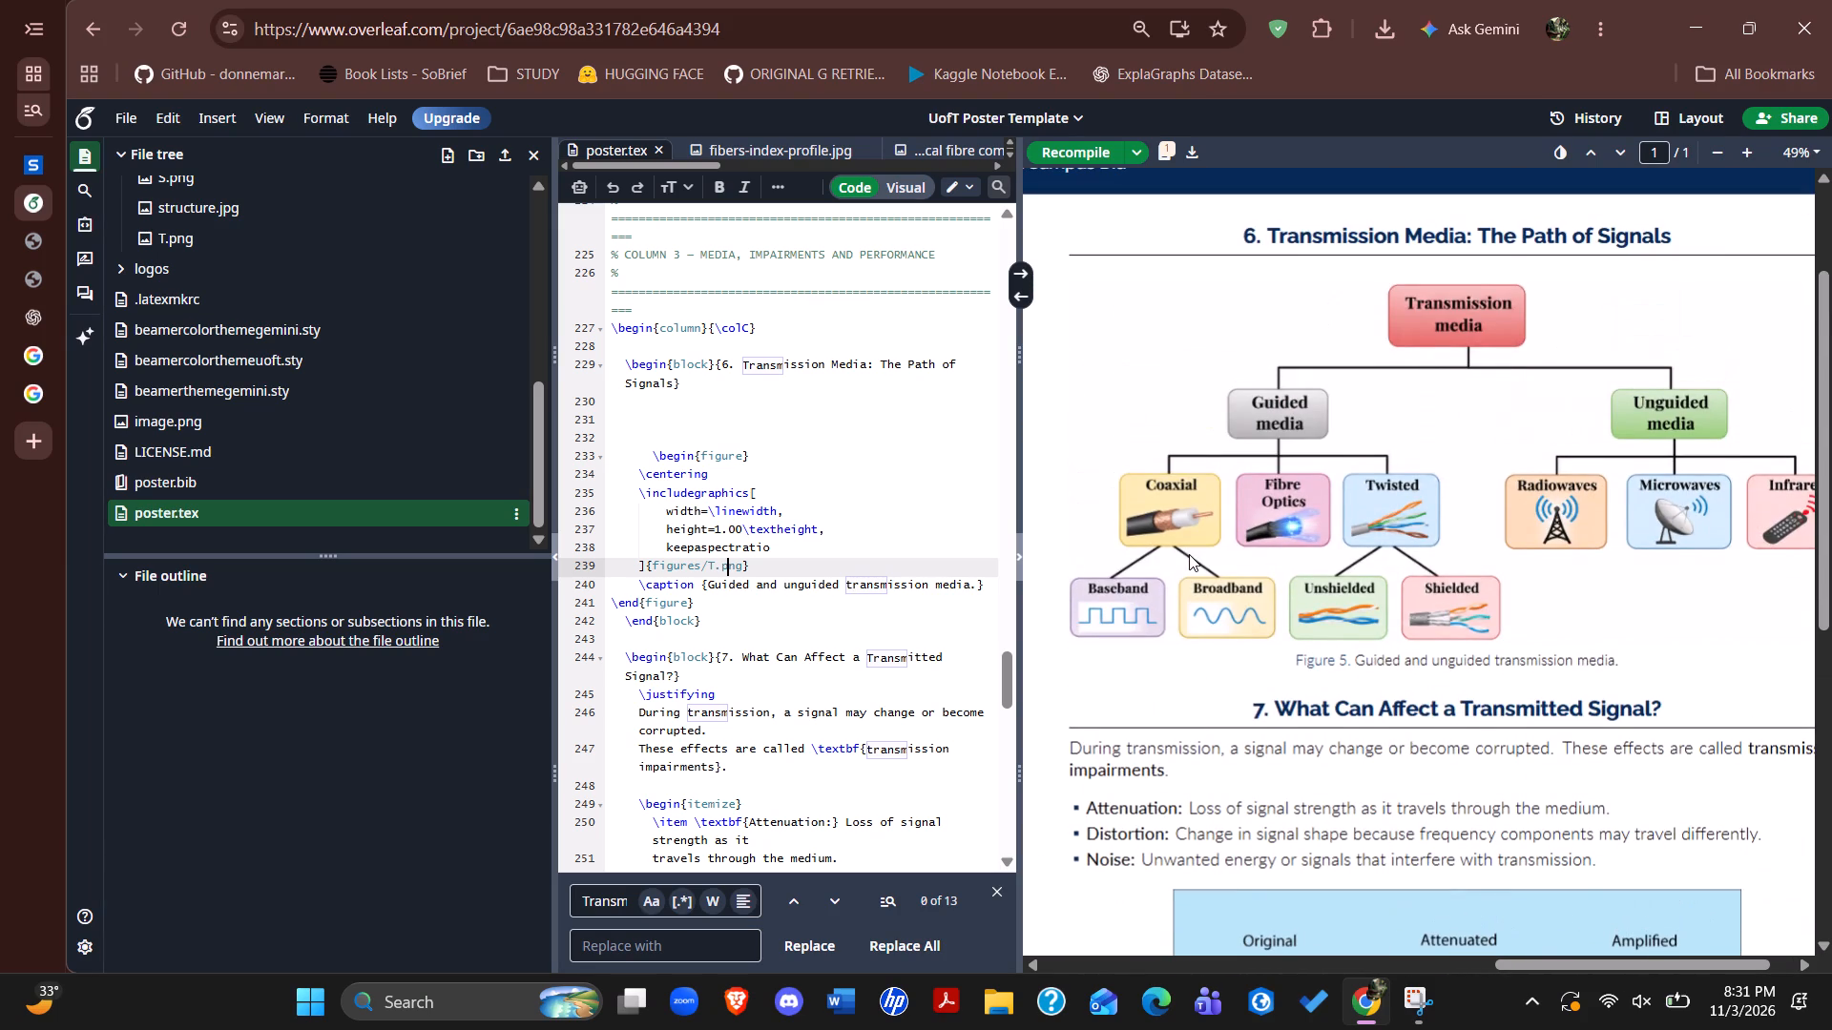
scroll(1189, 554, right, 1)
scroll(1189, 554, left, 2)
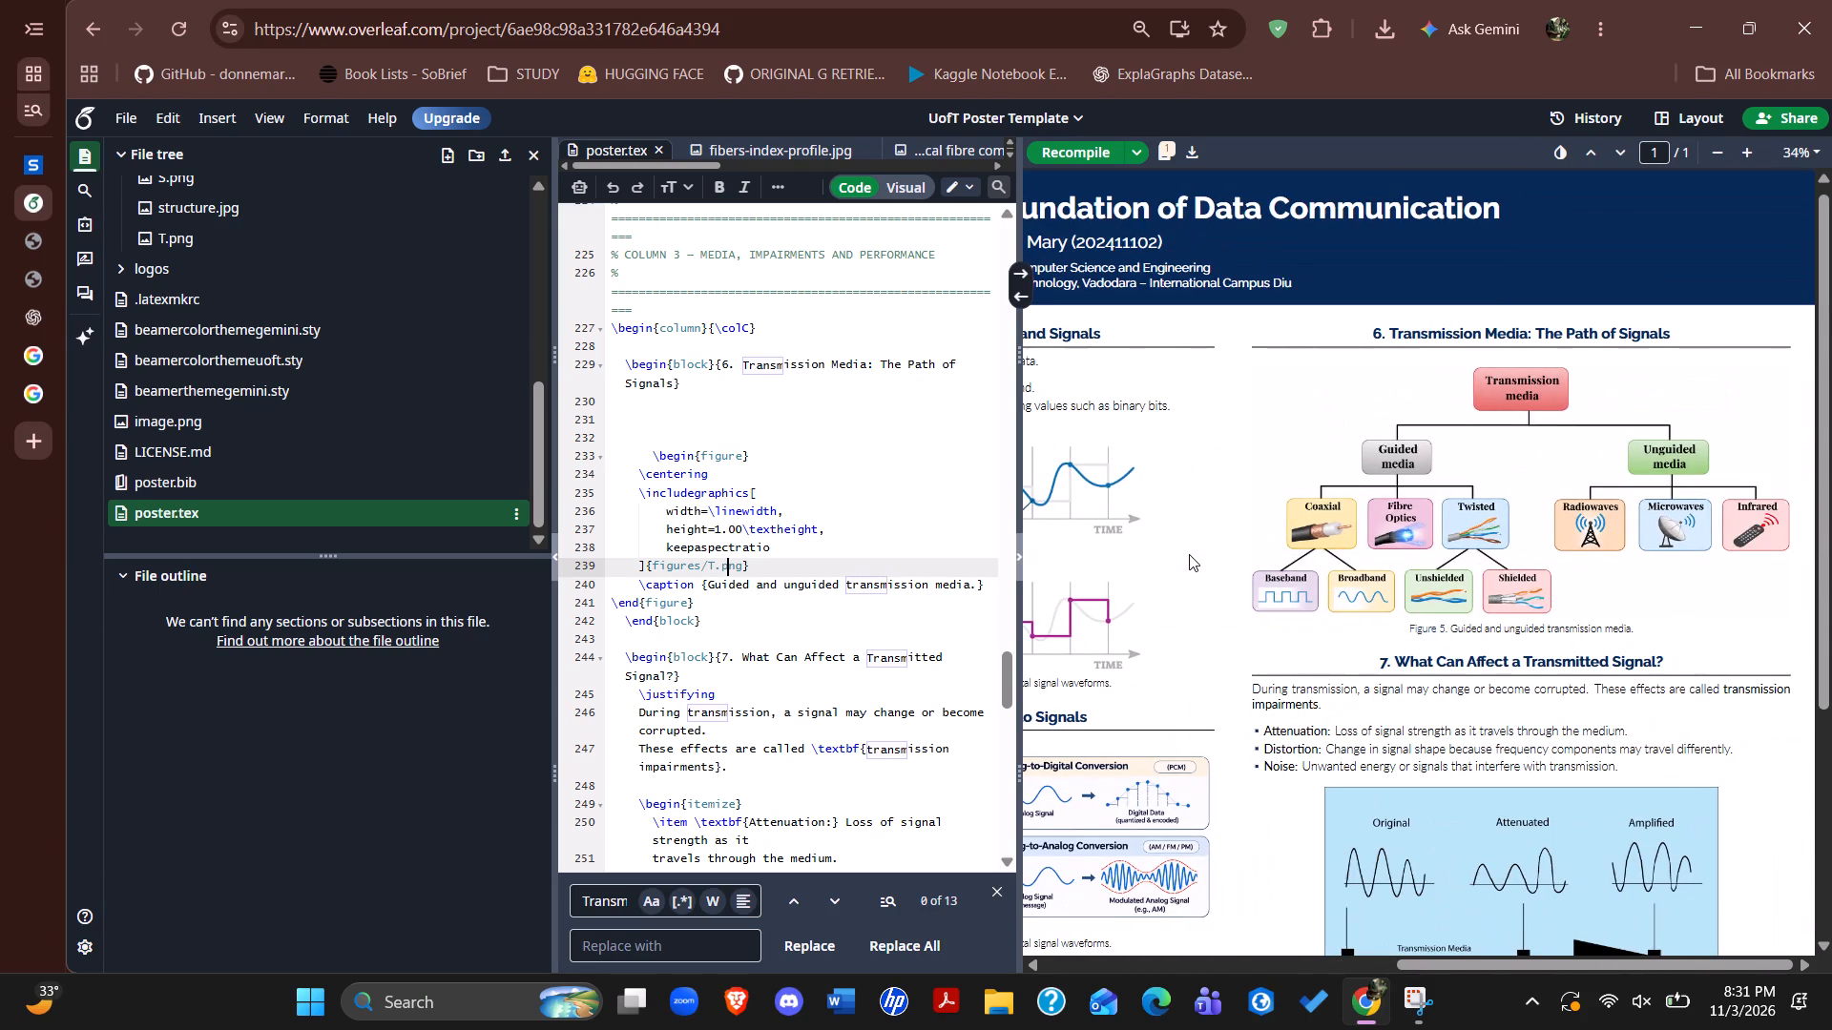
scroll(1189, 554, down, 3)
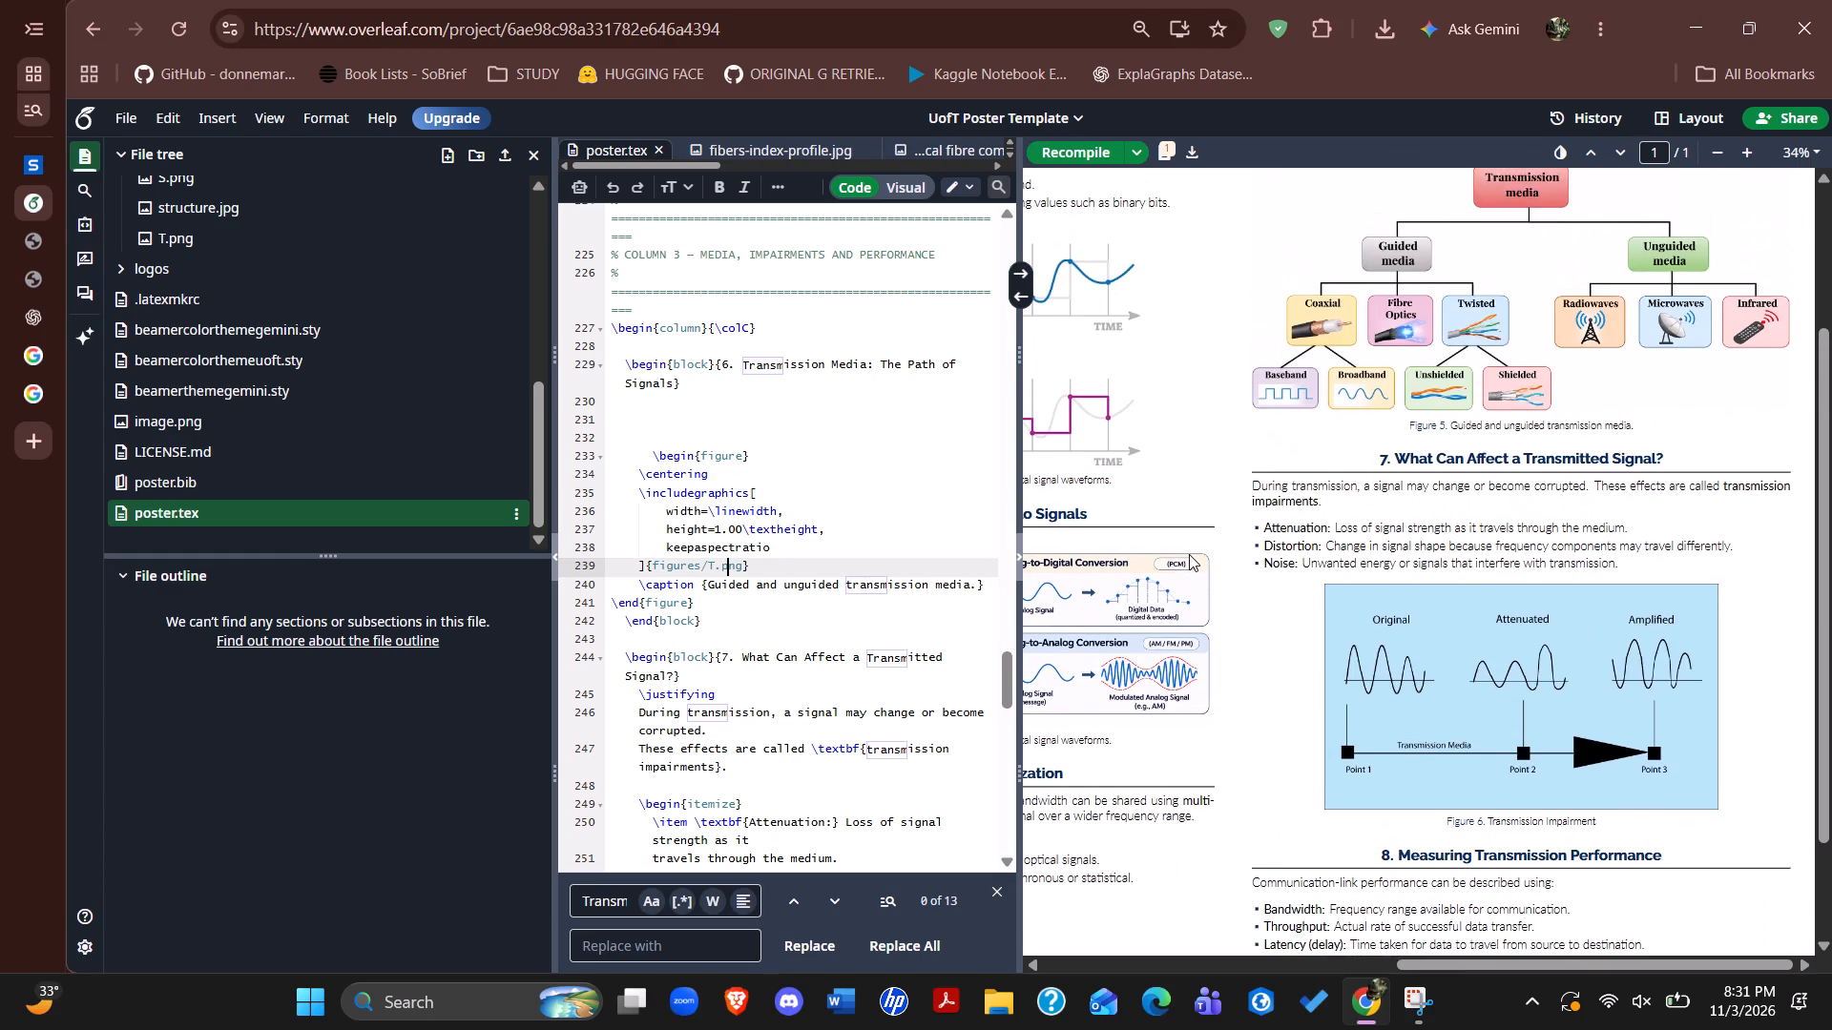
scroll(1189, 554, right, 3)
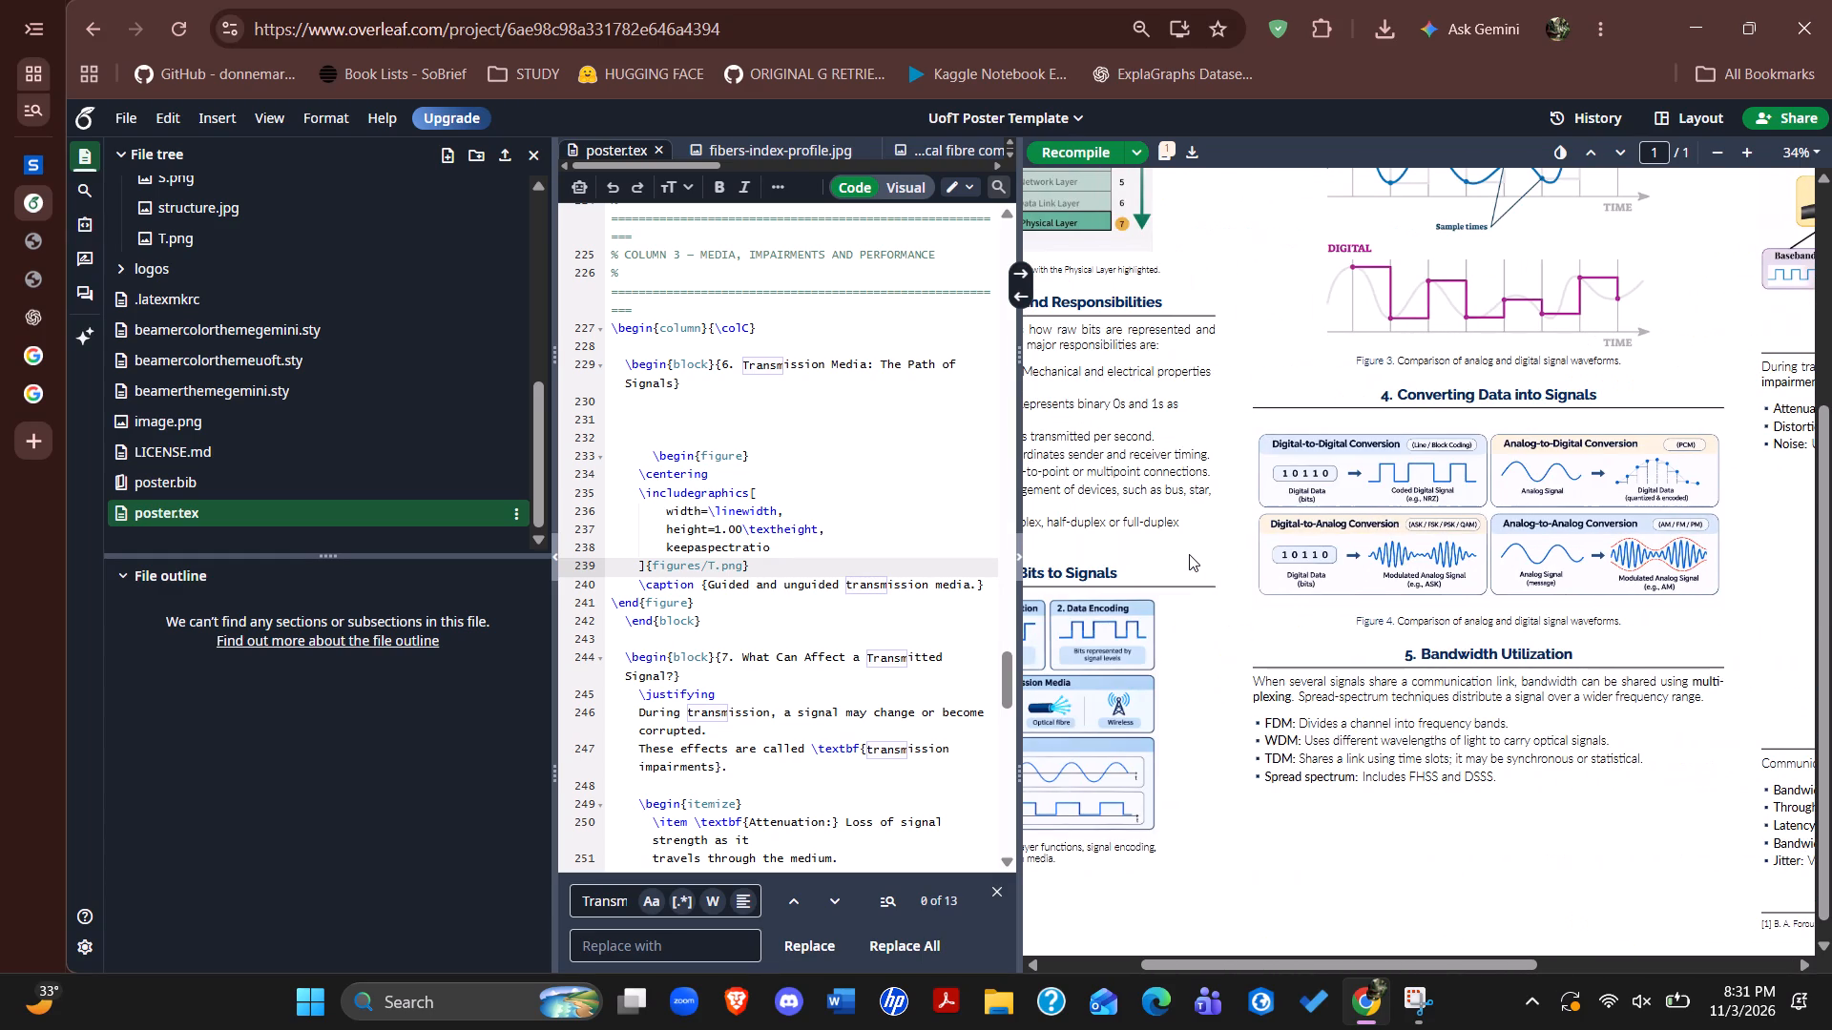
double_click(1401, 626)
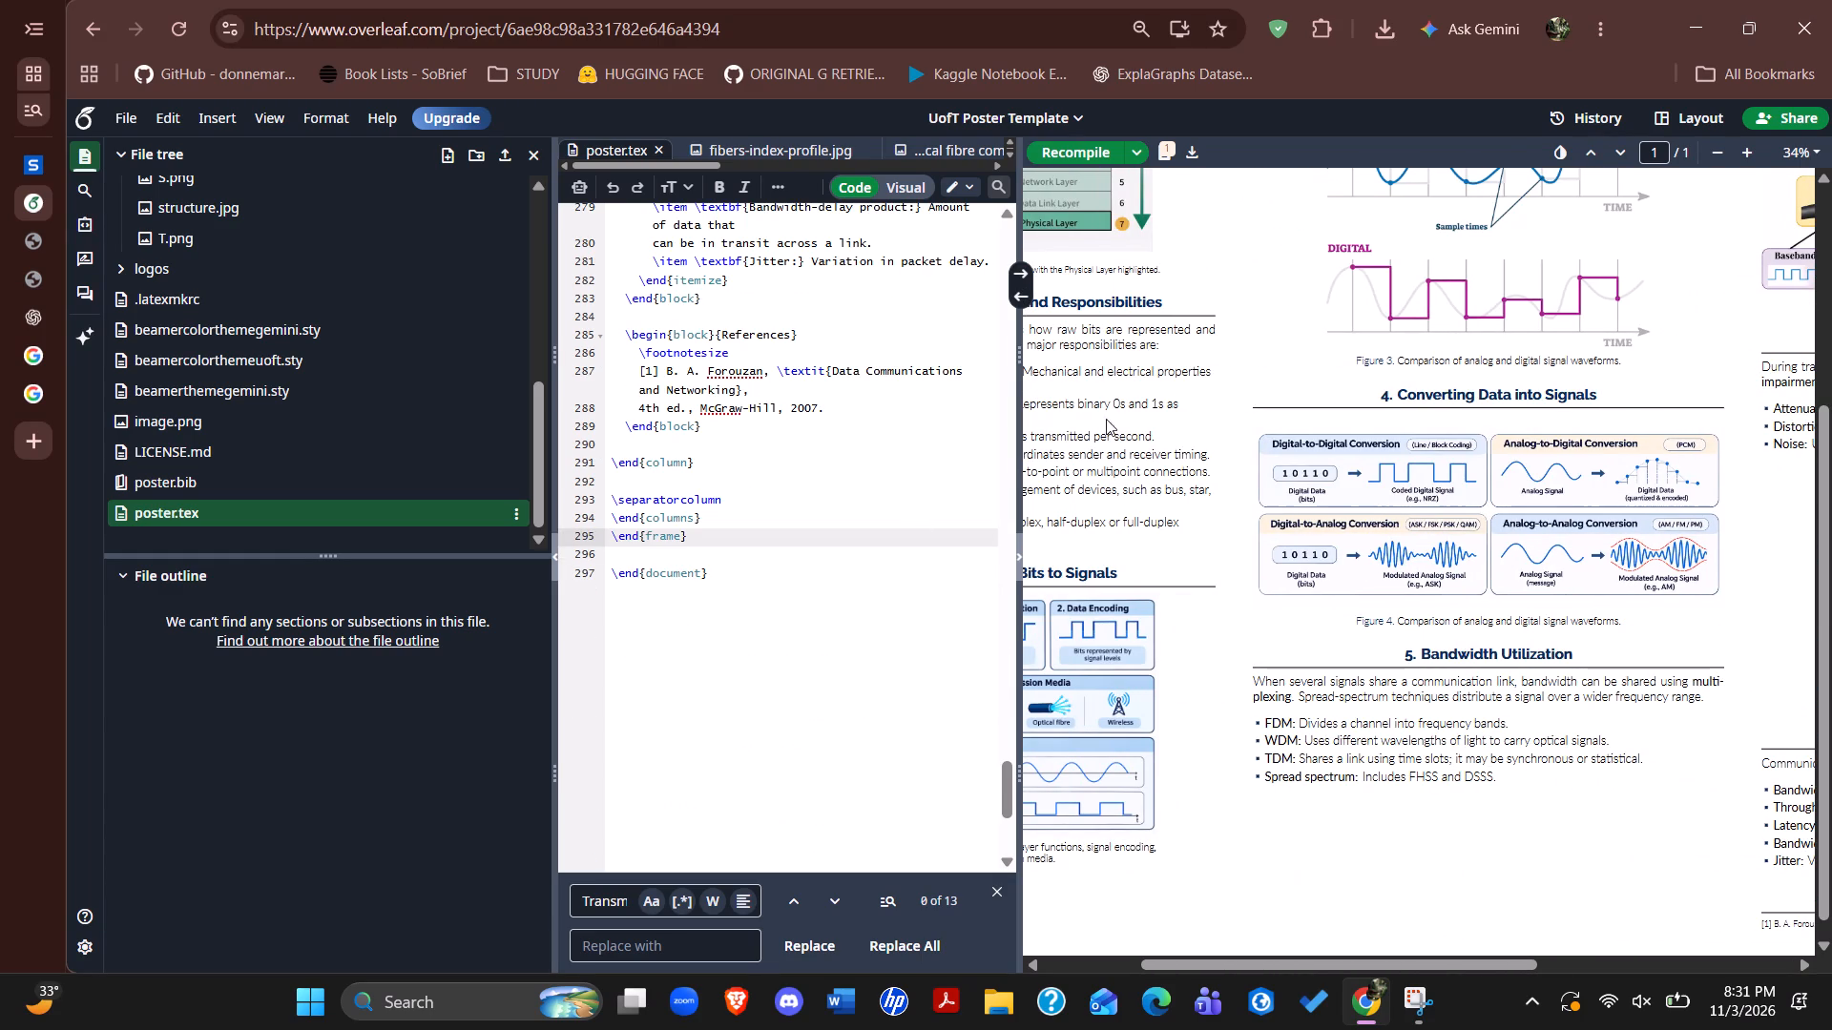
scroll(839, 434, up, 5)
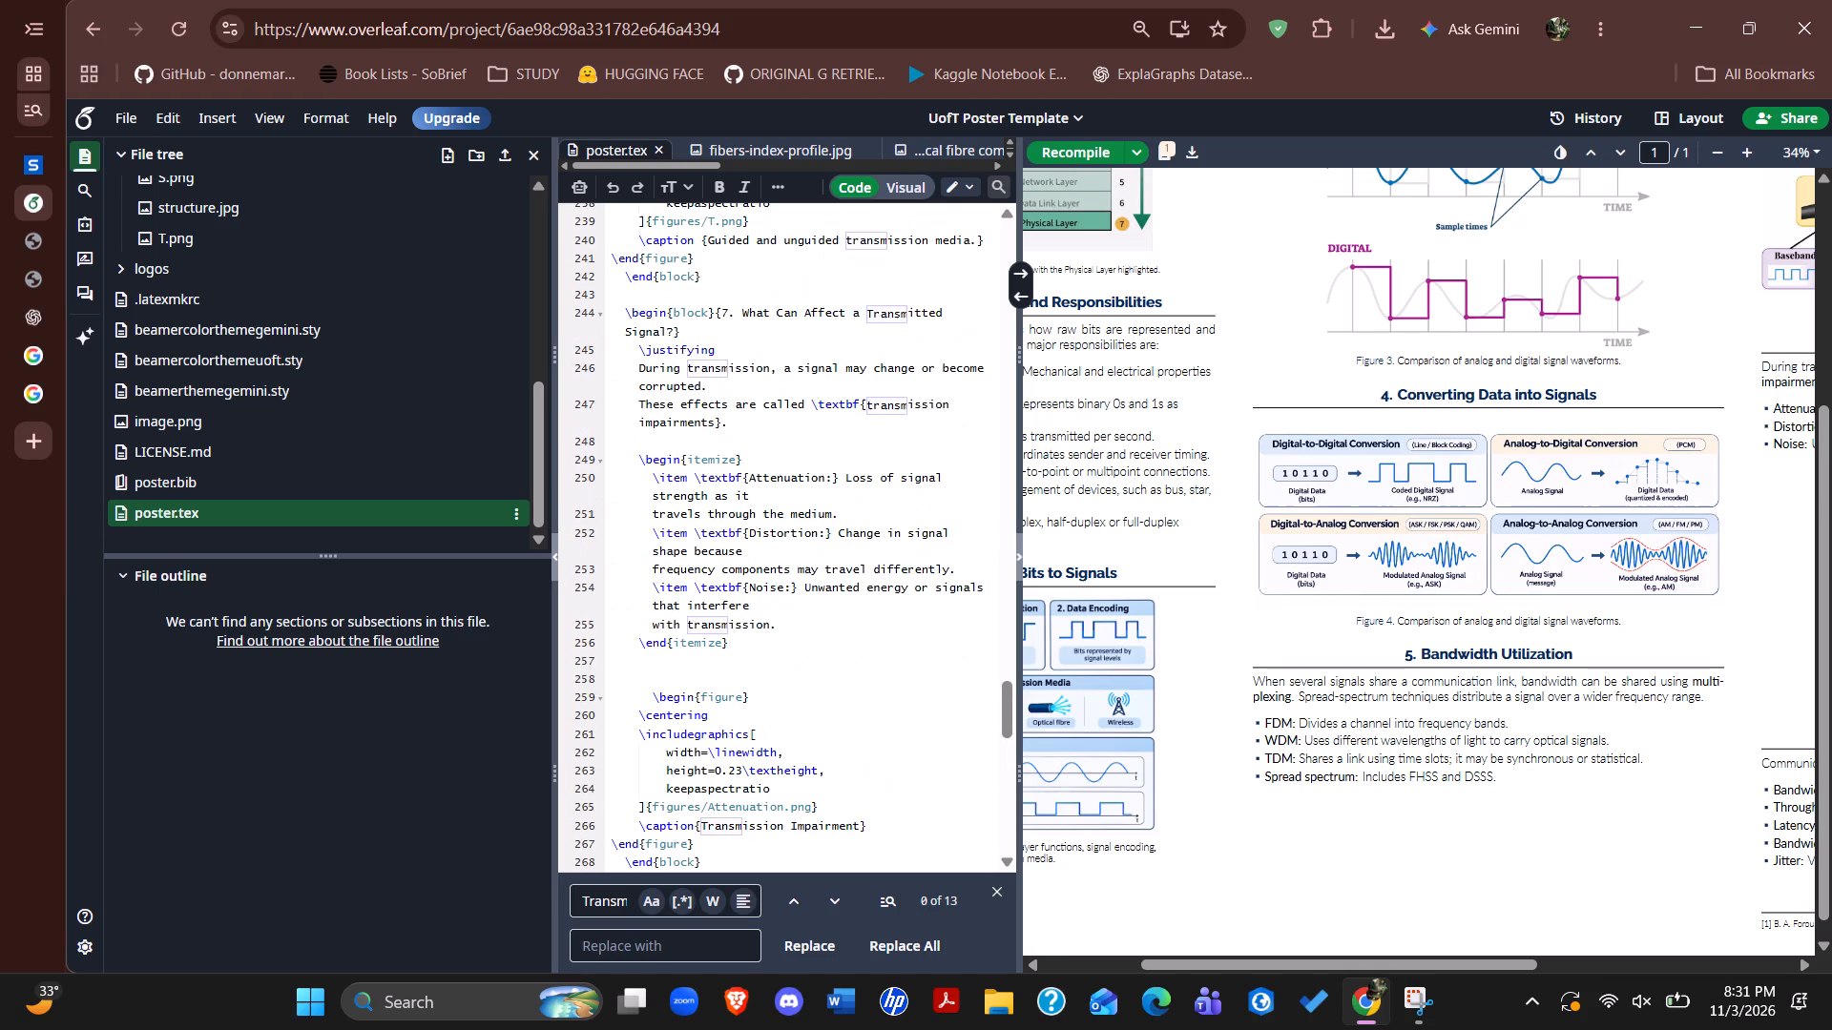
scroll(839, 434, up, 3)
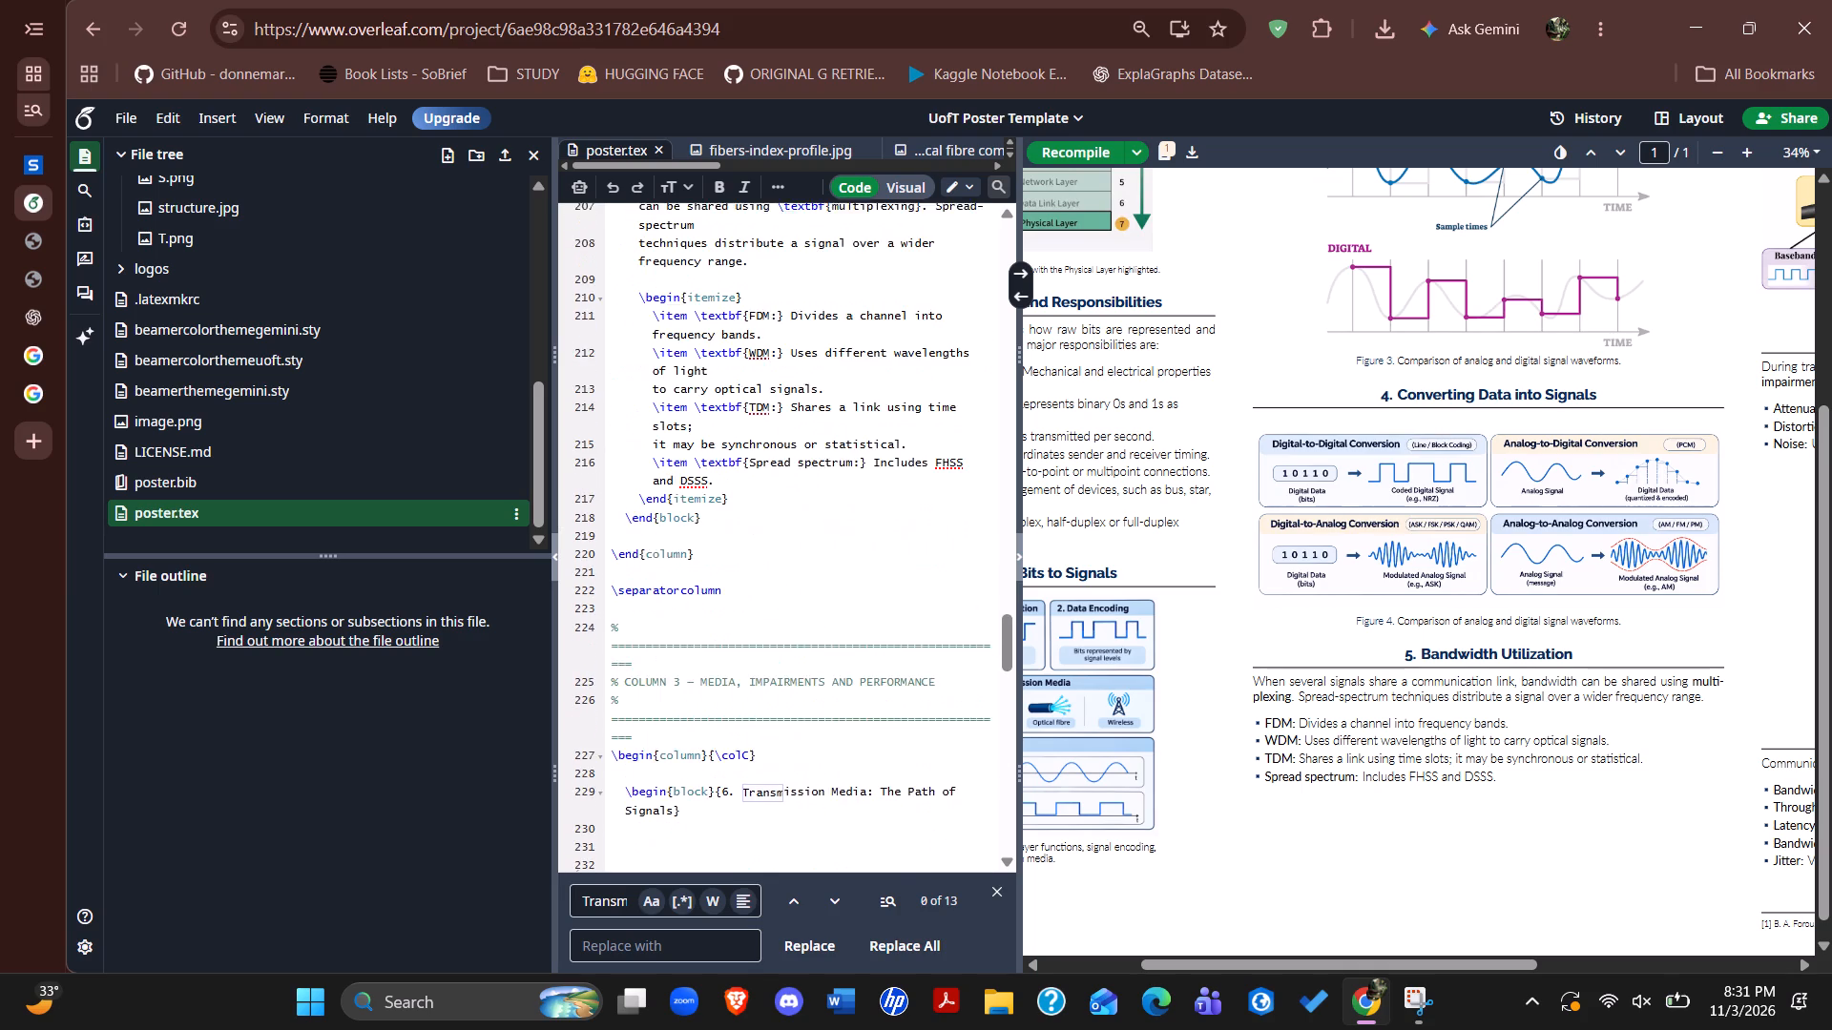
scroll(839, 434, up, 3)
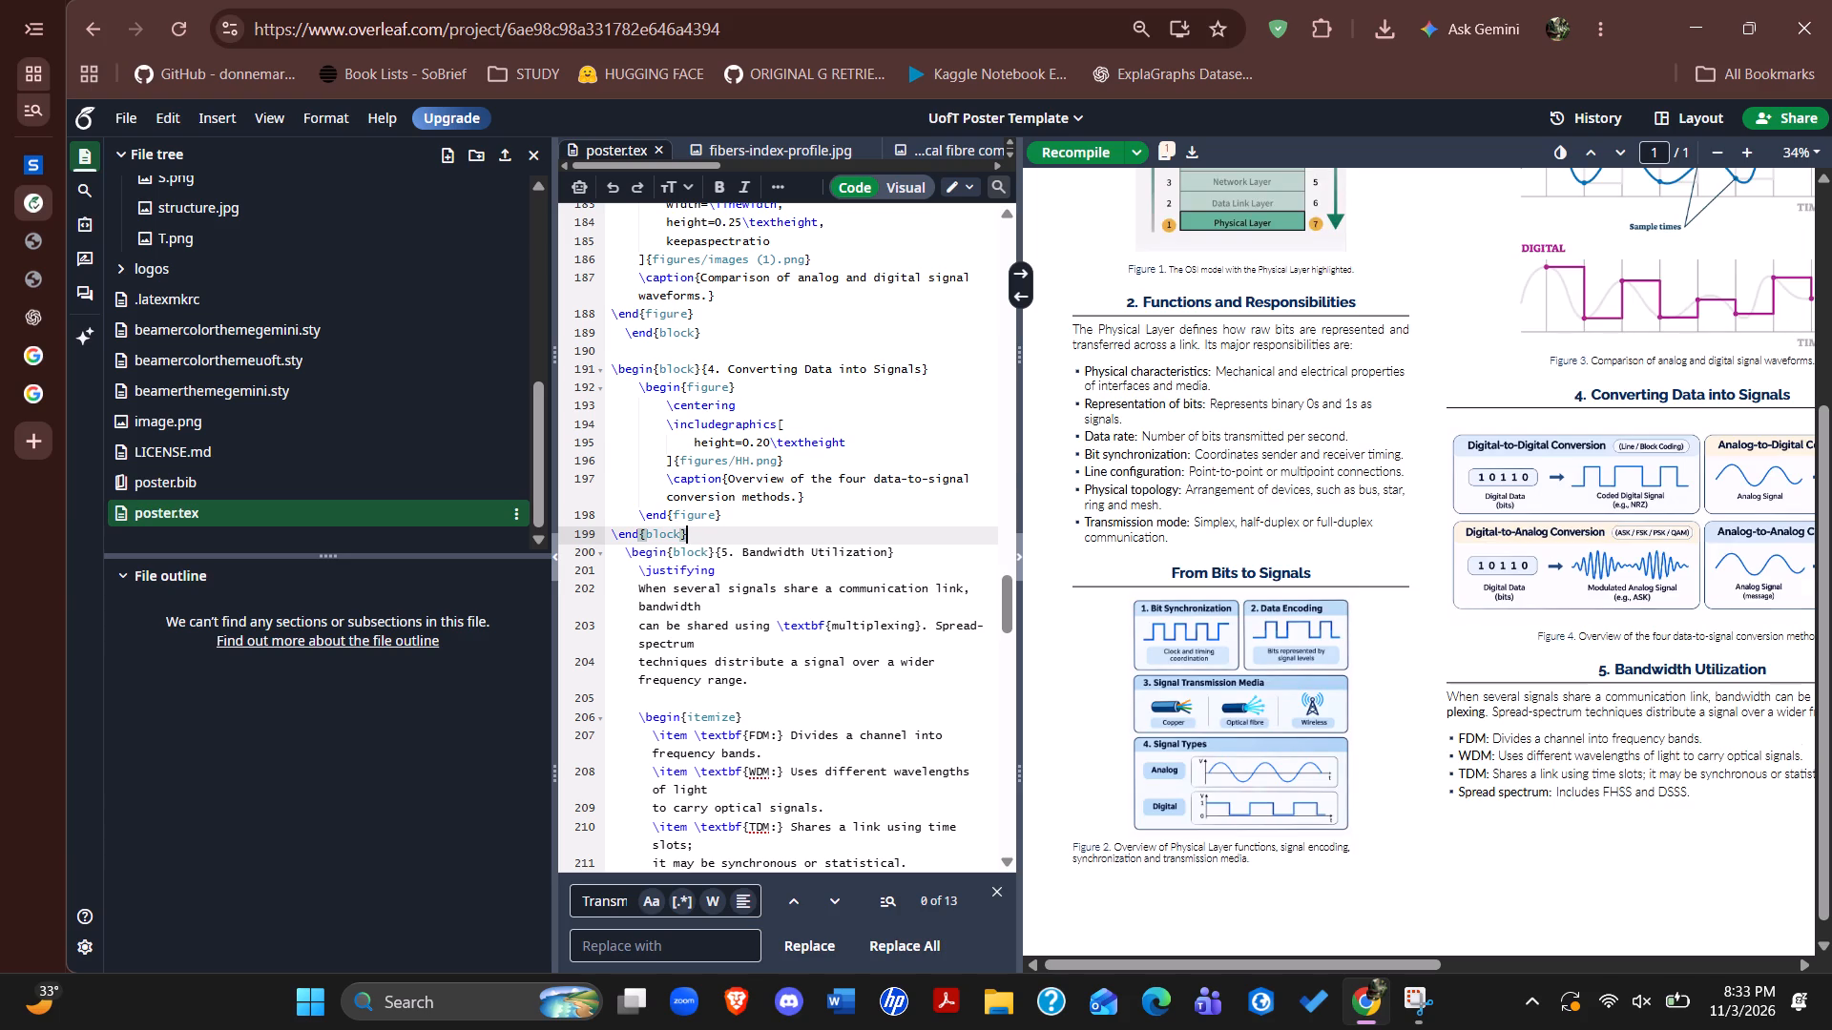
Examine the resized "Converting Data into Signals" figure in the compiled poster and how its column compares with the third one.
click(767, 518)
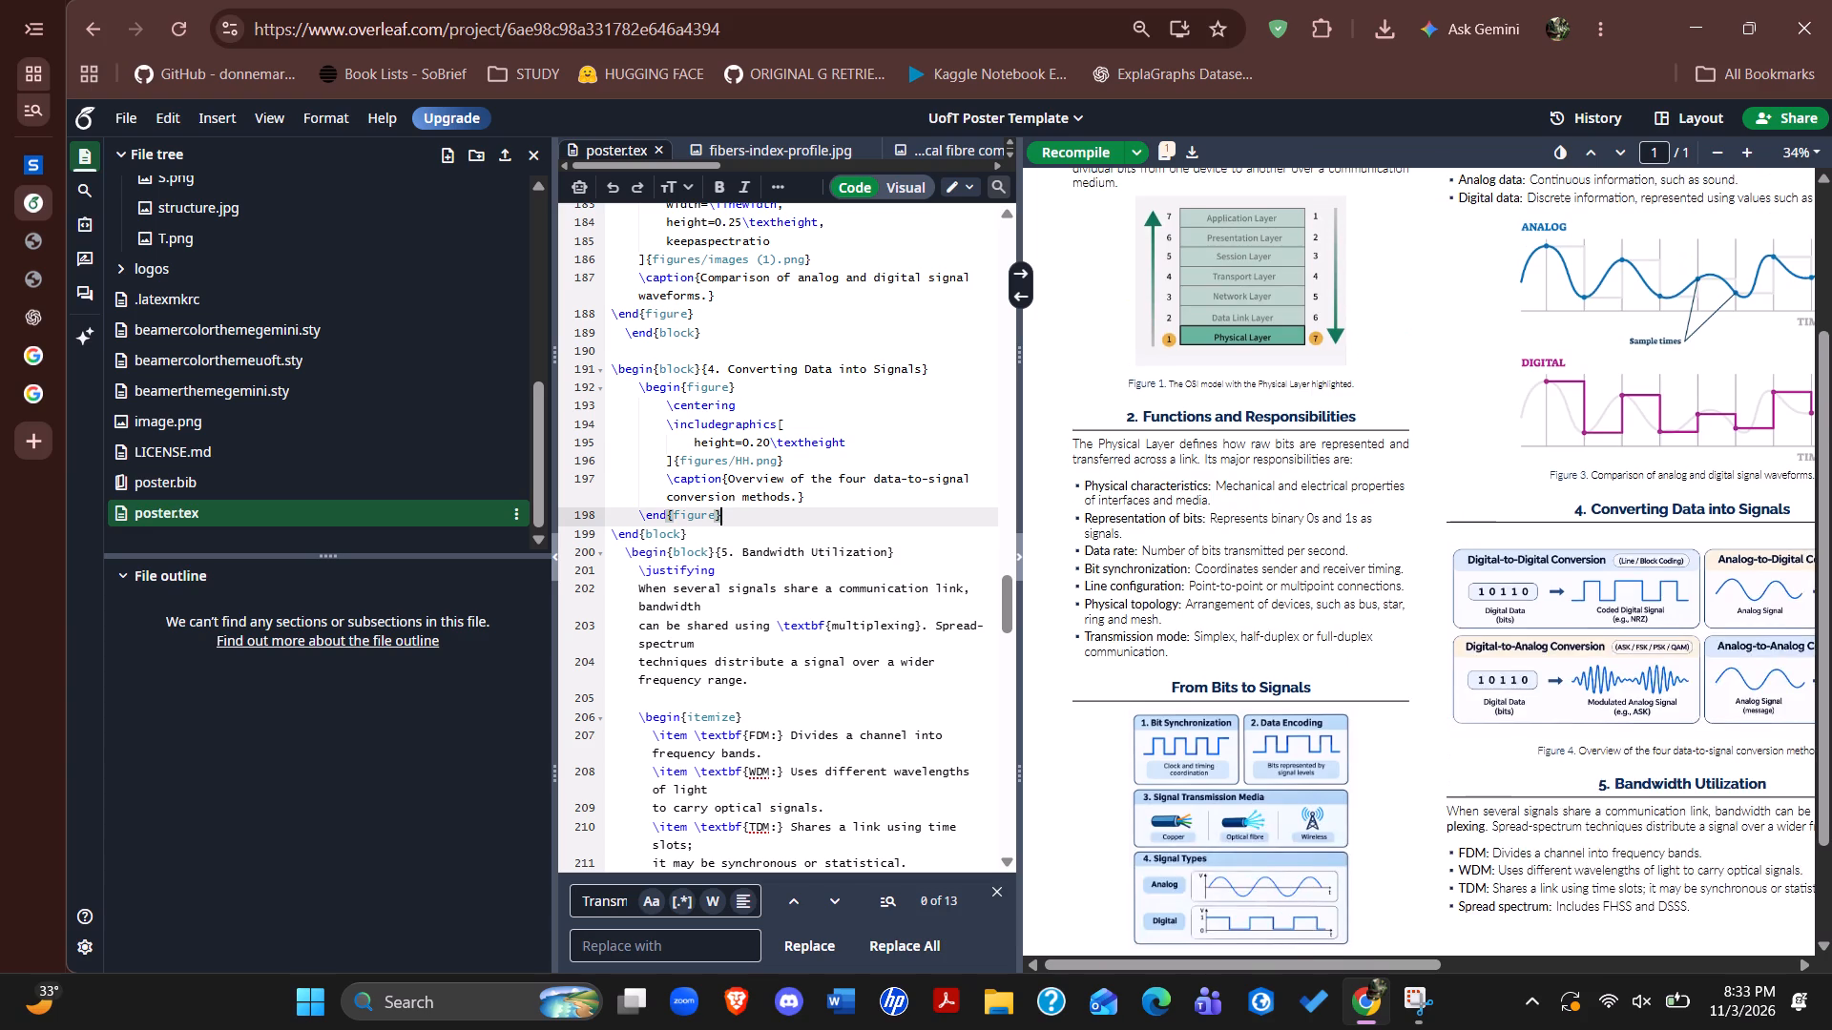
scroll(1331, 440, left, 1)
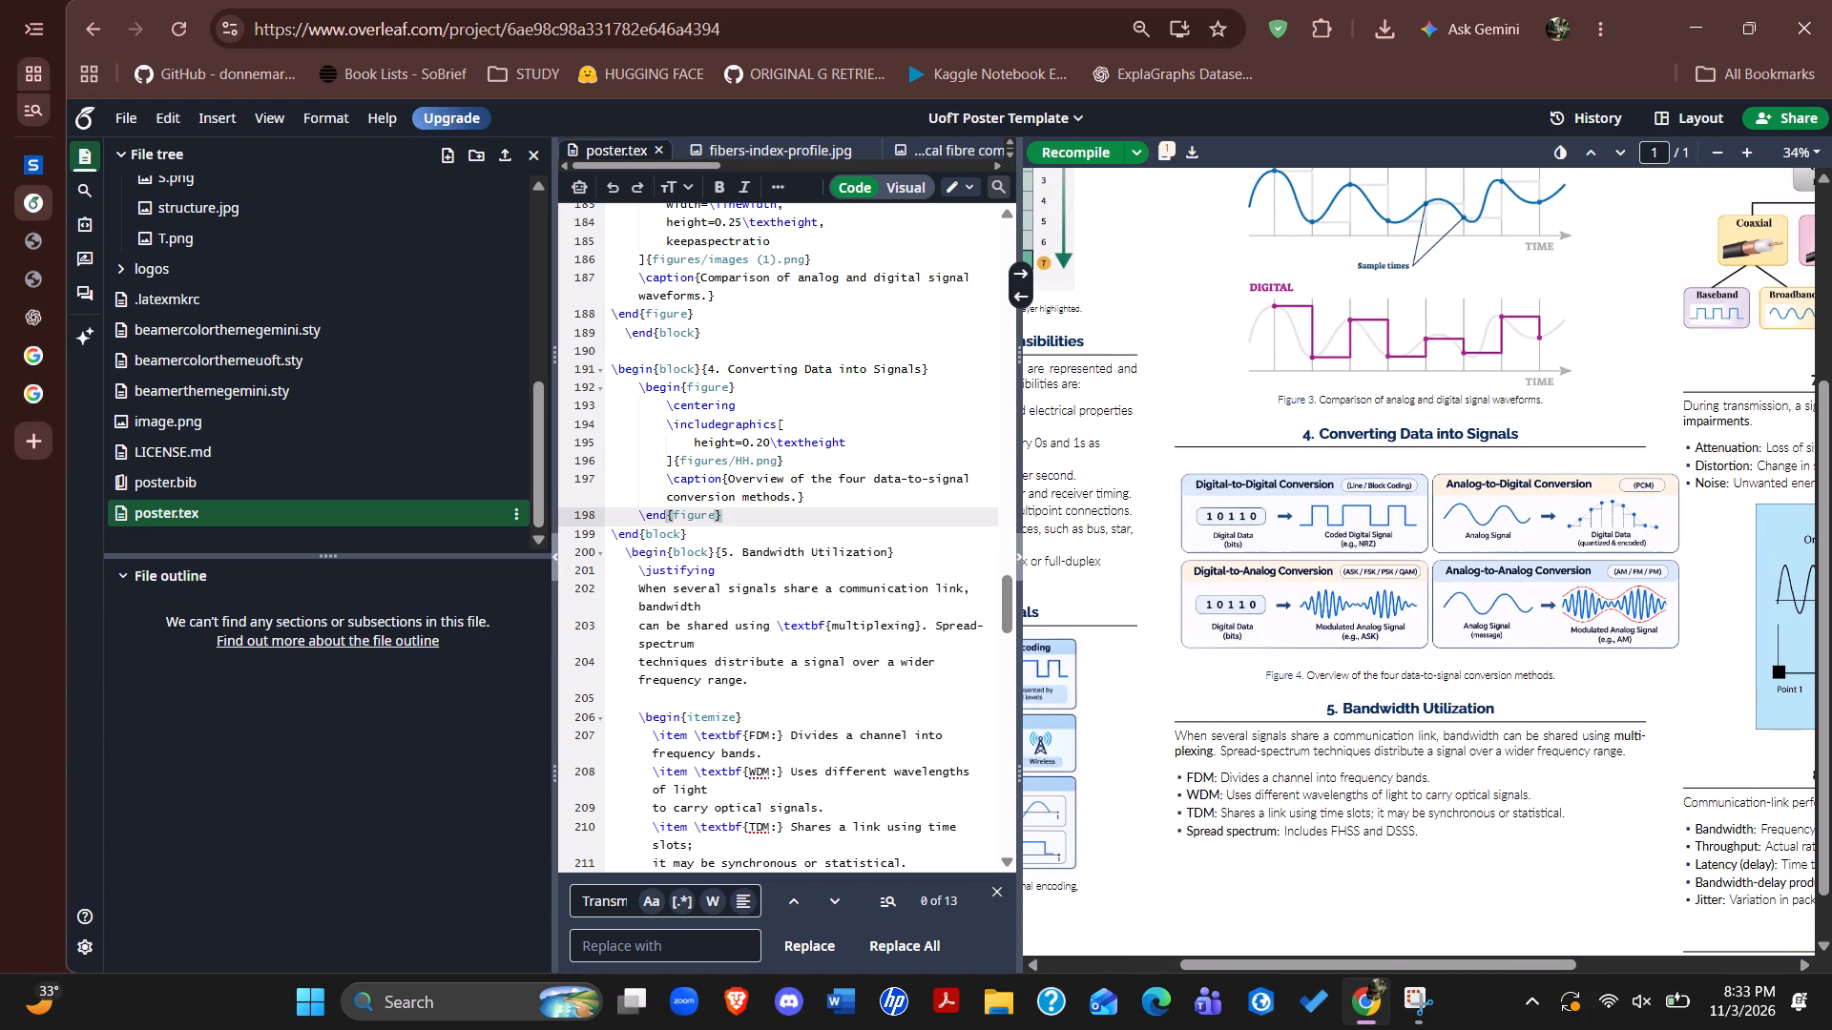
scroll(1331, 440, left, 1)
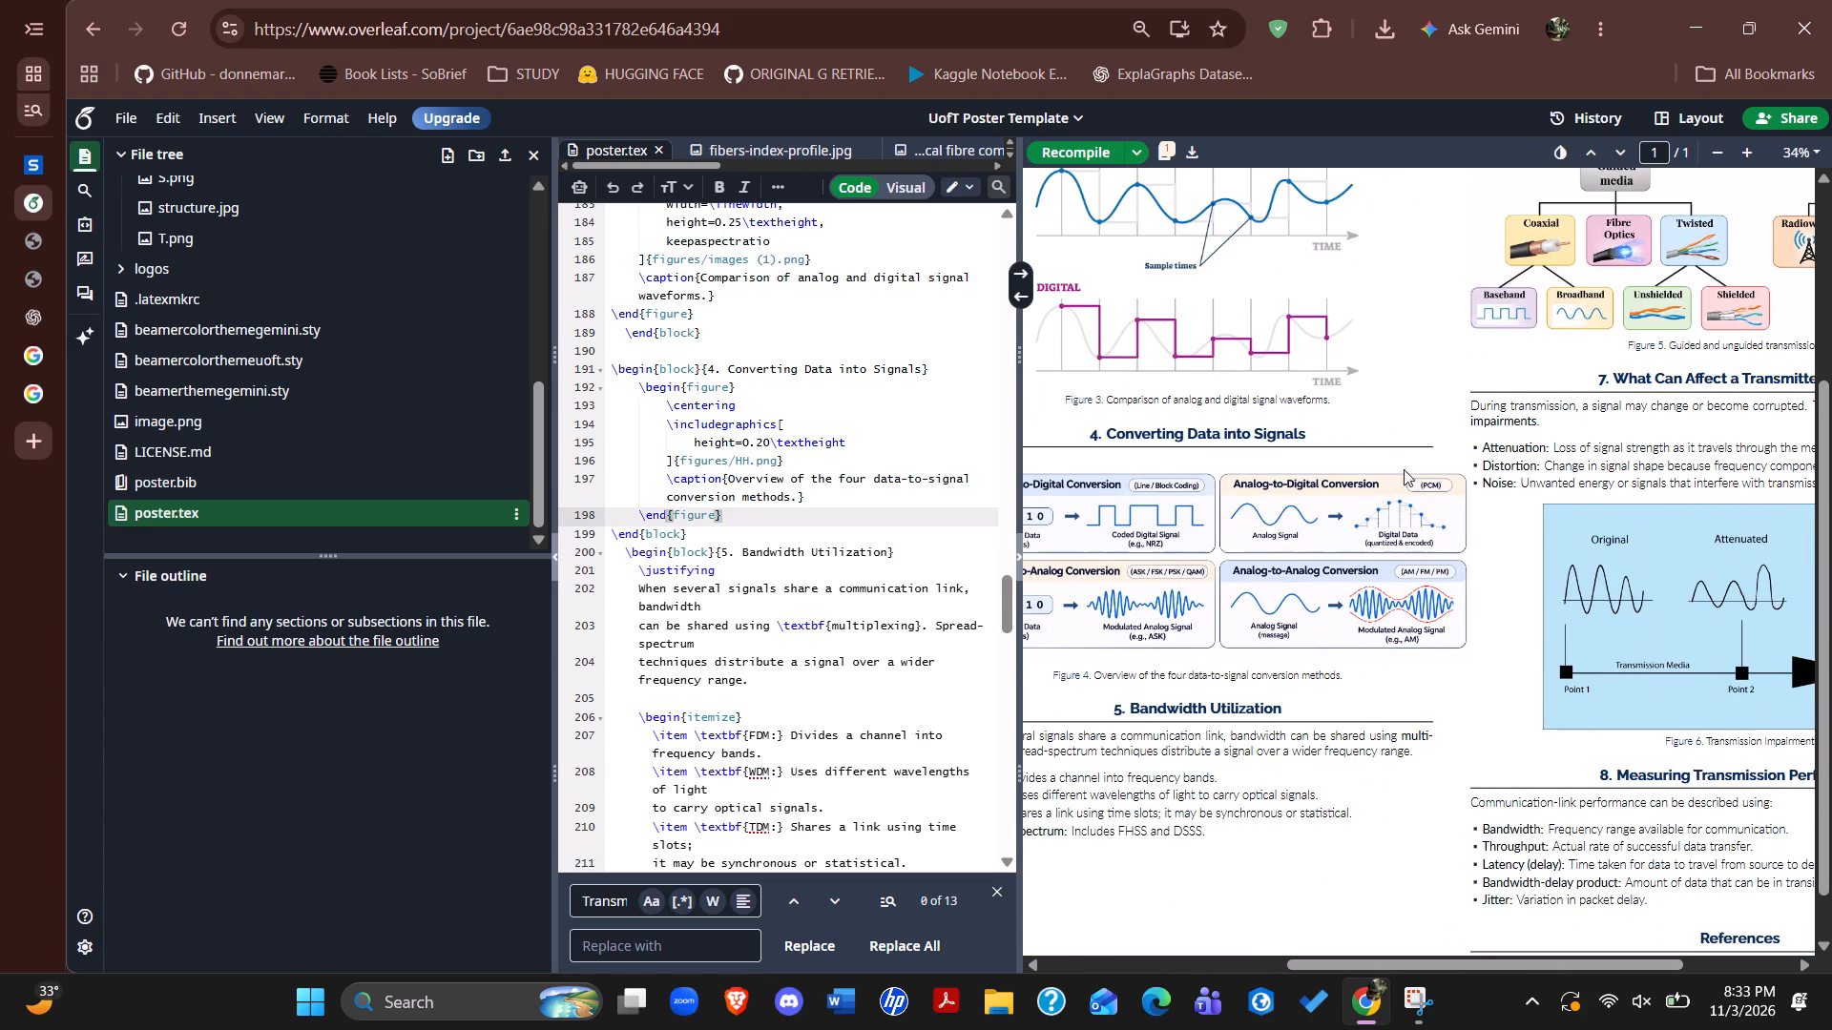
scroll(1424, 476, up, 2)
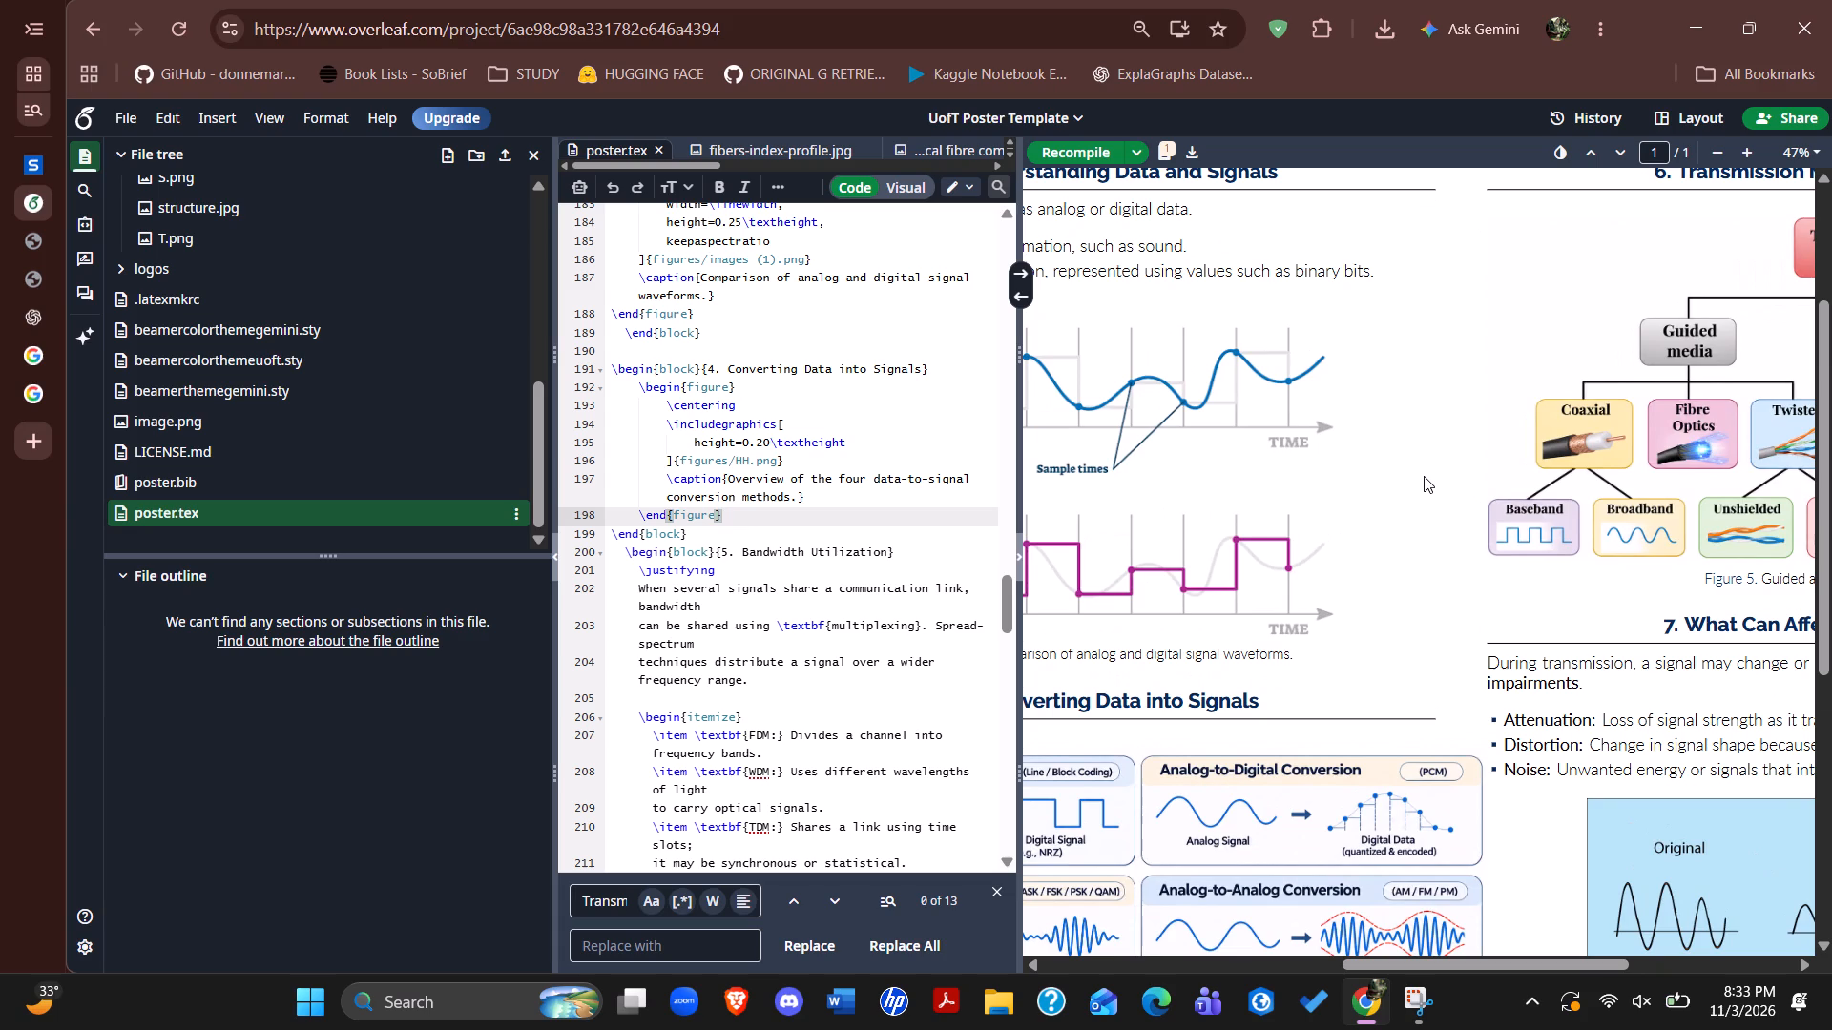
scroll(1424, 476, down, 1)
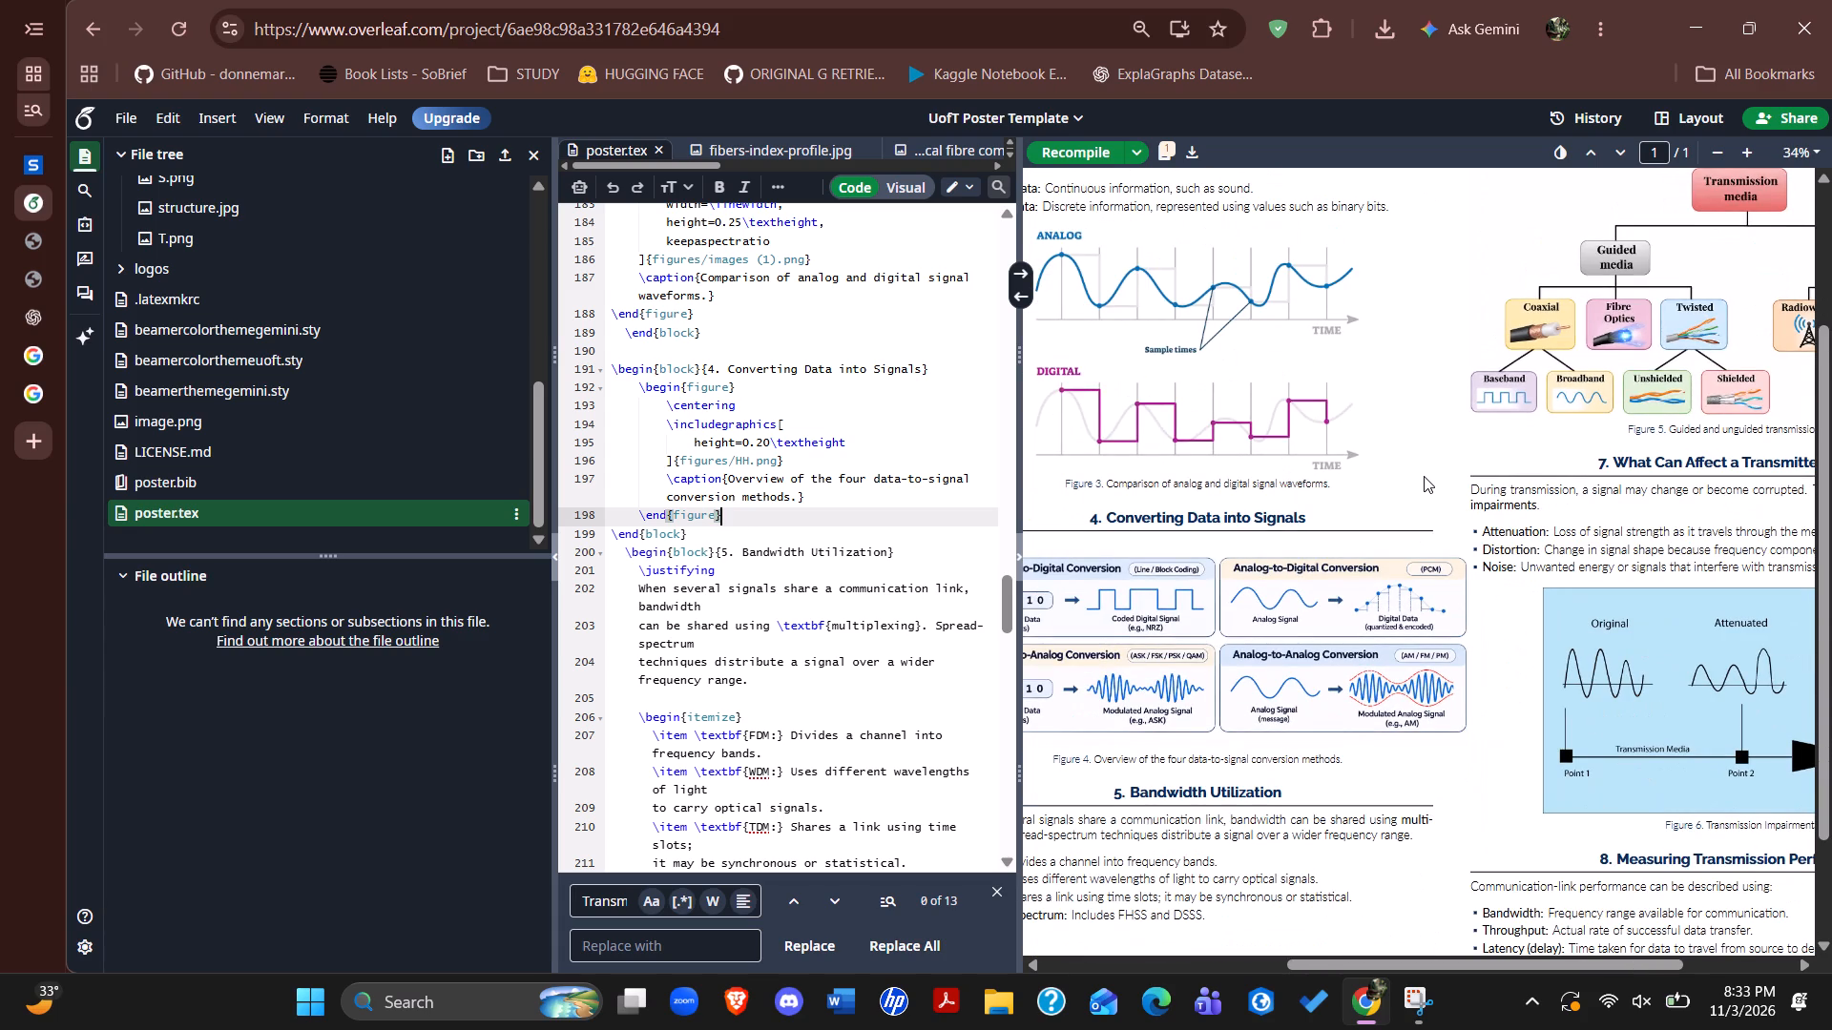
Examine the three columns of the compiled poster, comparing the "Converting Data into Signals" figure and the column ends.
scroll(1424, 476, down, 1)
scroll(1424, 476, right, 2)
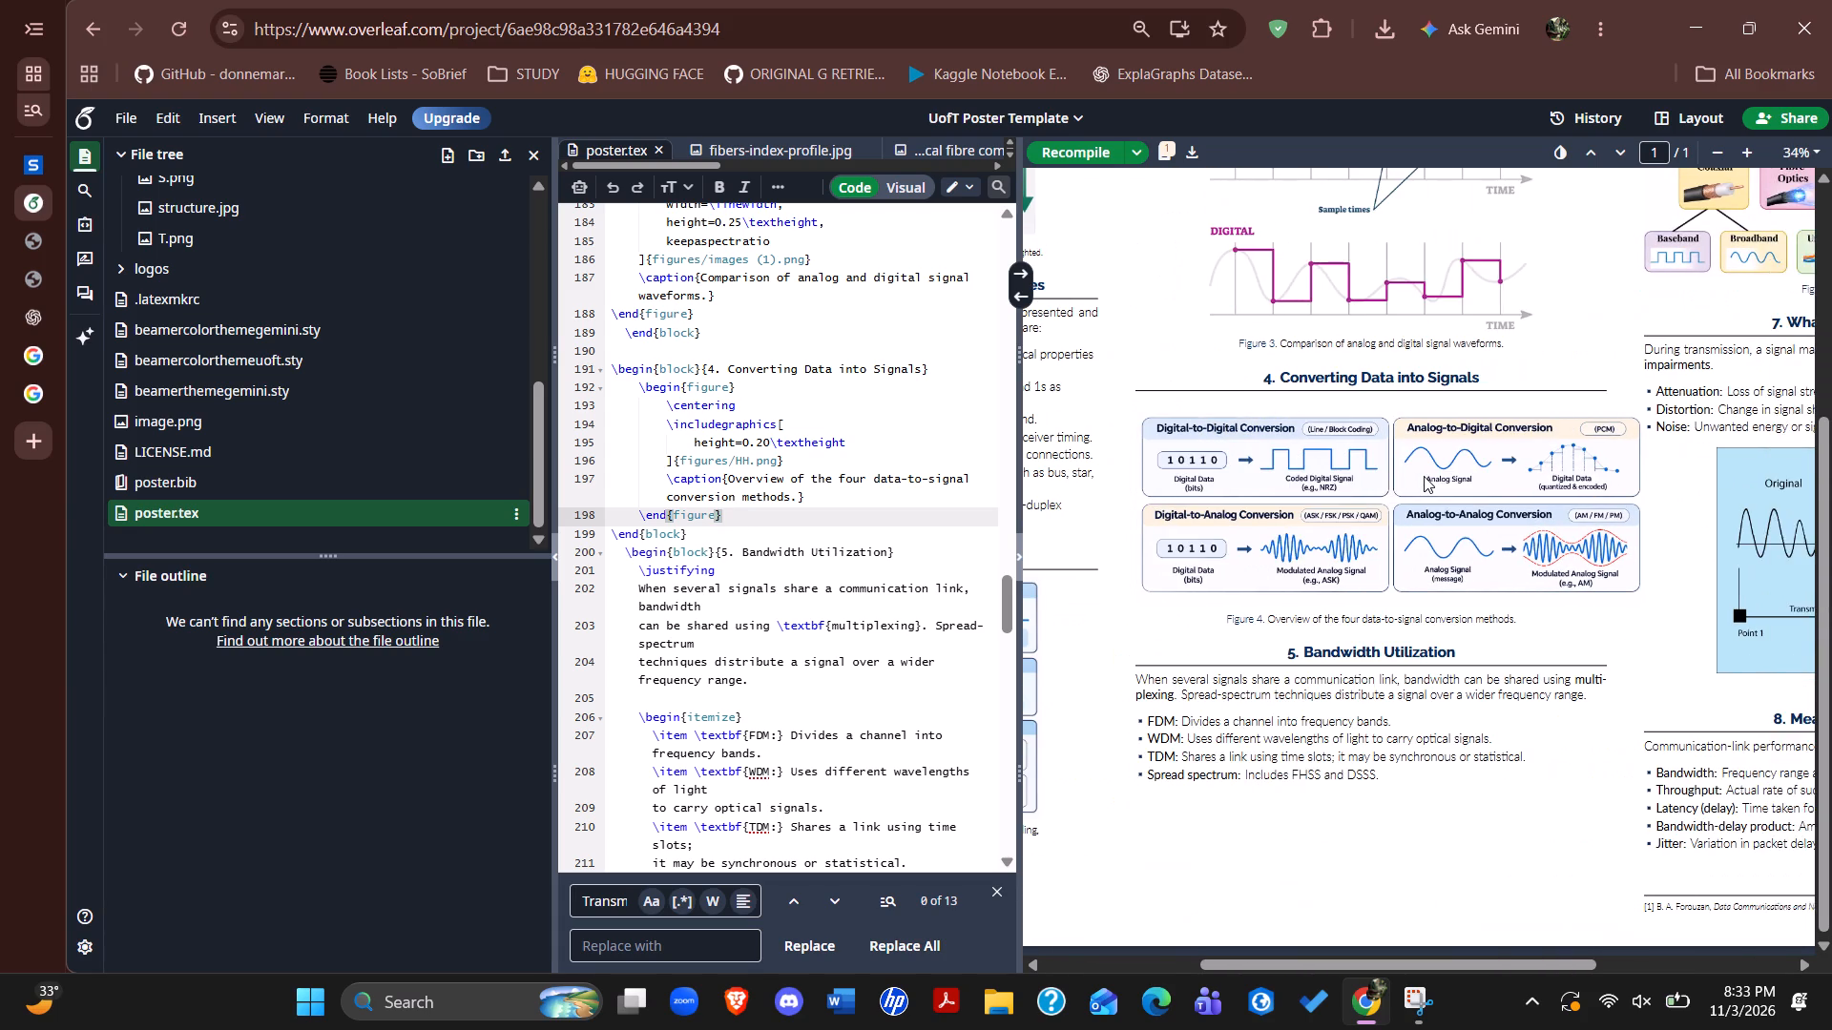
scroll(1424, 476, right, 1)
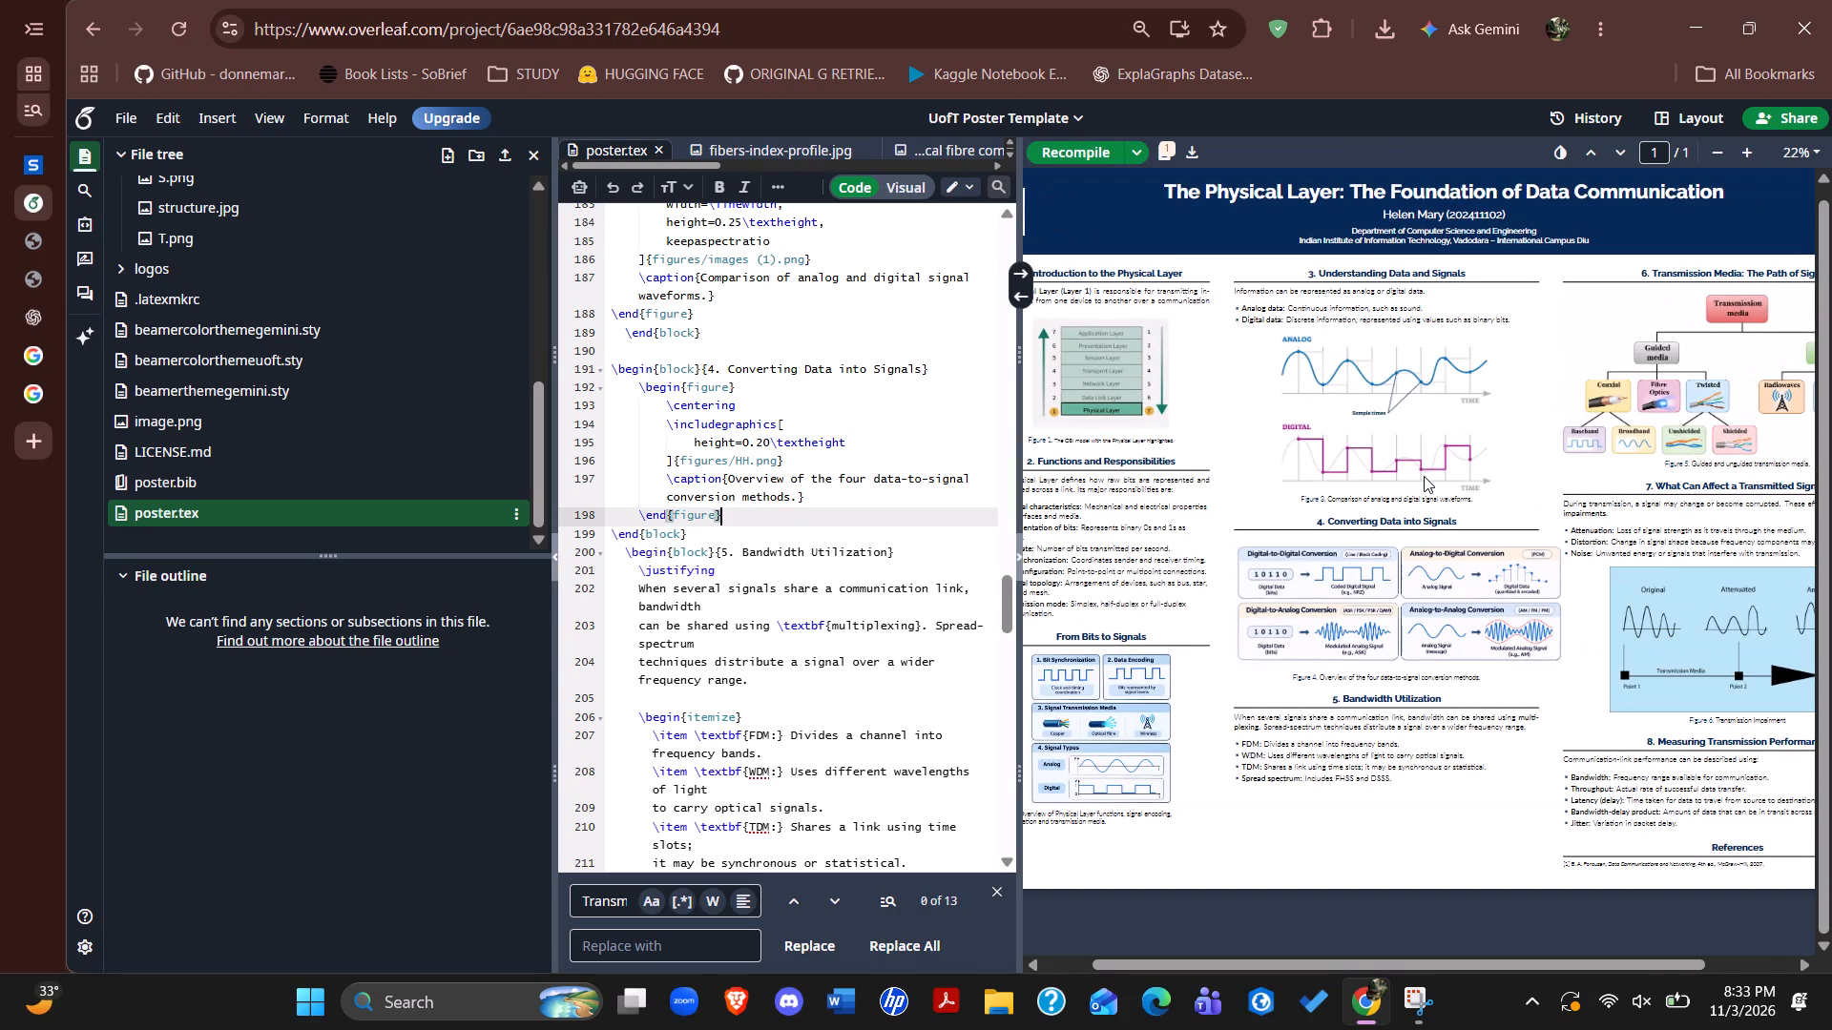
click(1424, 476)
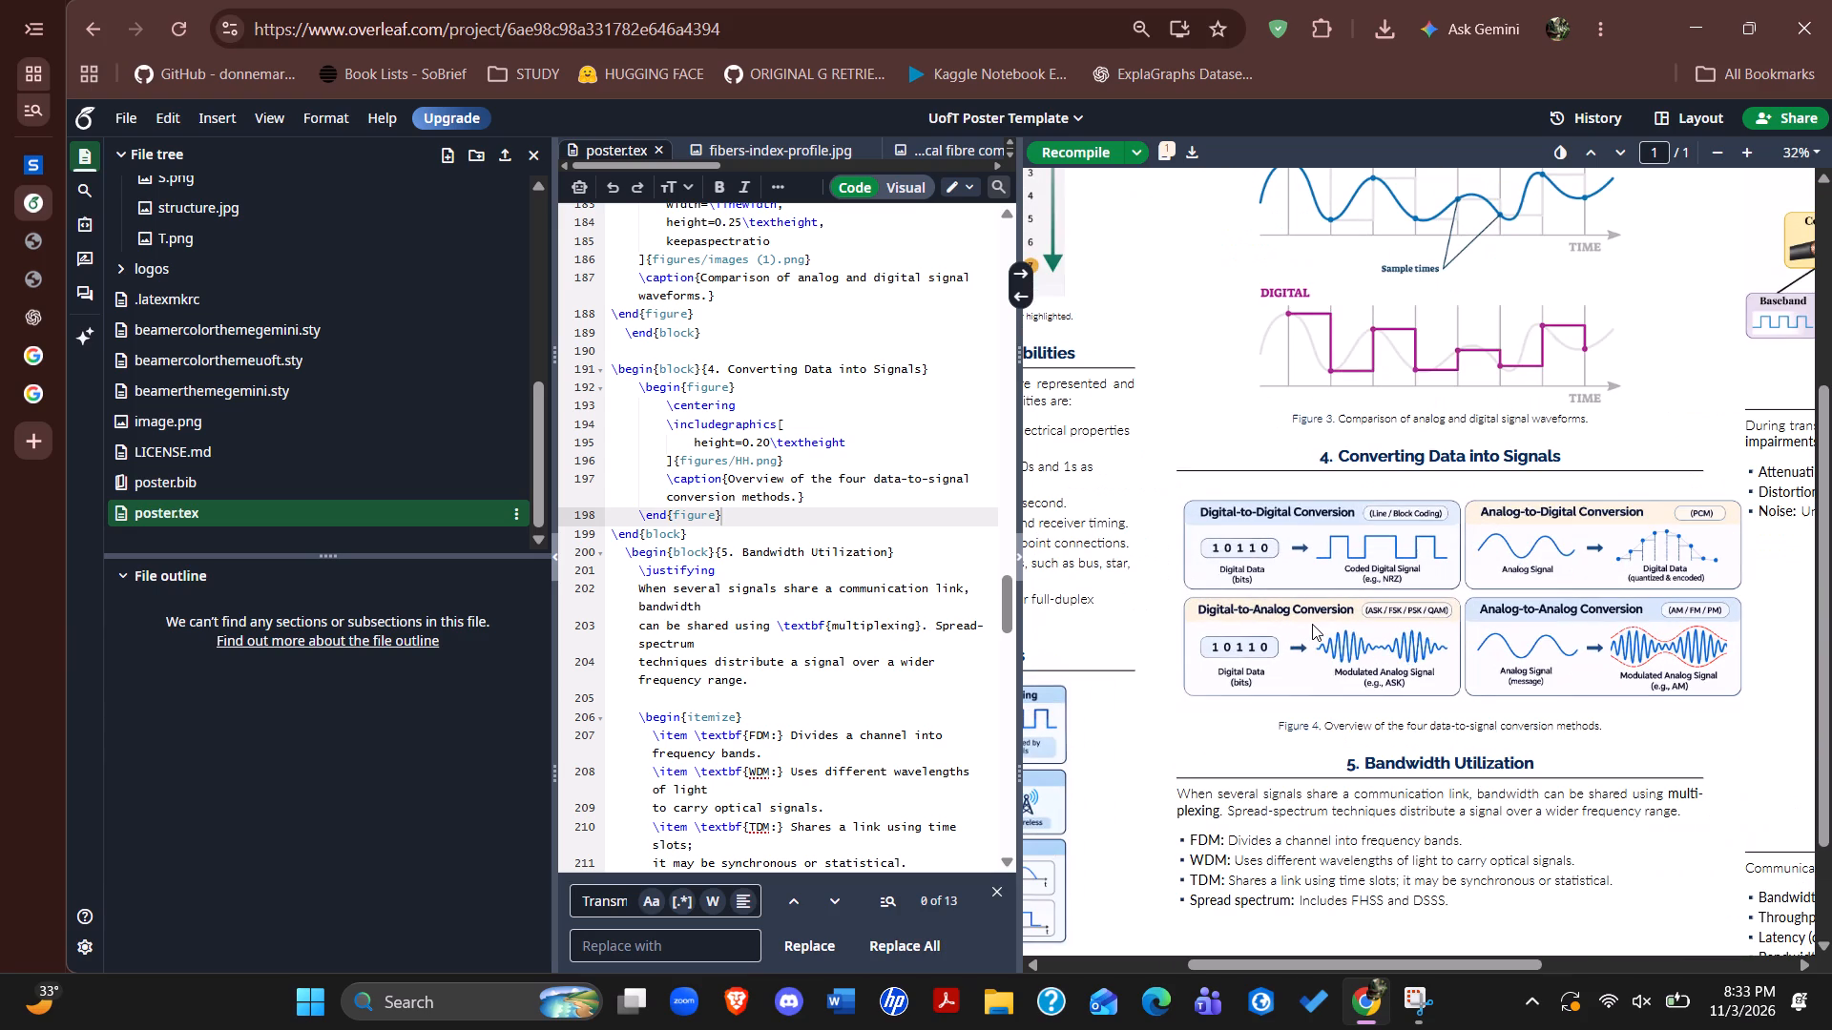
scroll(1312, 624, left, 3)
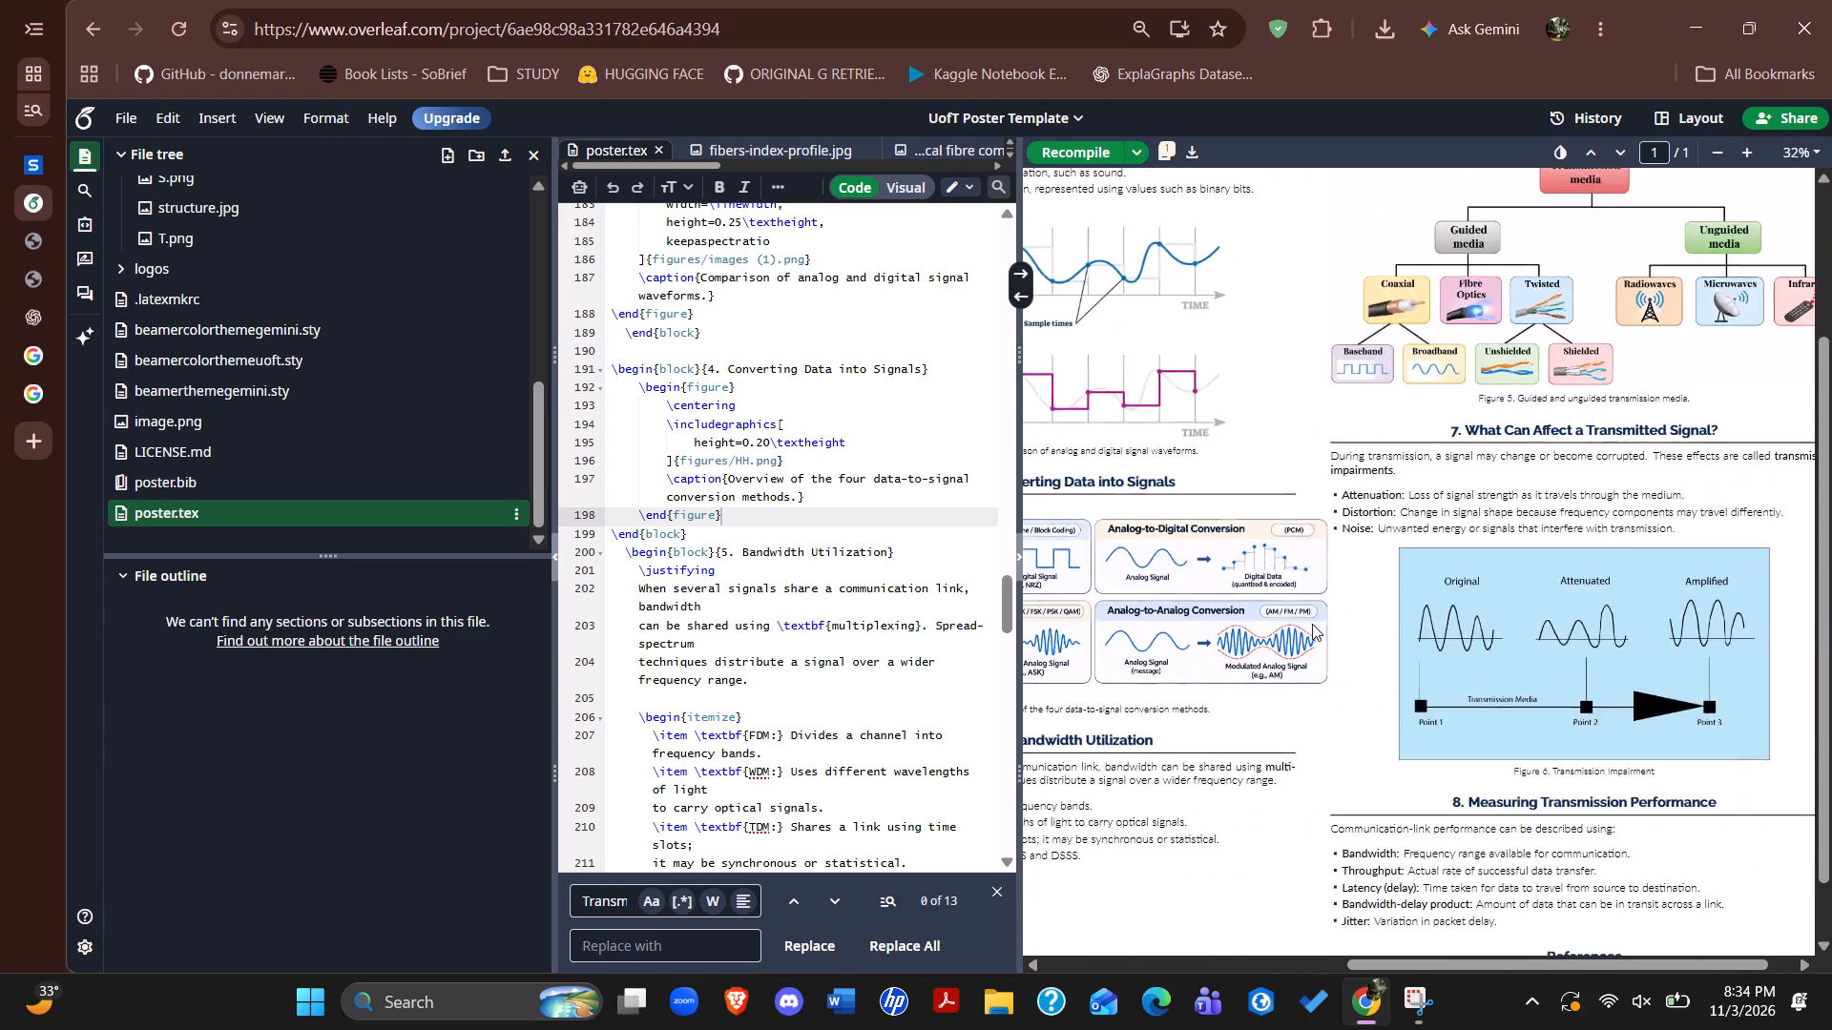
scroll(1312, 624, down, 1)
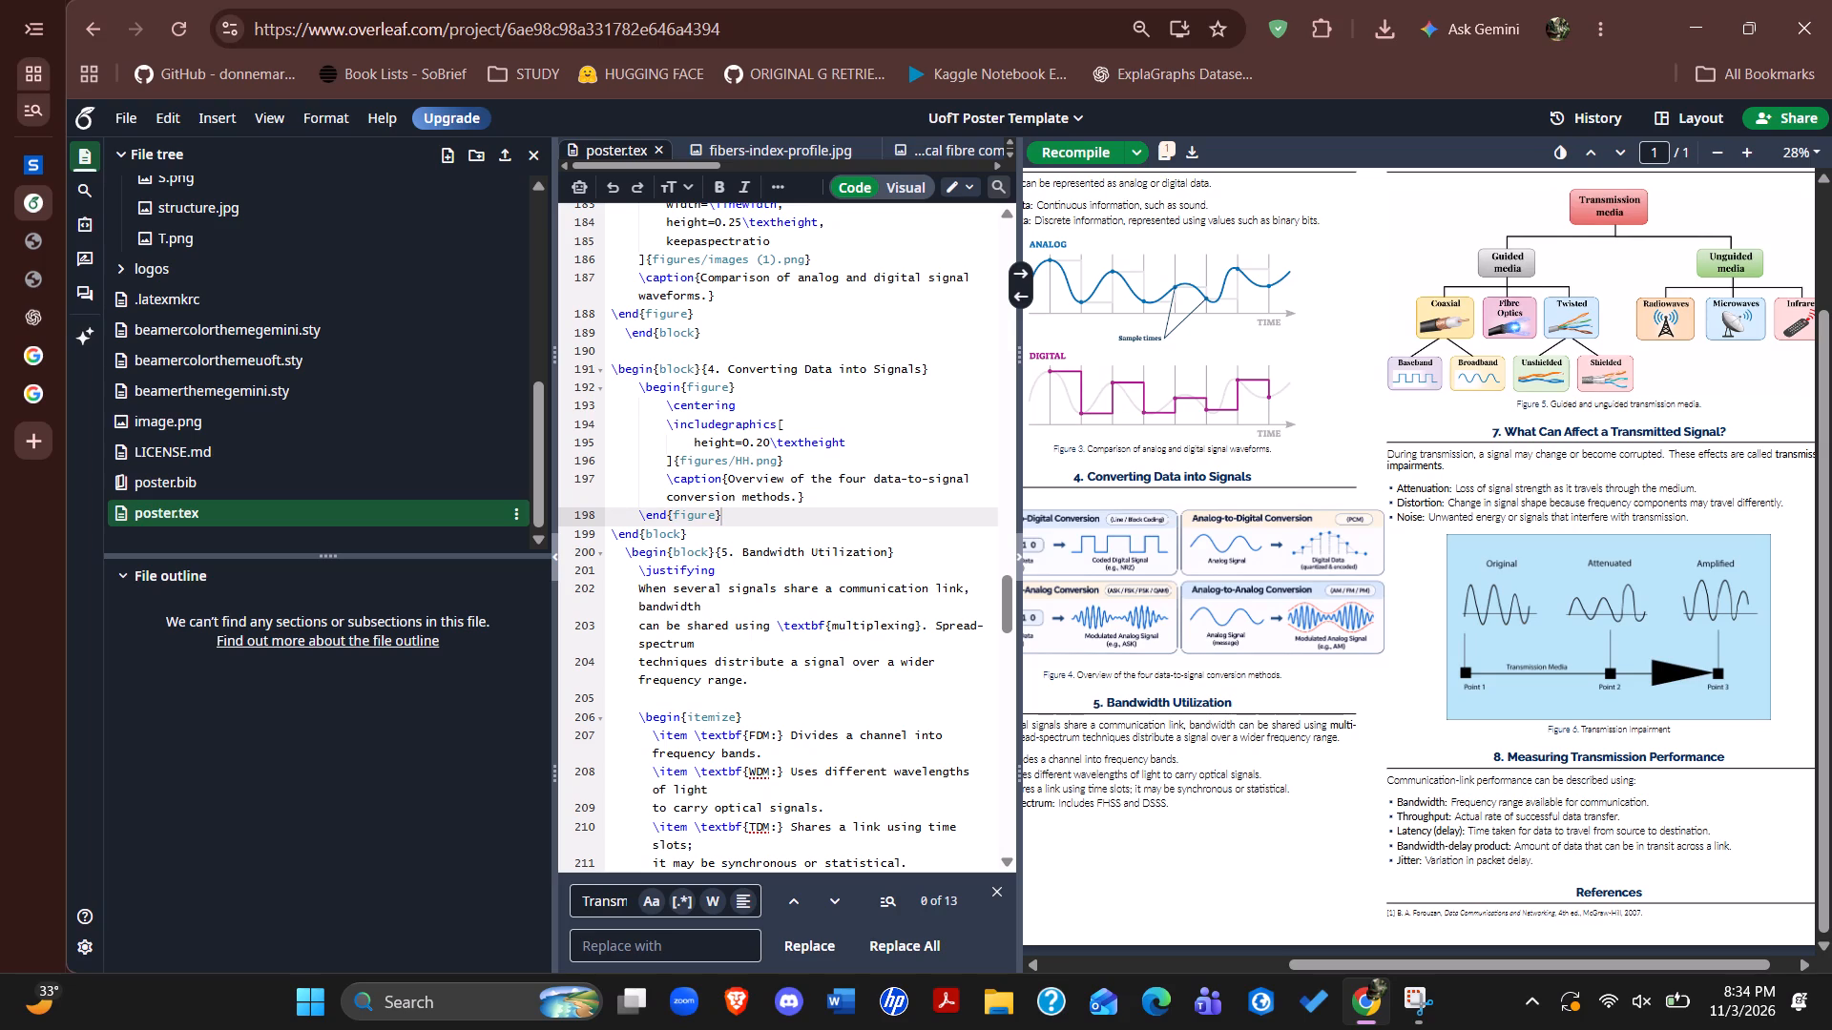
scroll(1243, 516, right, 2)
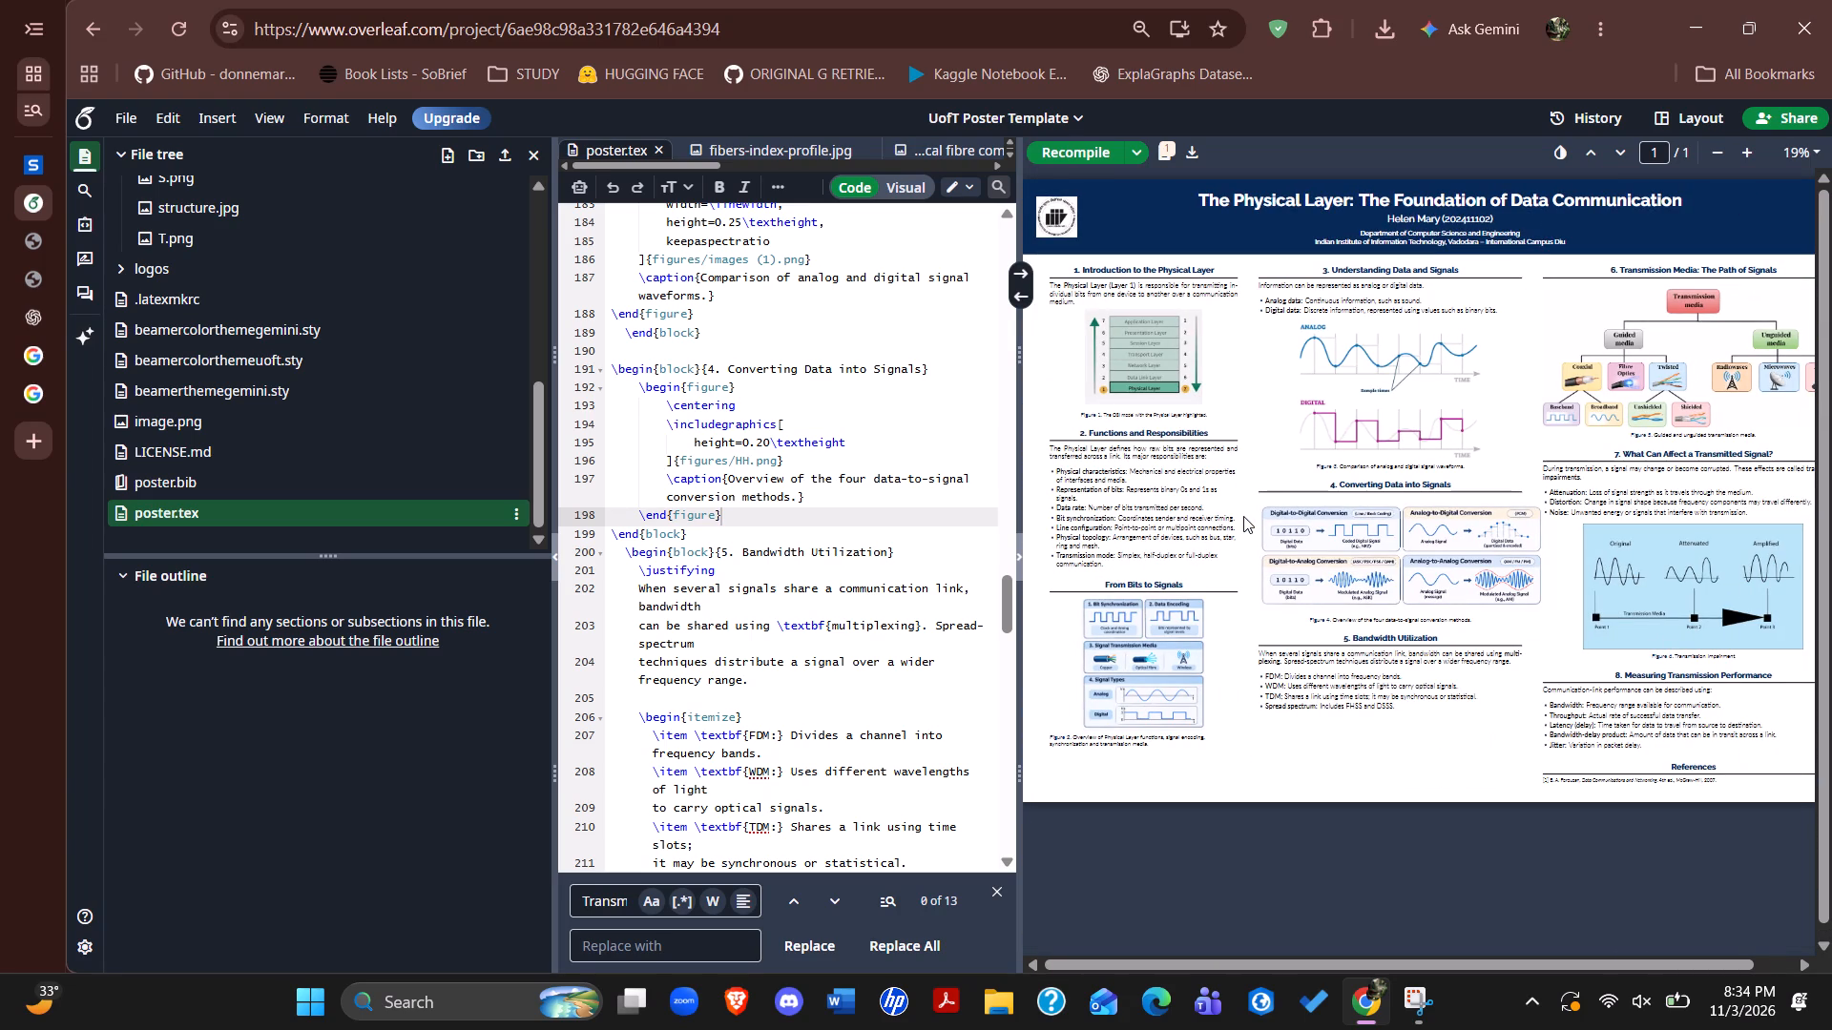
scroll(1243, 516, down, 1)
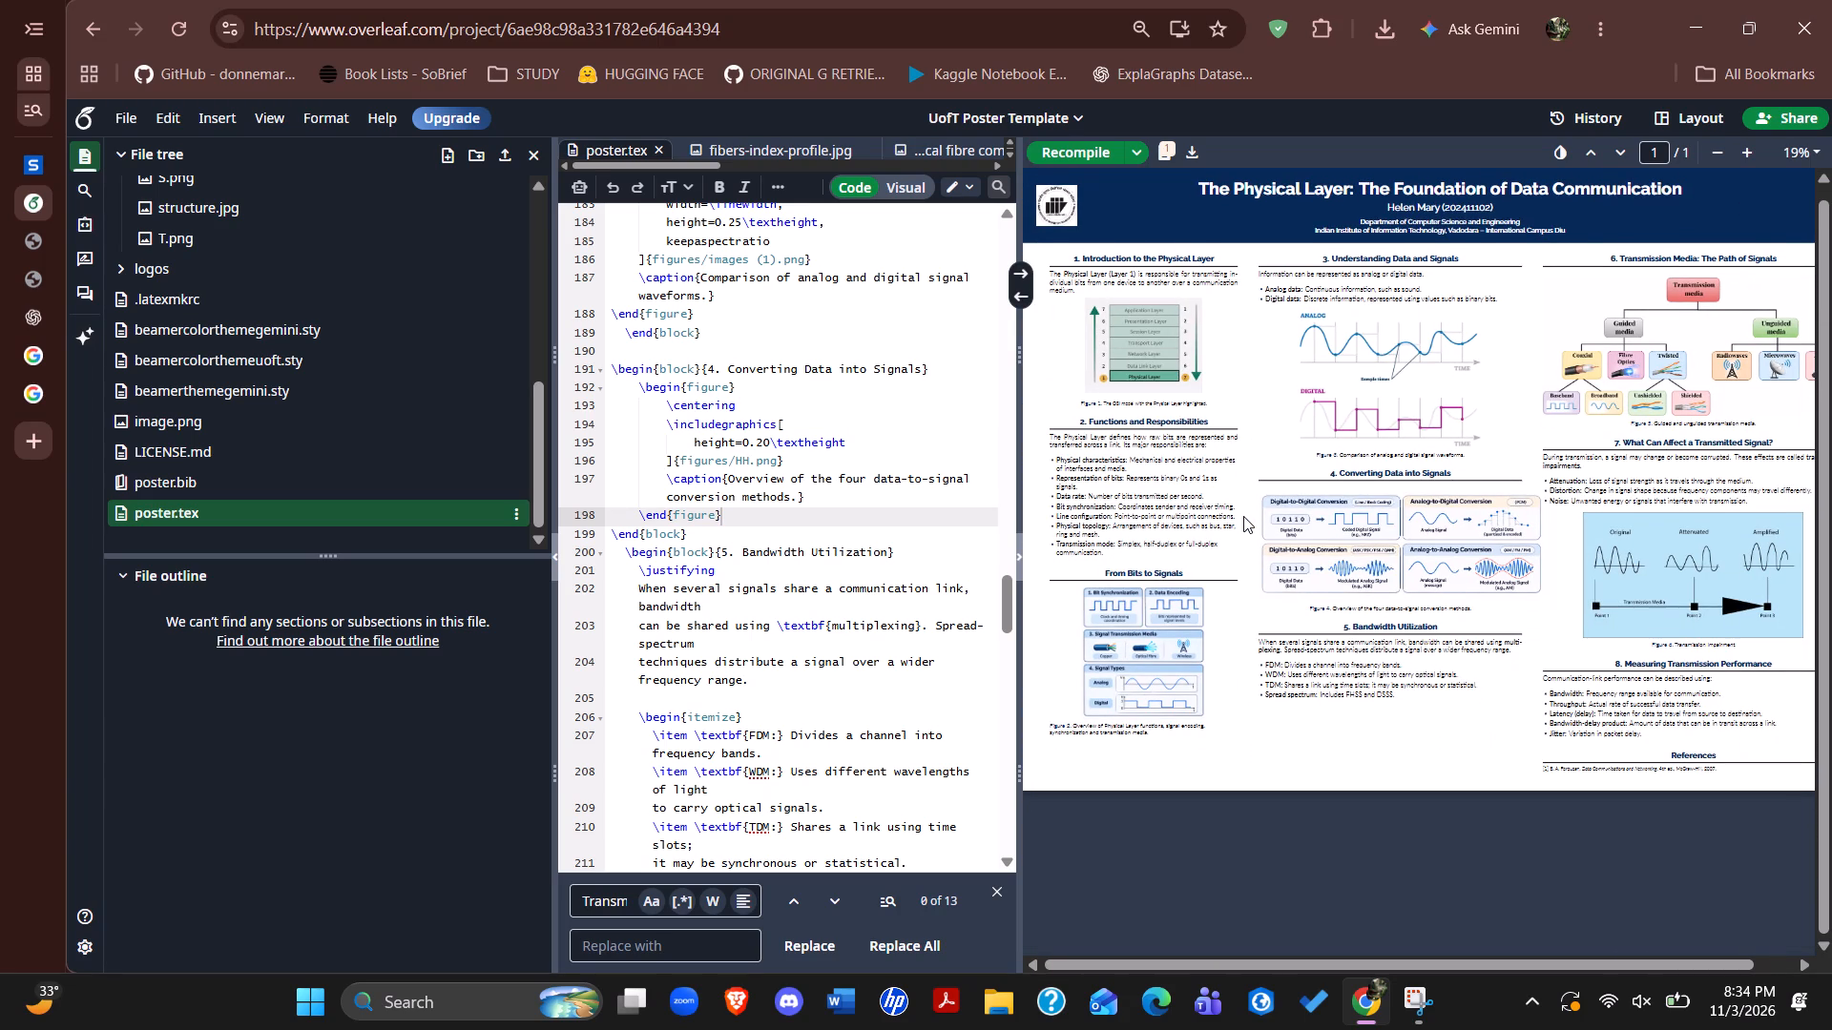
scroll(1243, 516, down, 1)
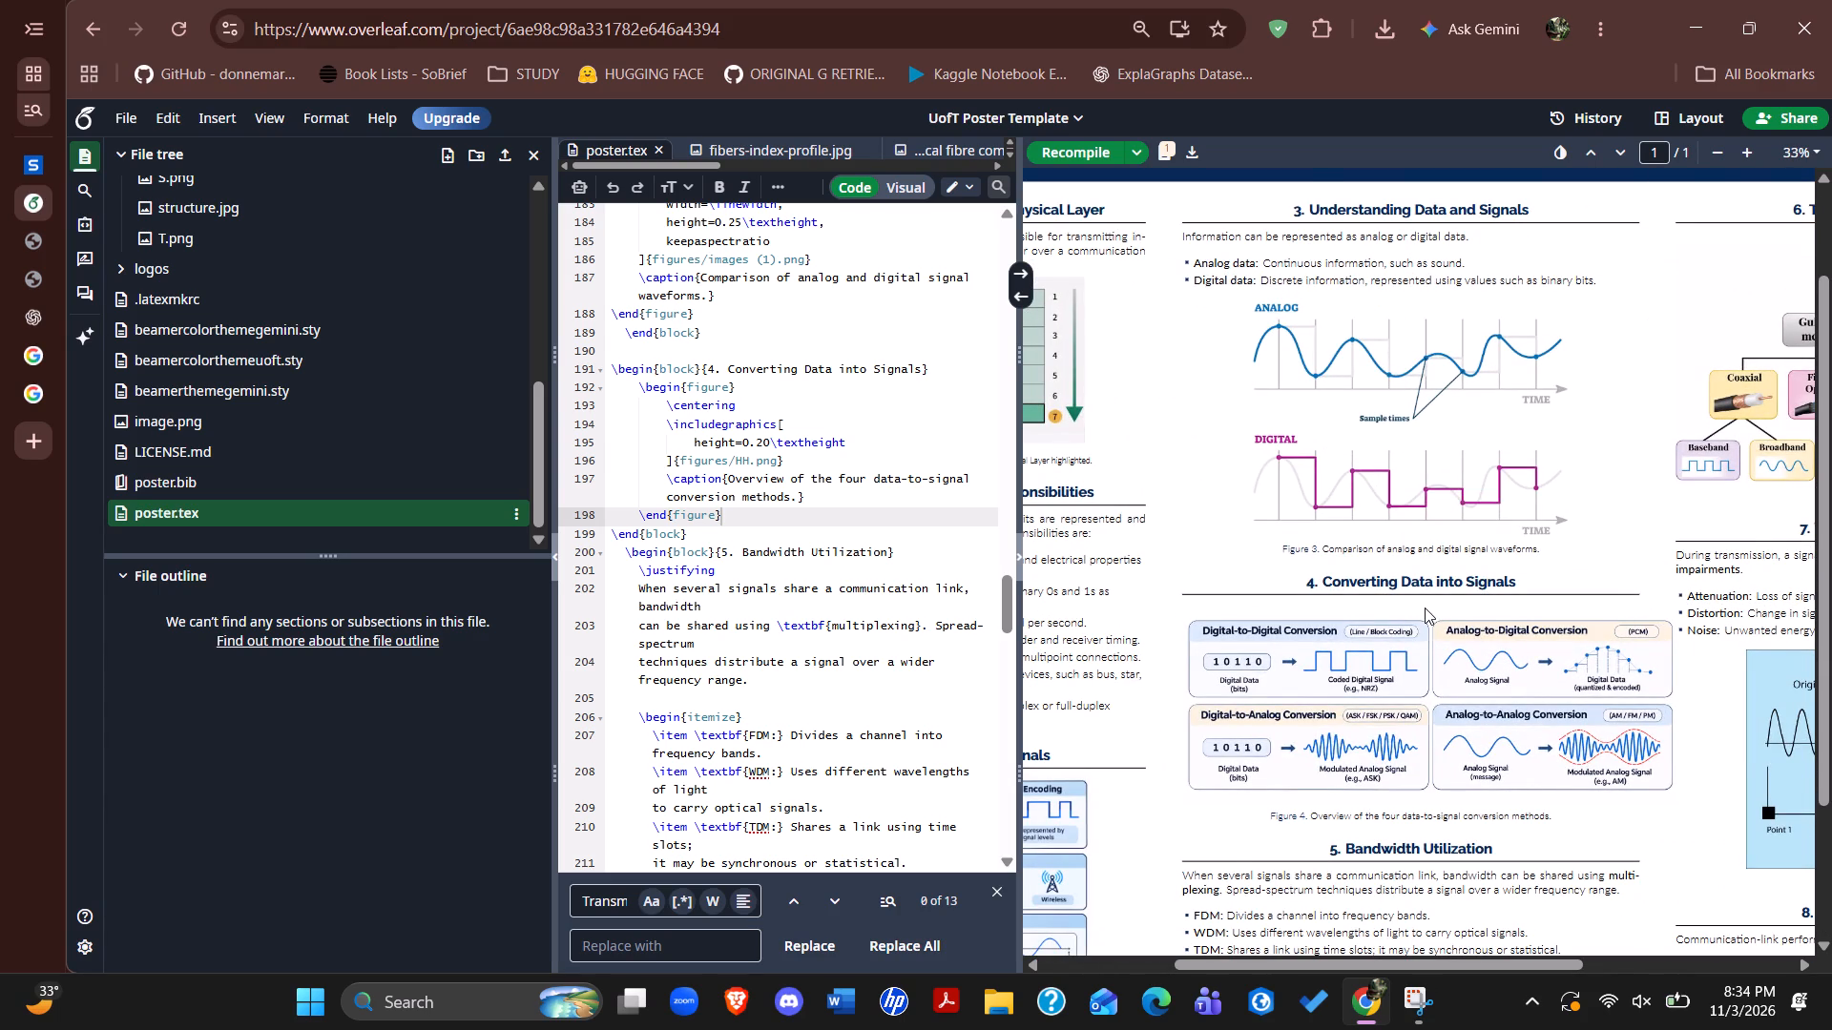
click(724, 497)
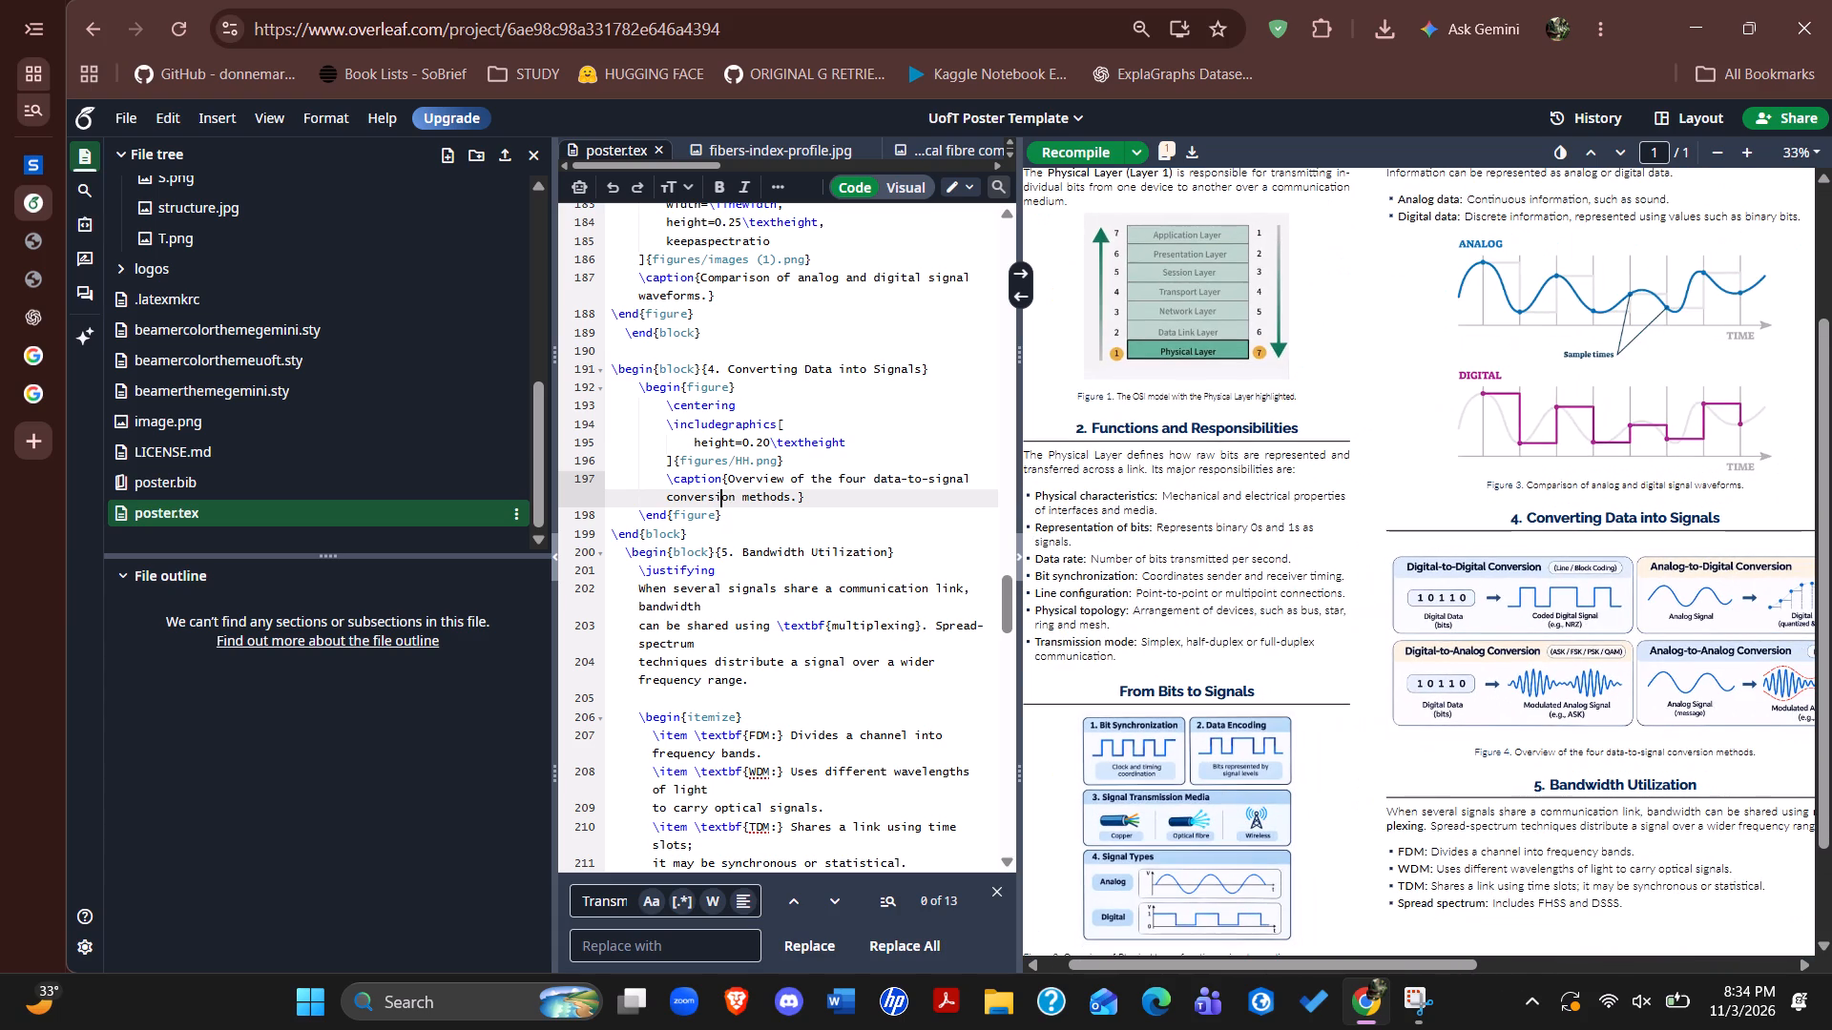
Locate the "From Bits to Signals" block with its figure code in poster.tex by searching for its title.
scroll(1094, 648, down, 1)
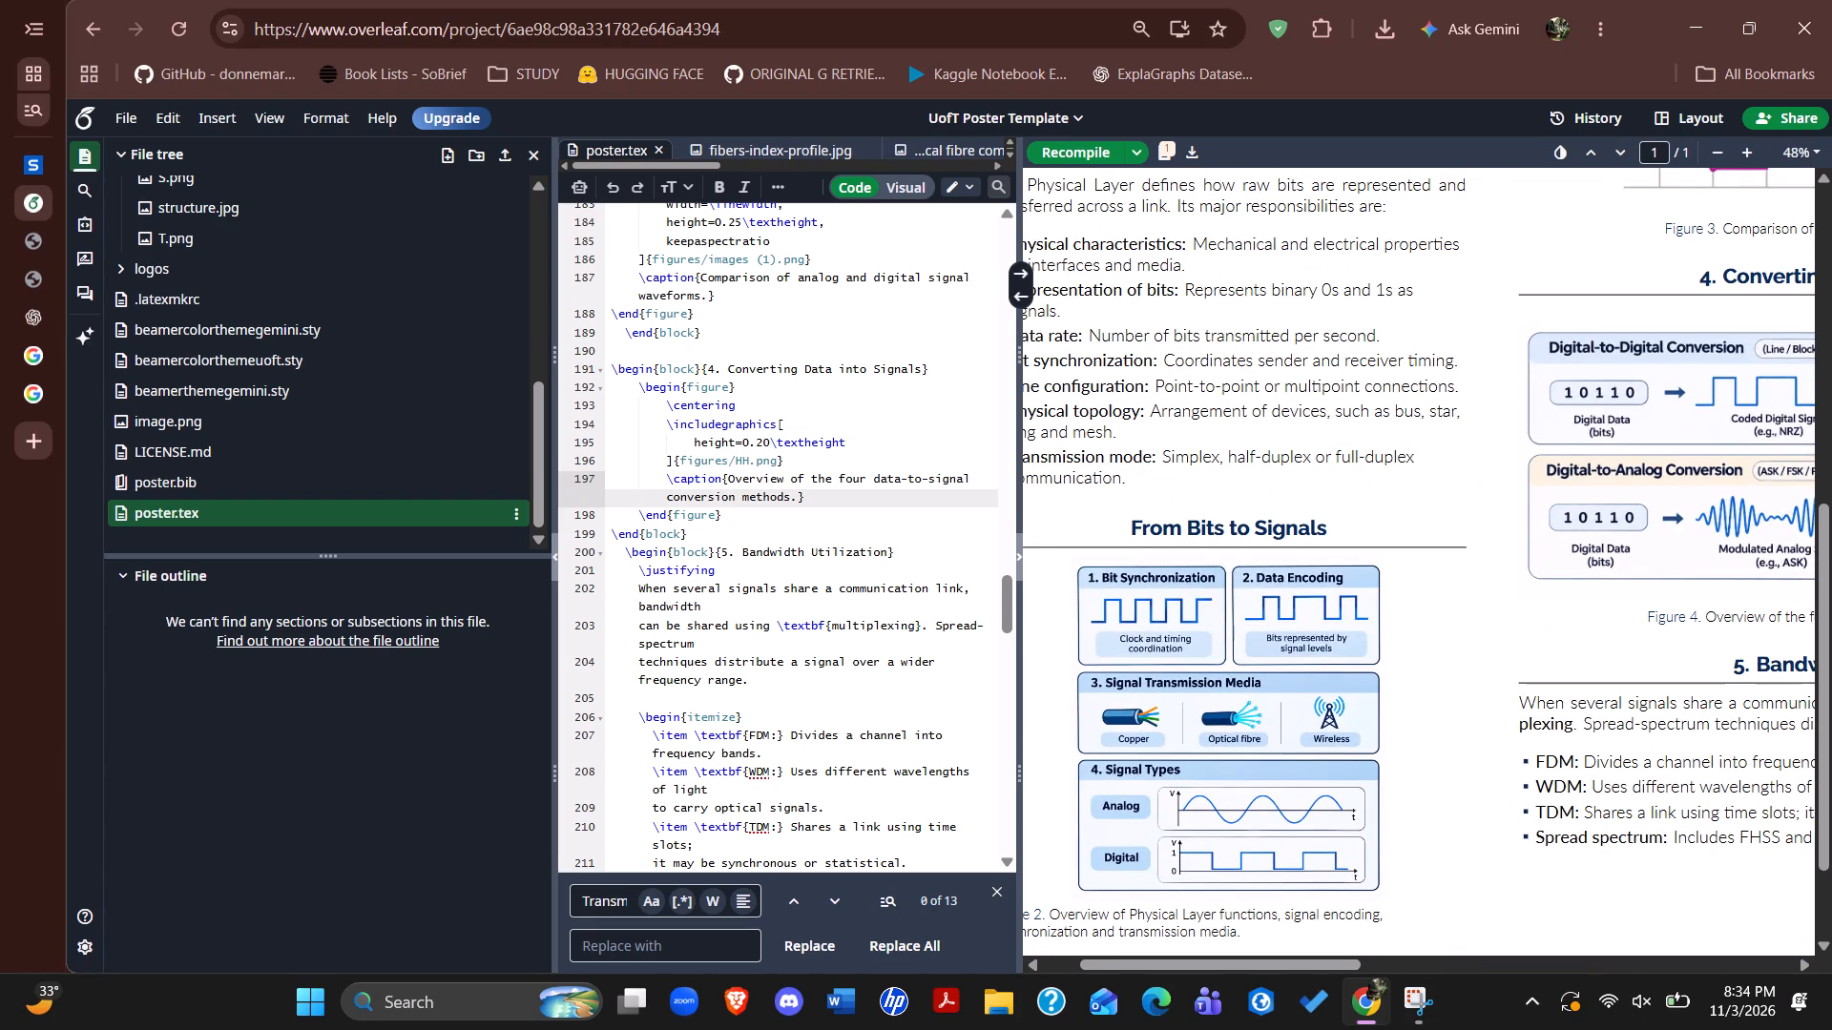
double_click(1150, 922)
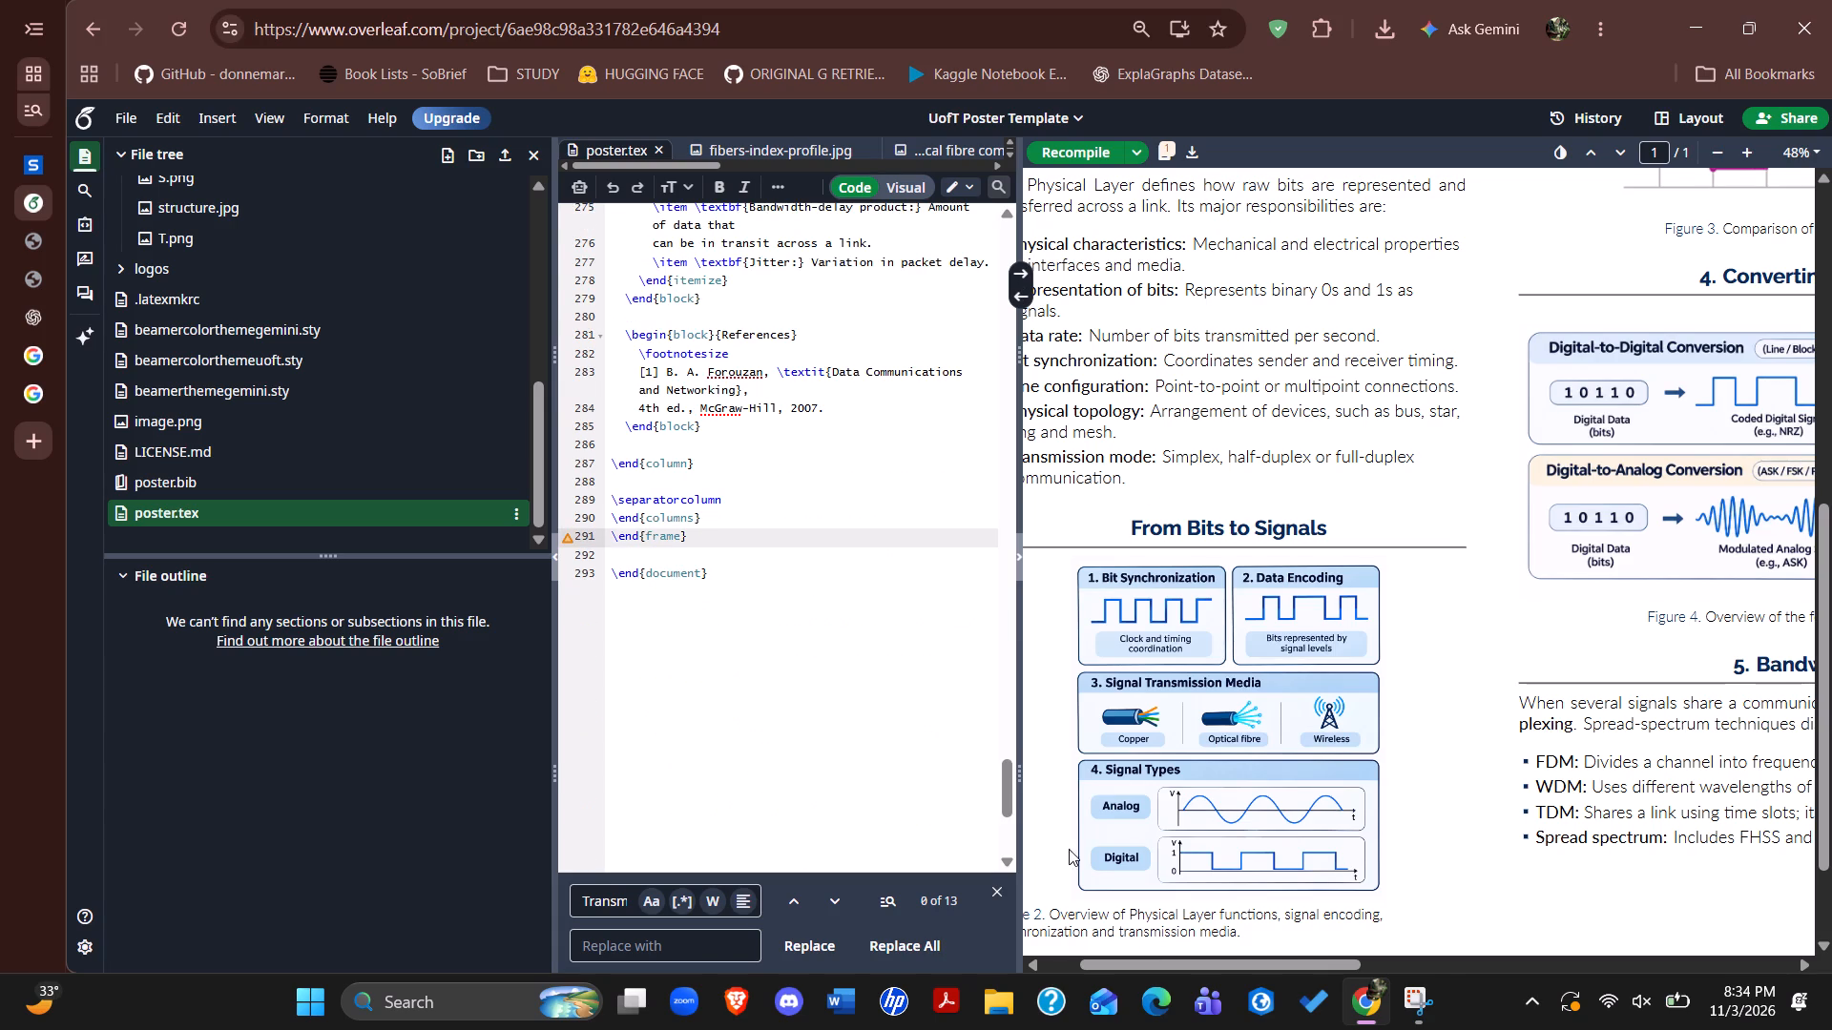
scroll(1304, 485, left, 1)
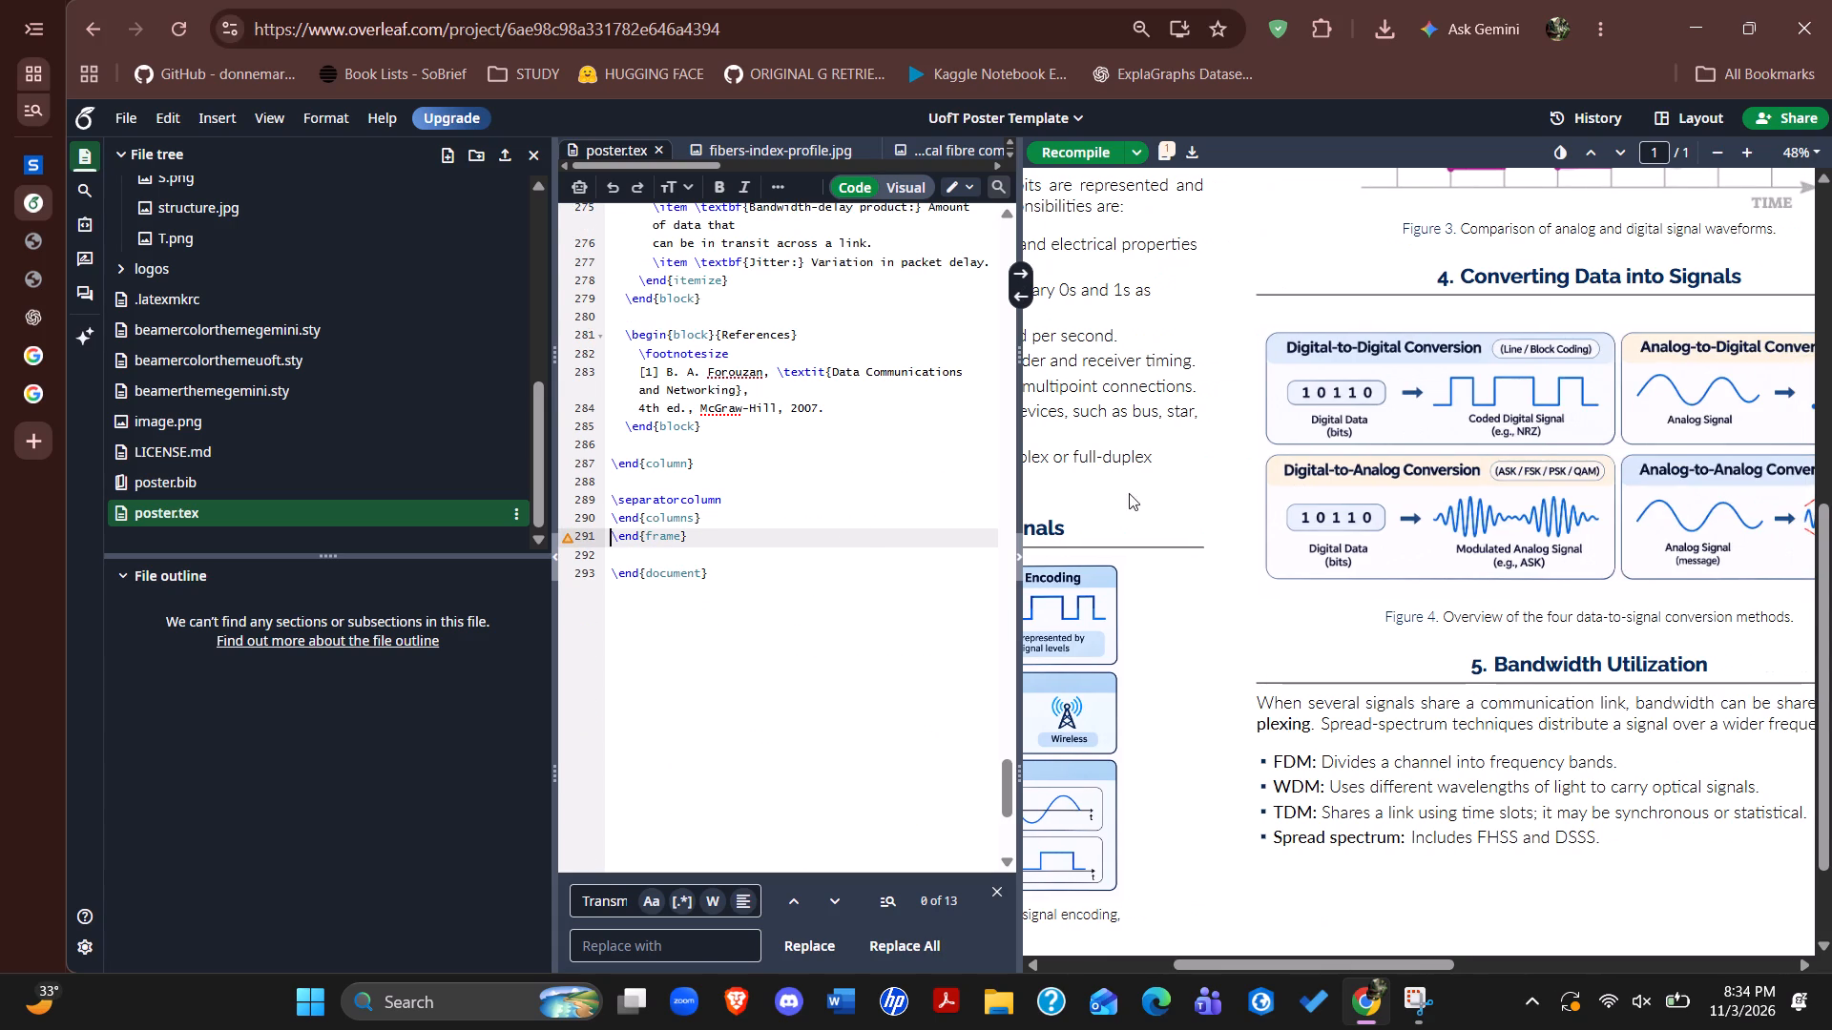
scroll(1257, 514, right, 2)
triple_click(1236, 524)
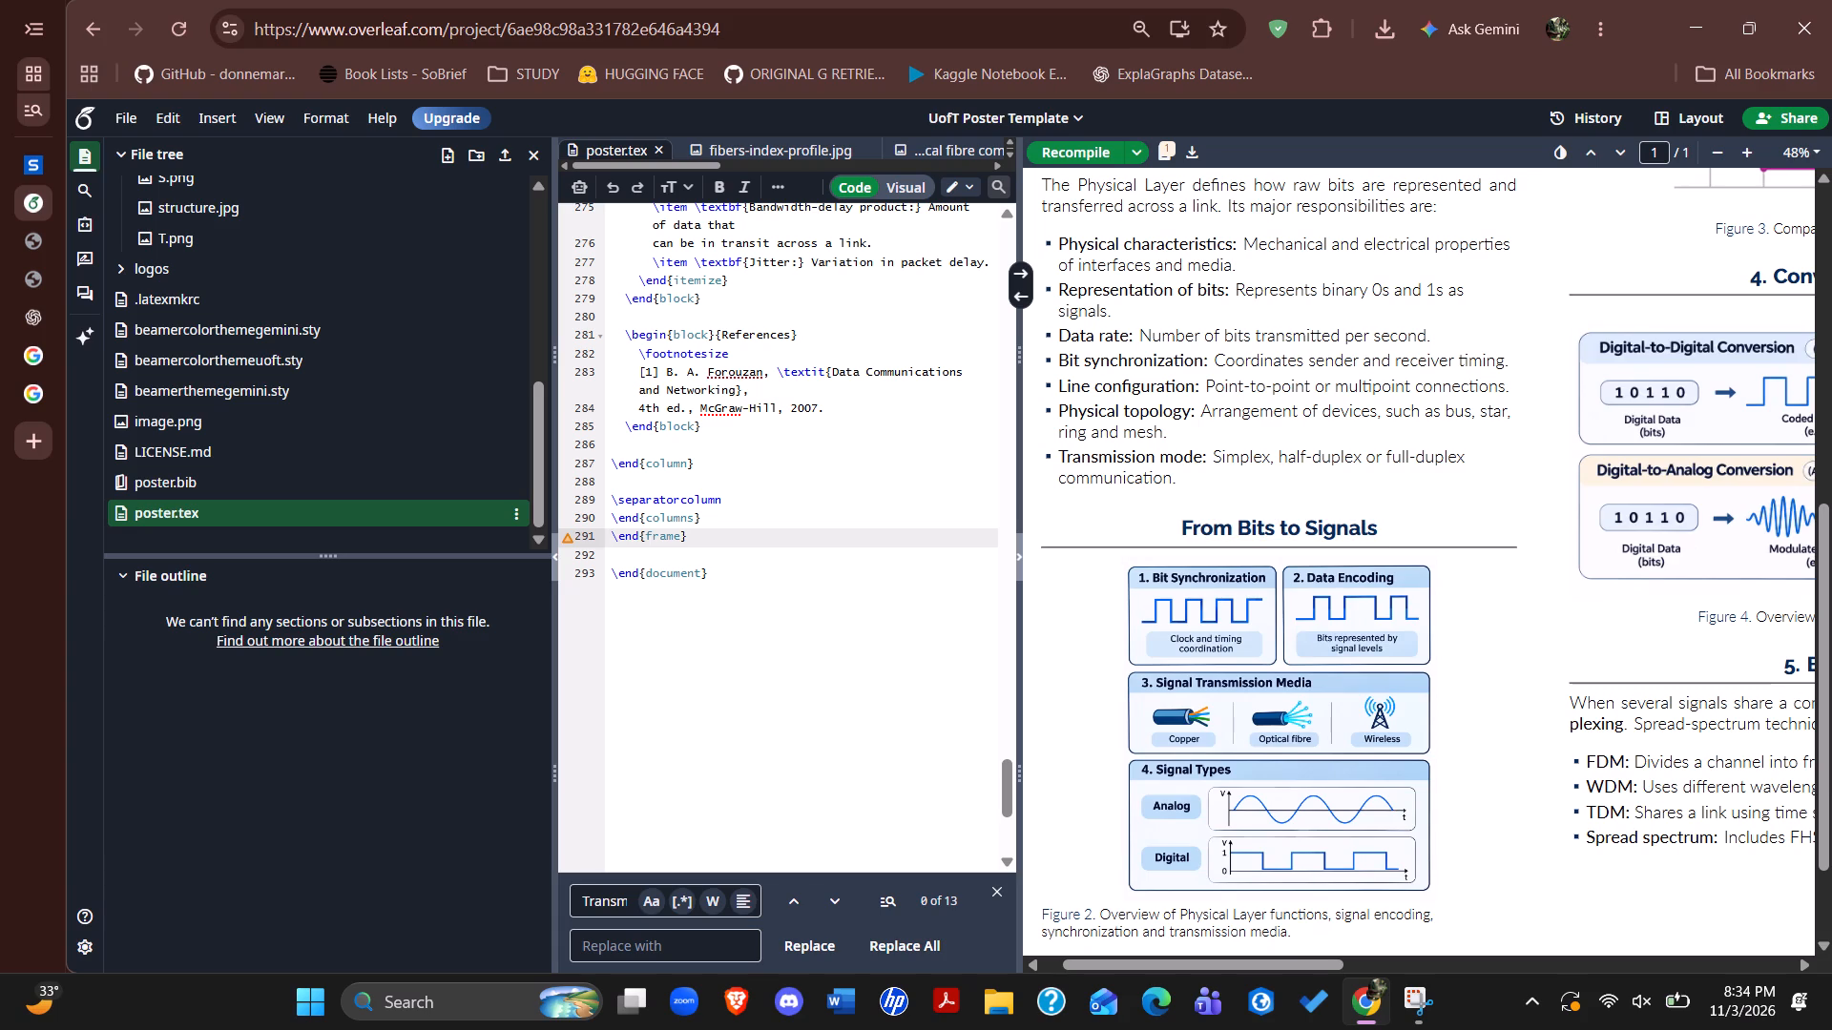
double_click(603, 897)
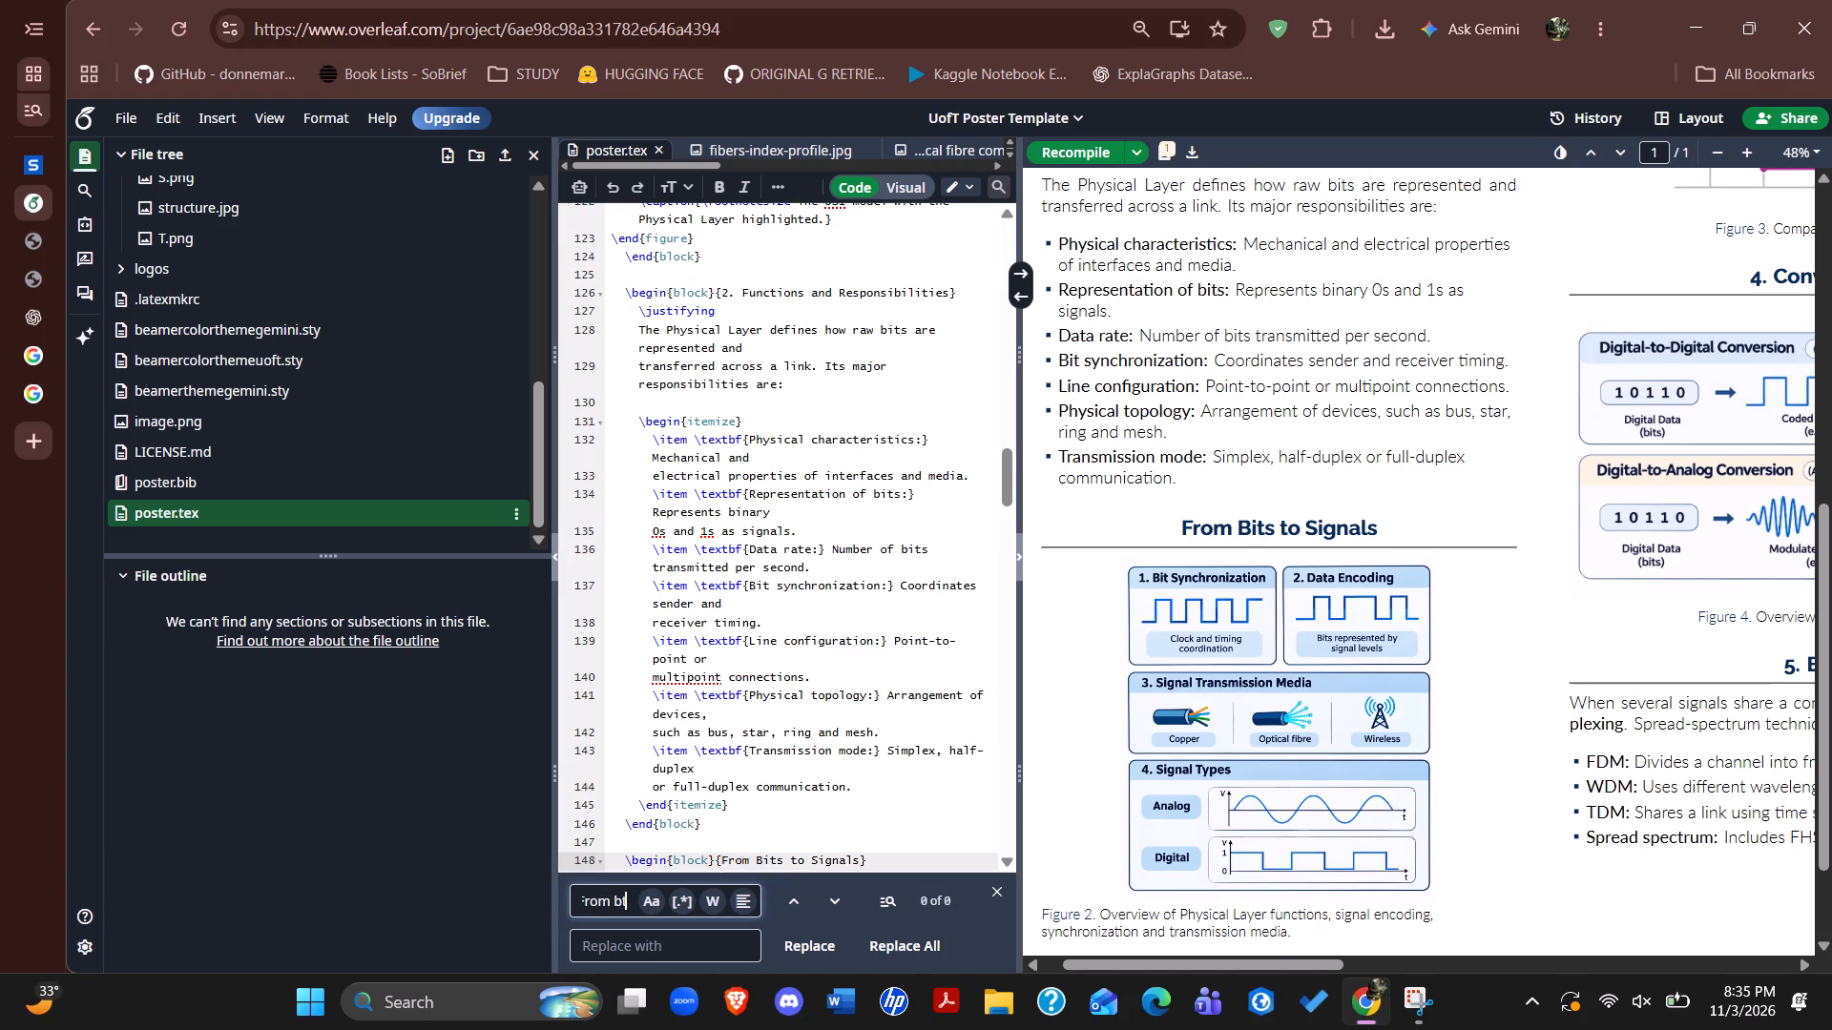
scroll(698, 661, down, 3)
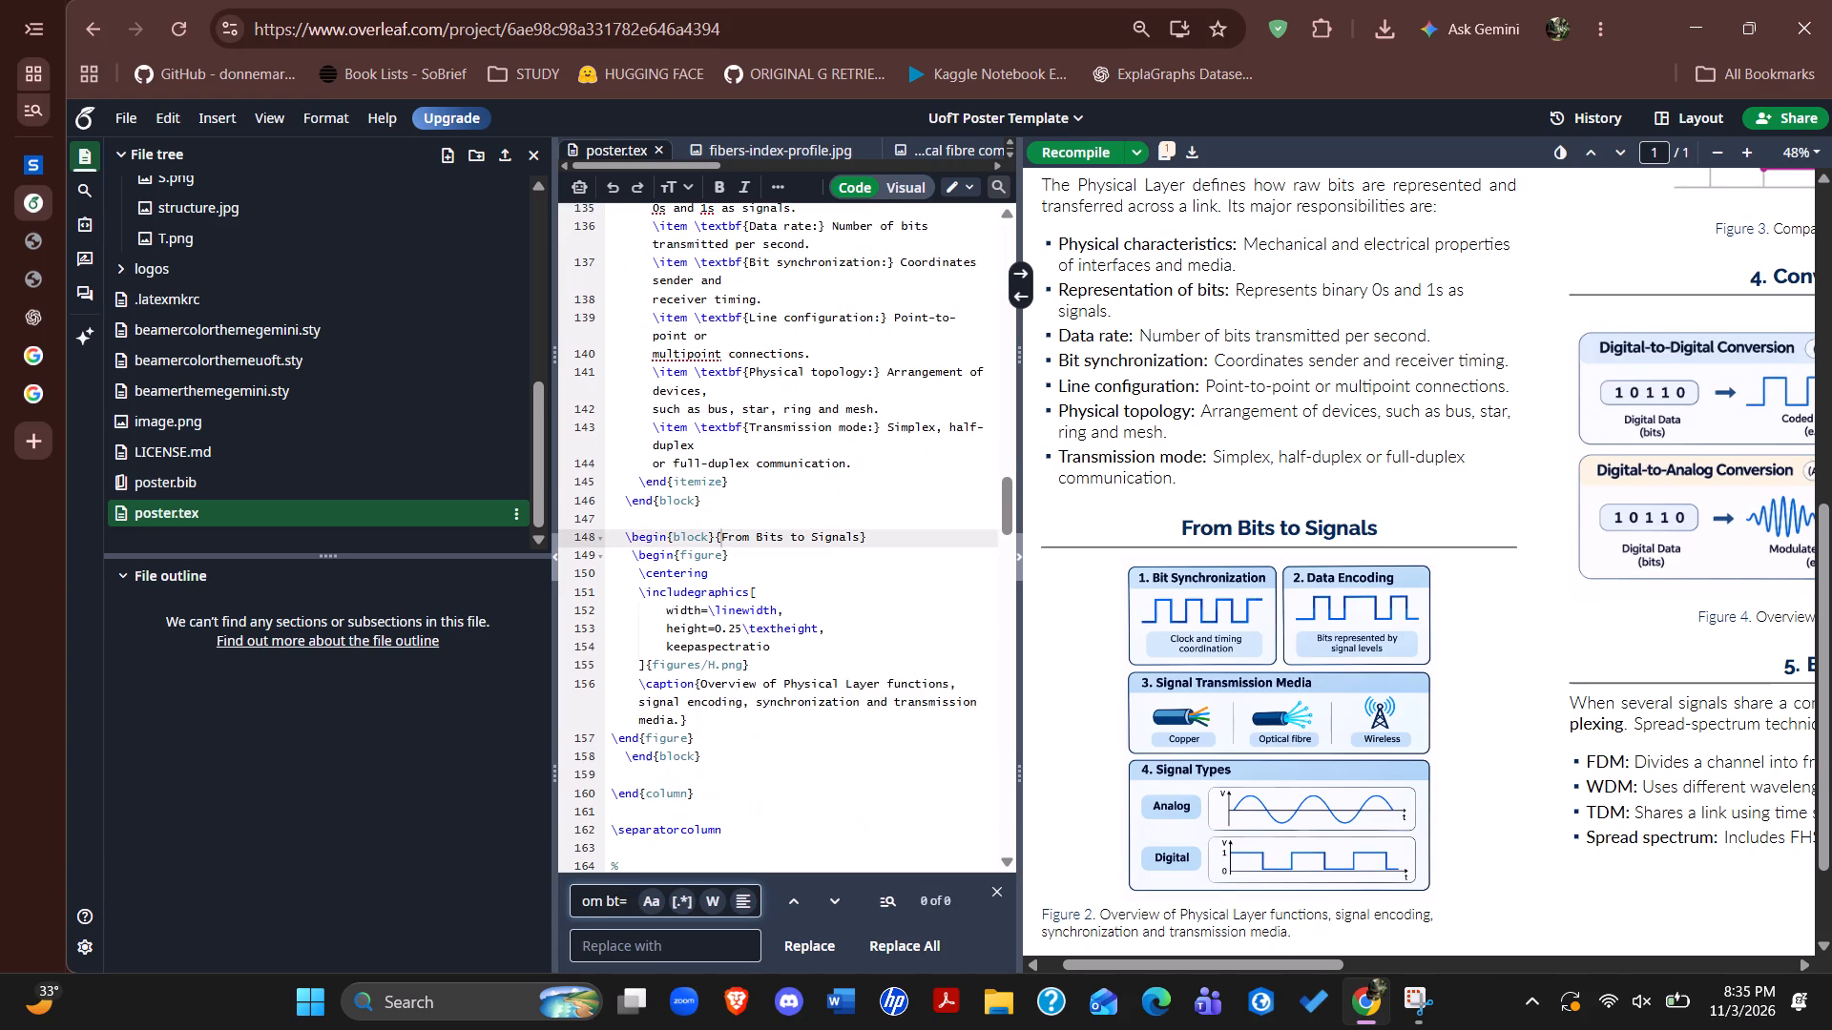
scroll(698, 661, down, 1)
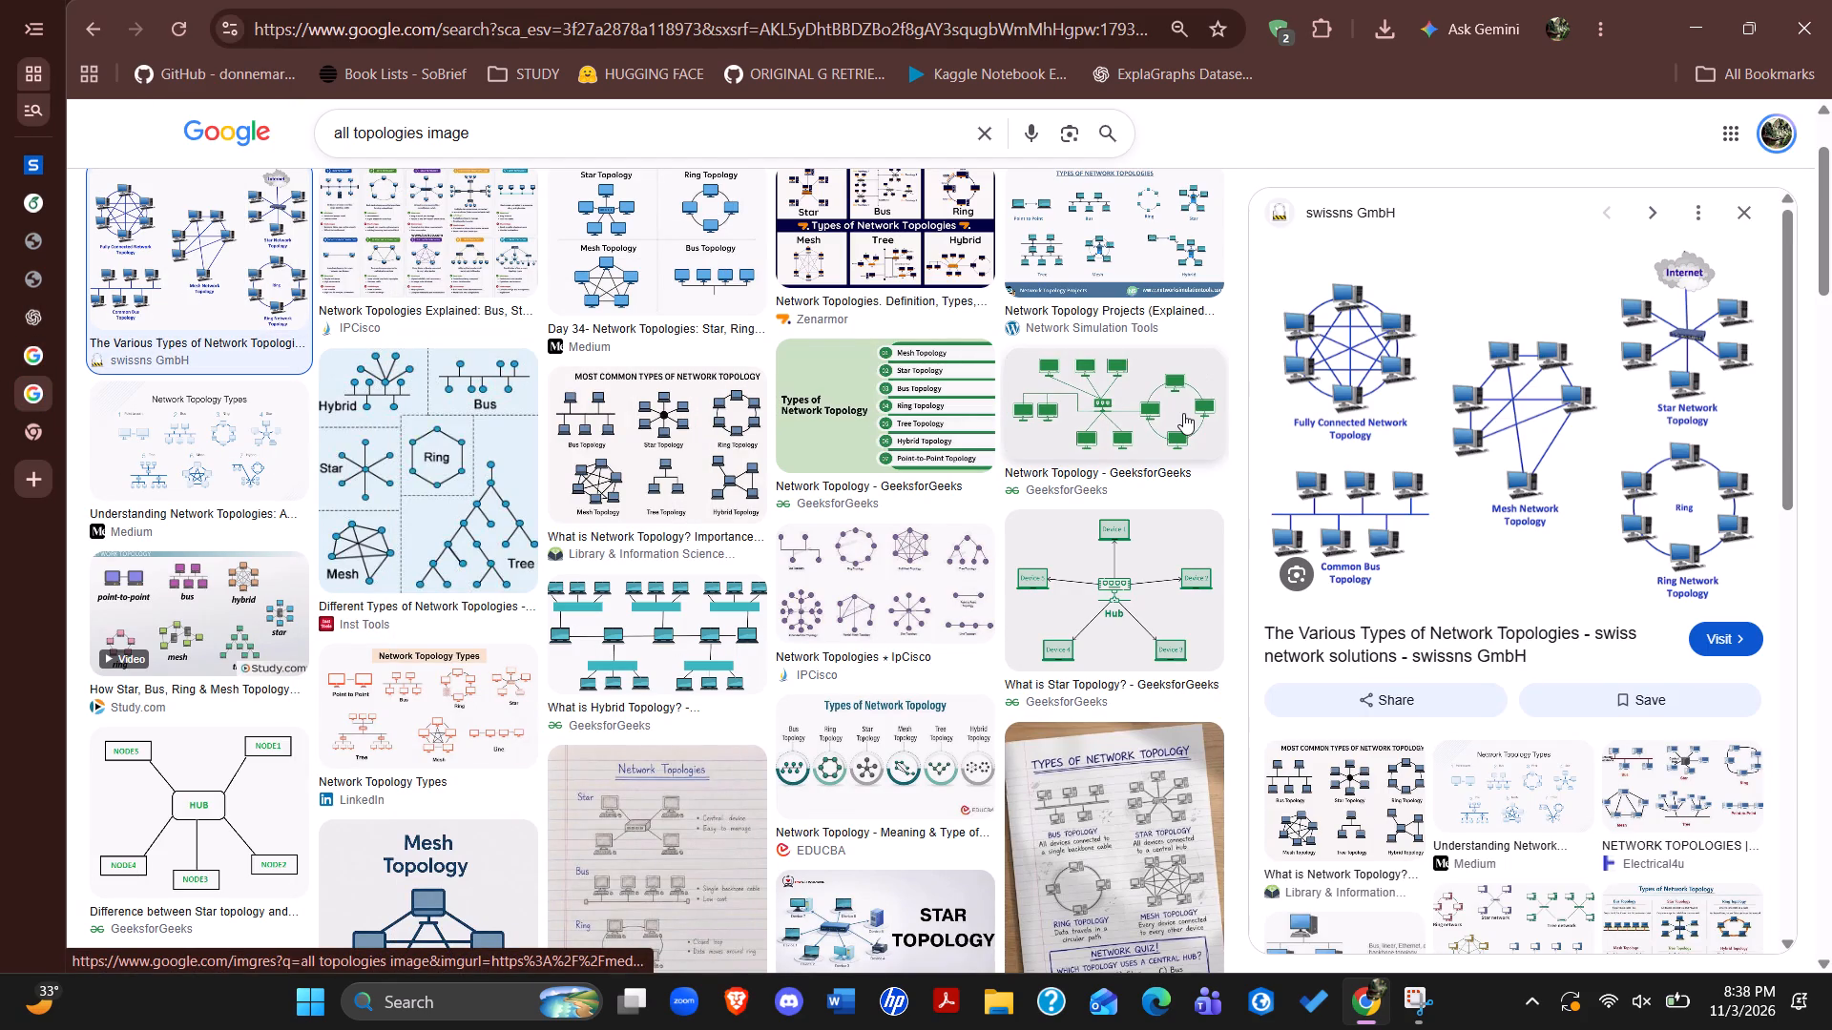
right_click(1437, 424)
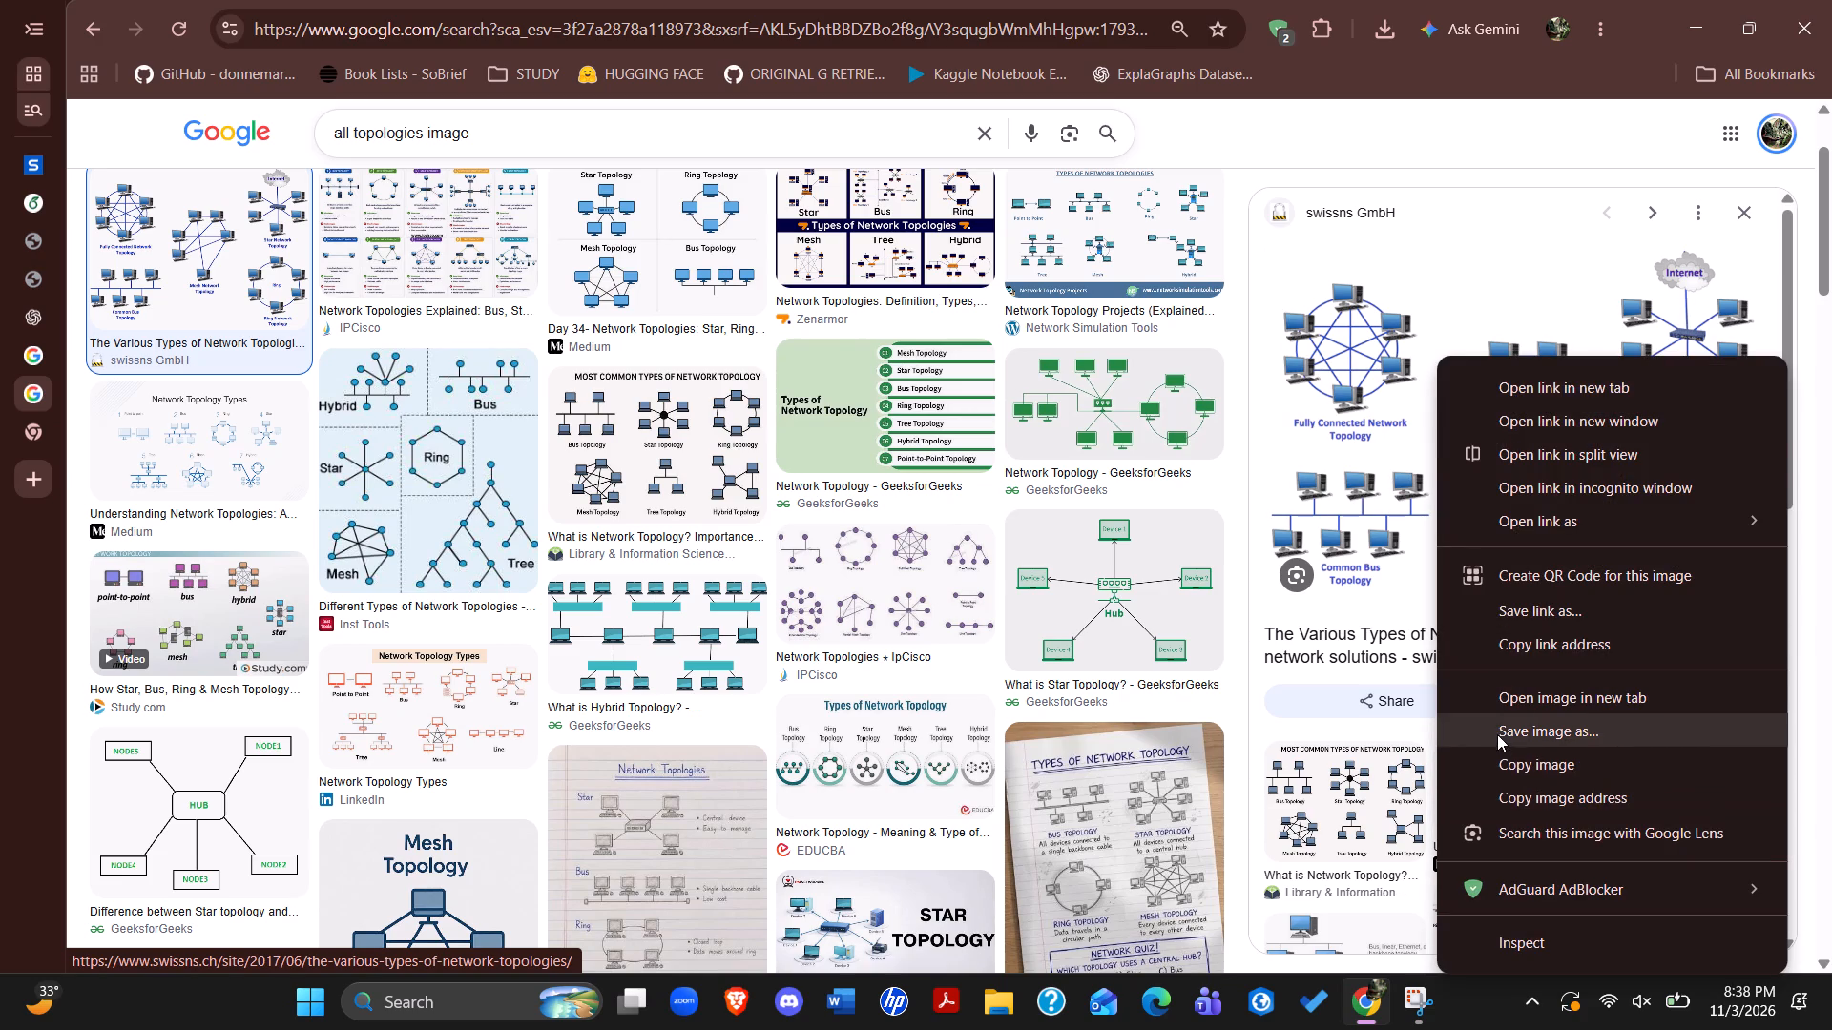
click(1497, 734)
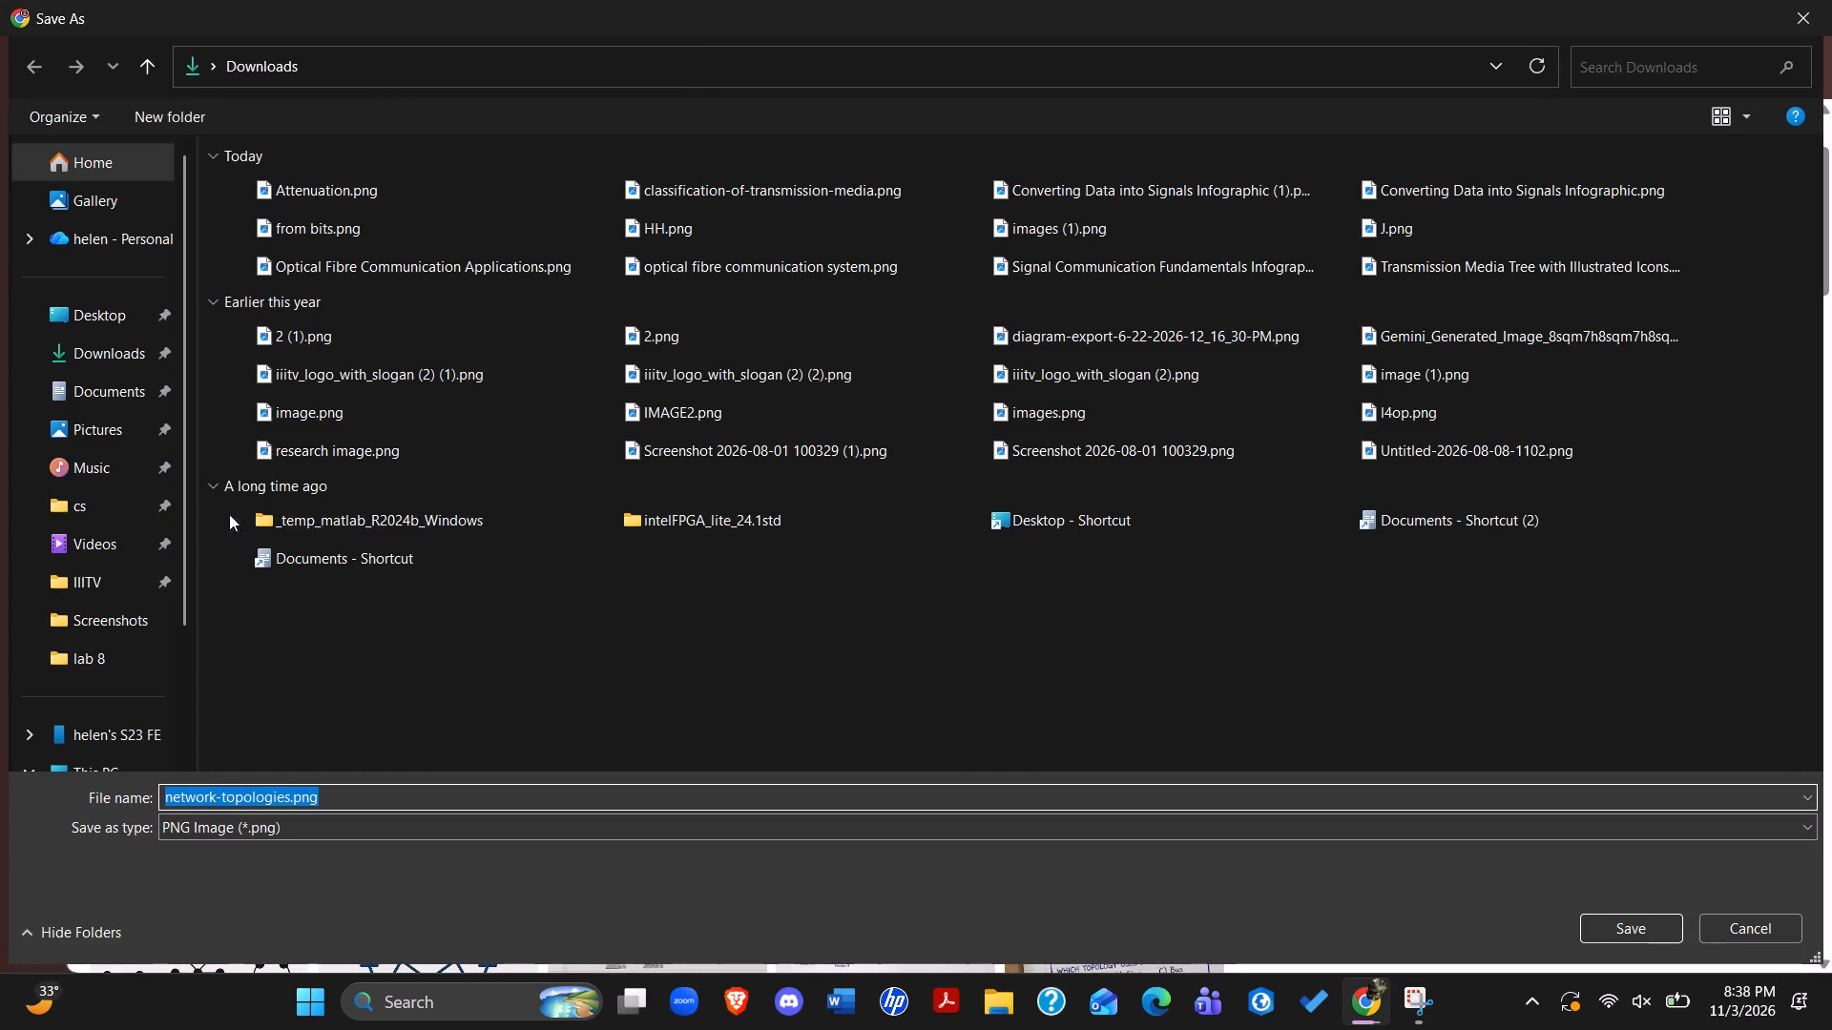
click(1642, 940)
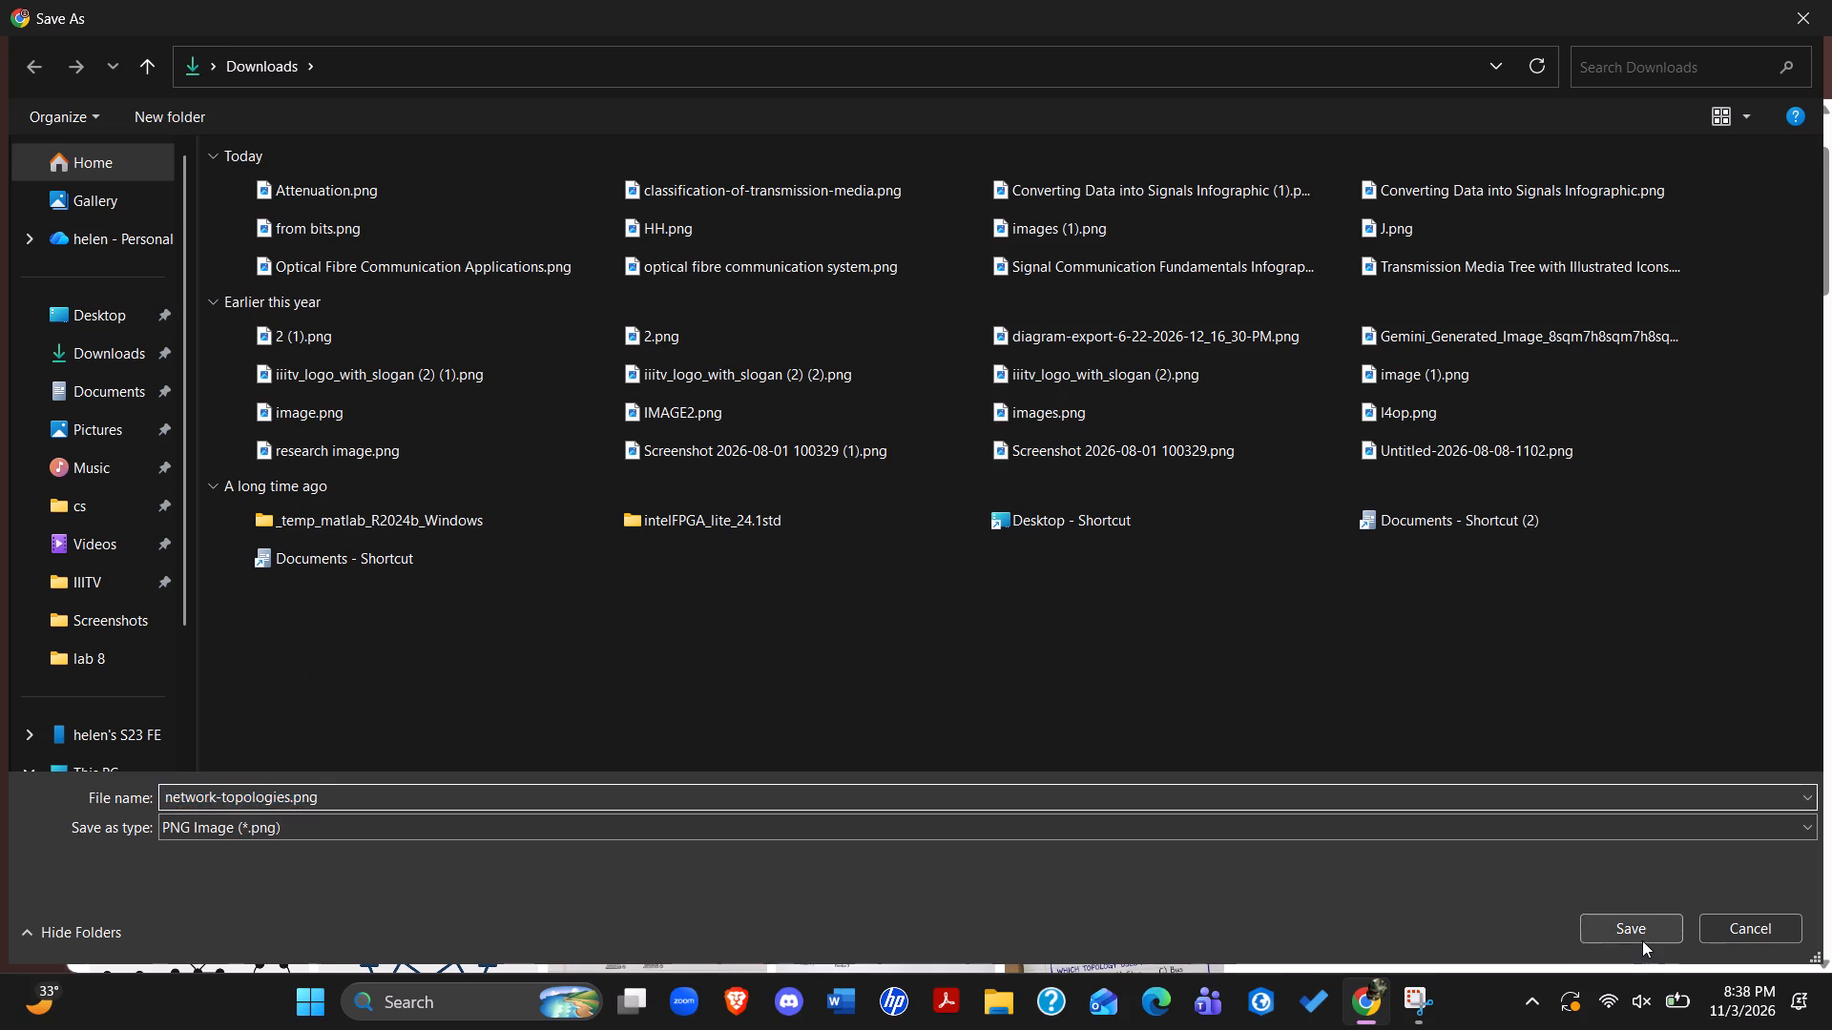
Switch to the Overleaf poster project and upload the downloaded network-topologies.png into the figures folder.
click(41, 207)
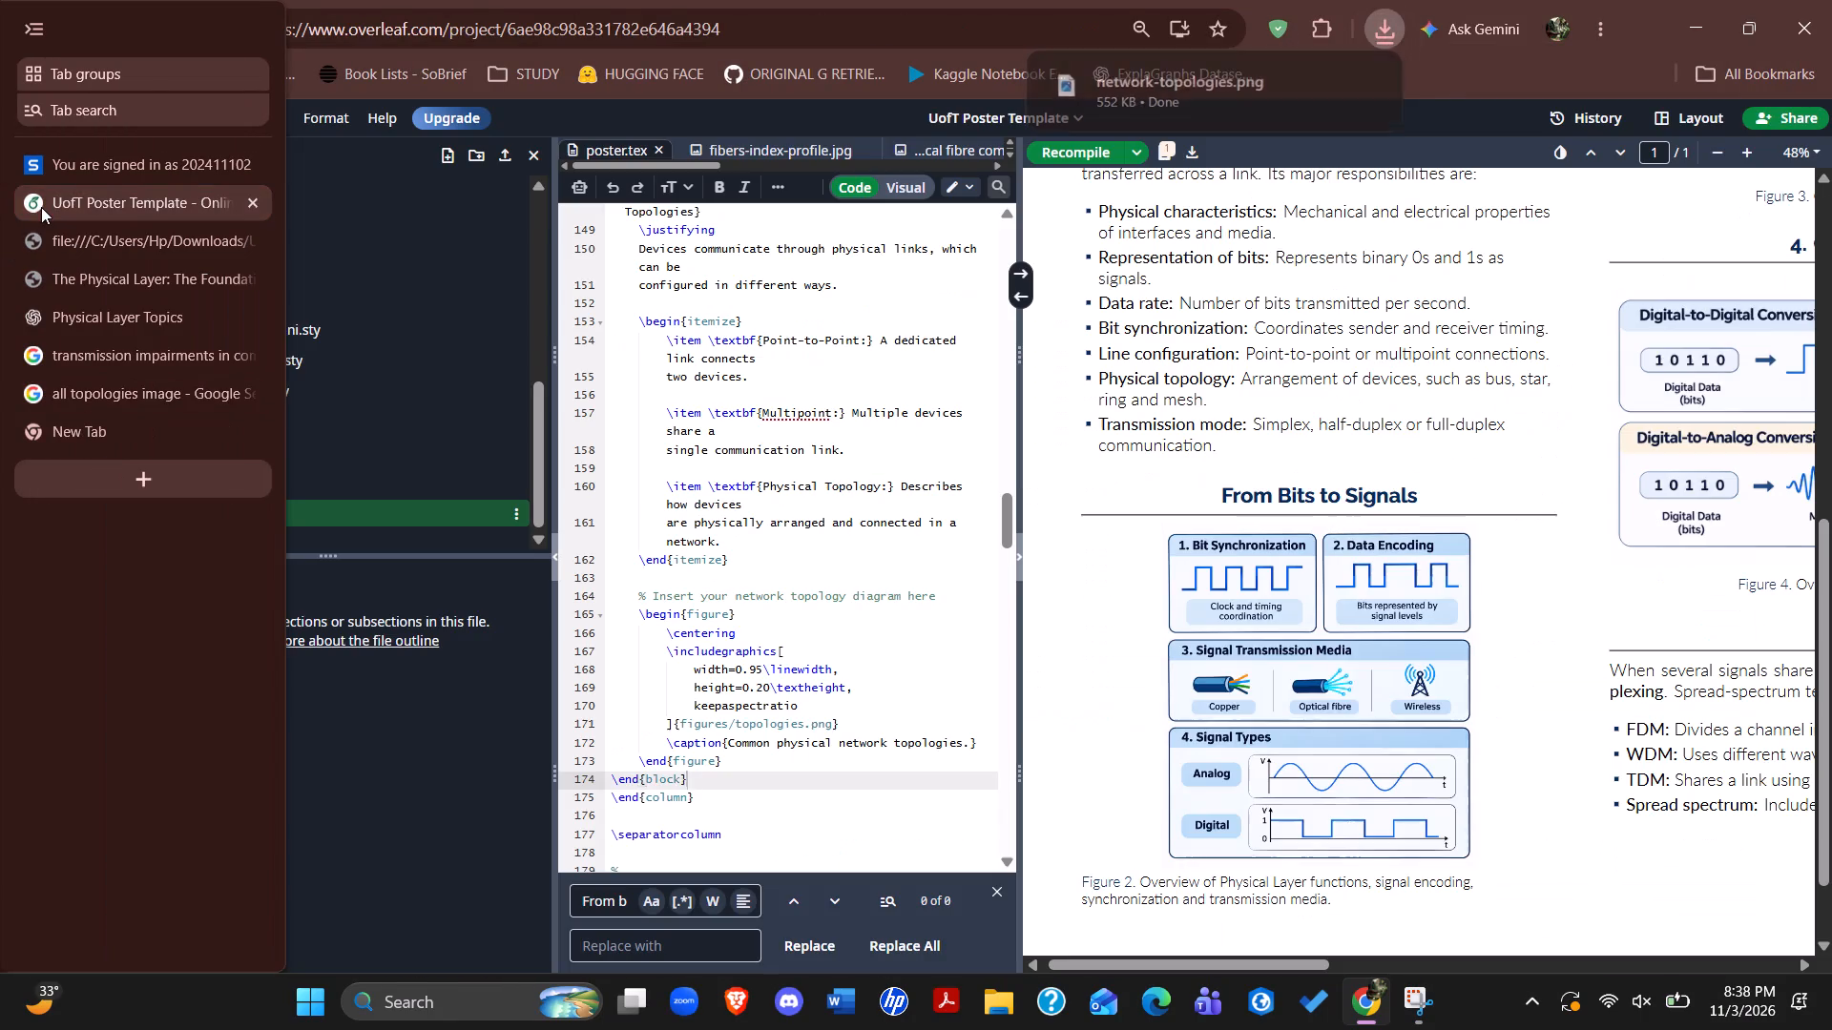
click(1374, 43)
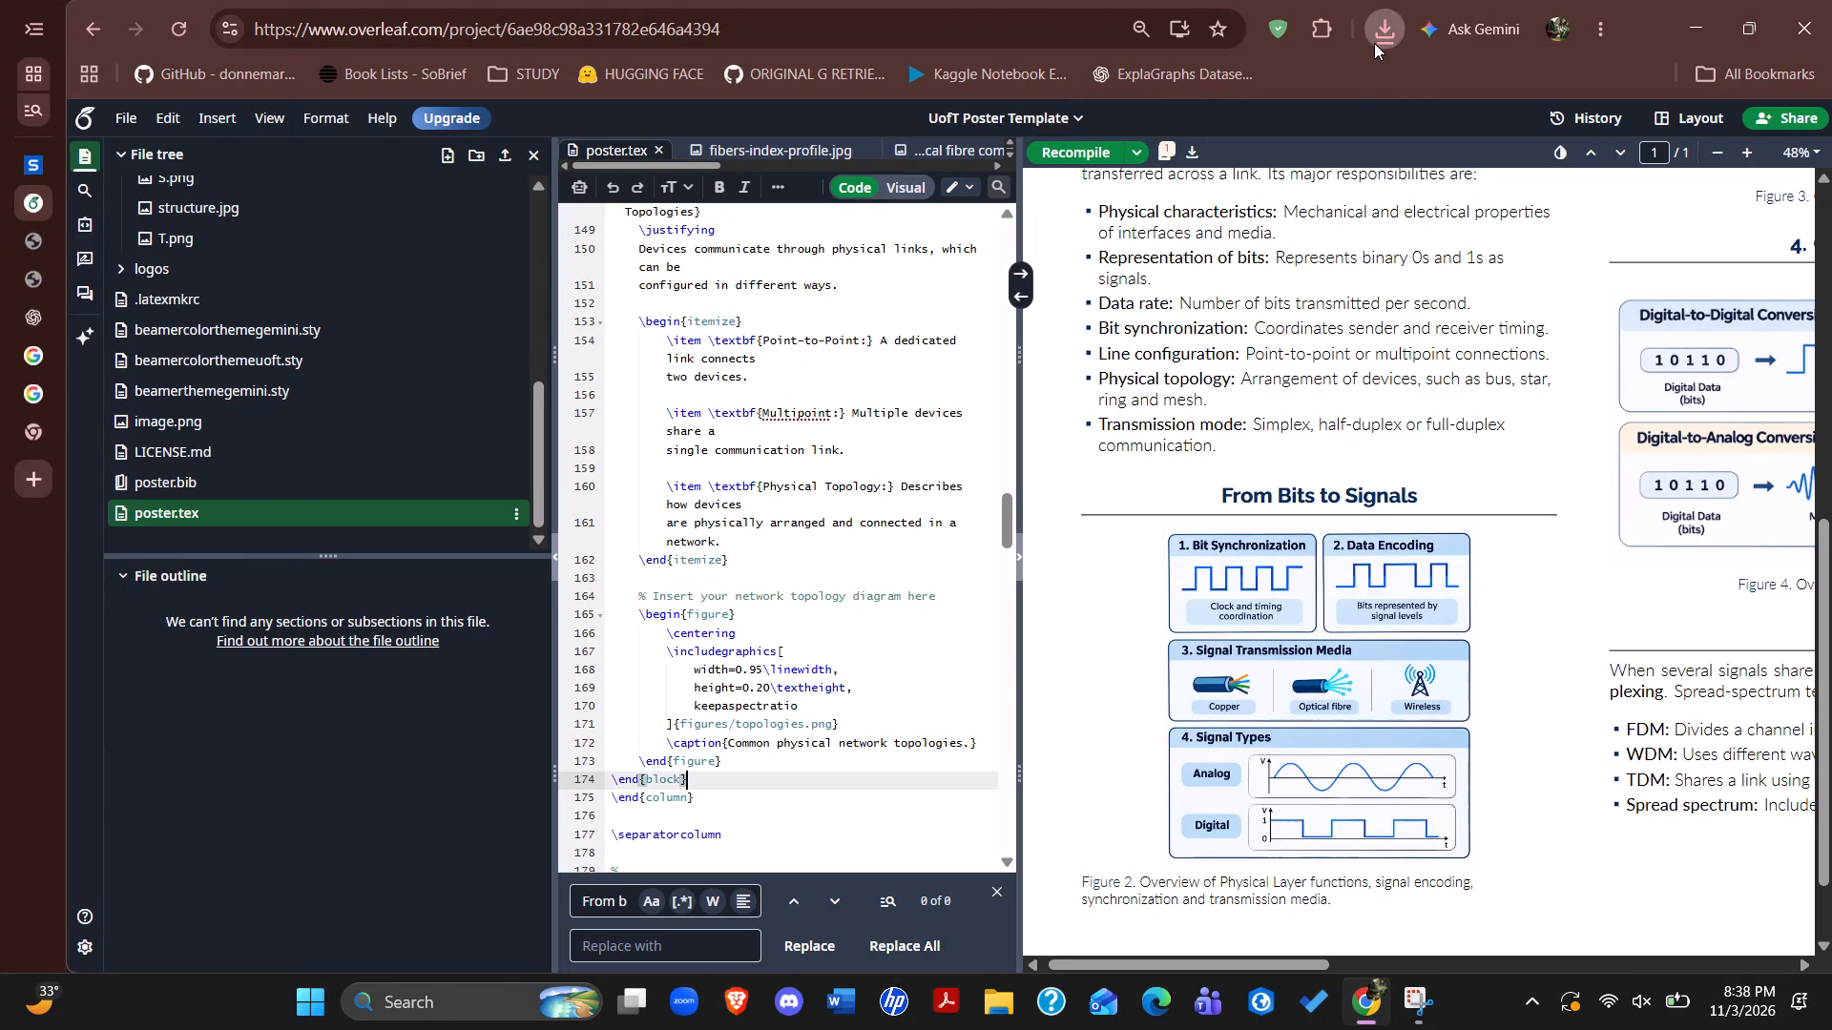
drag(1224, 120, 226, 191)
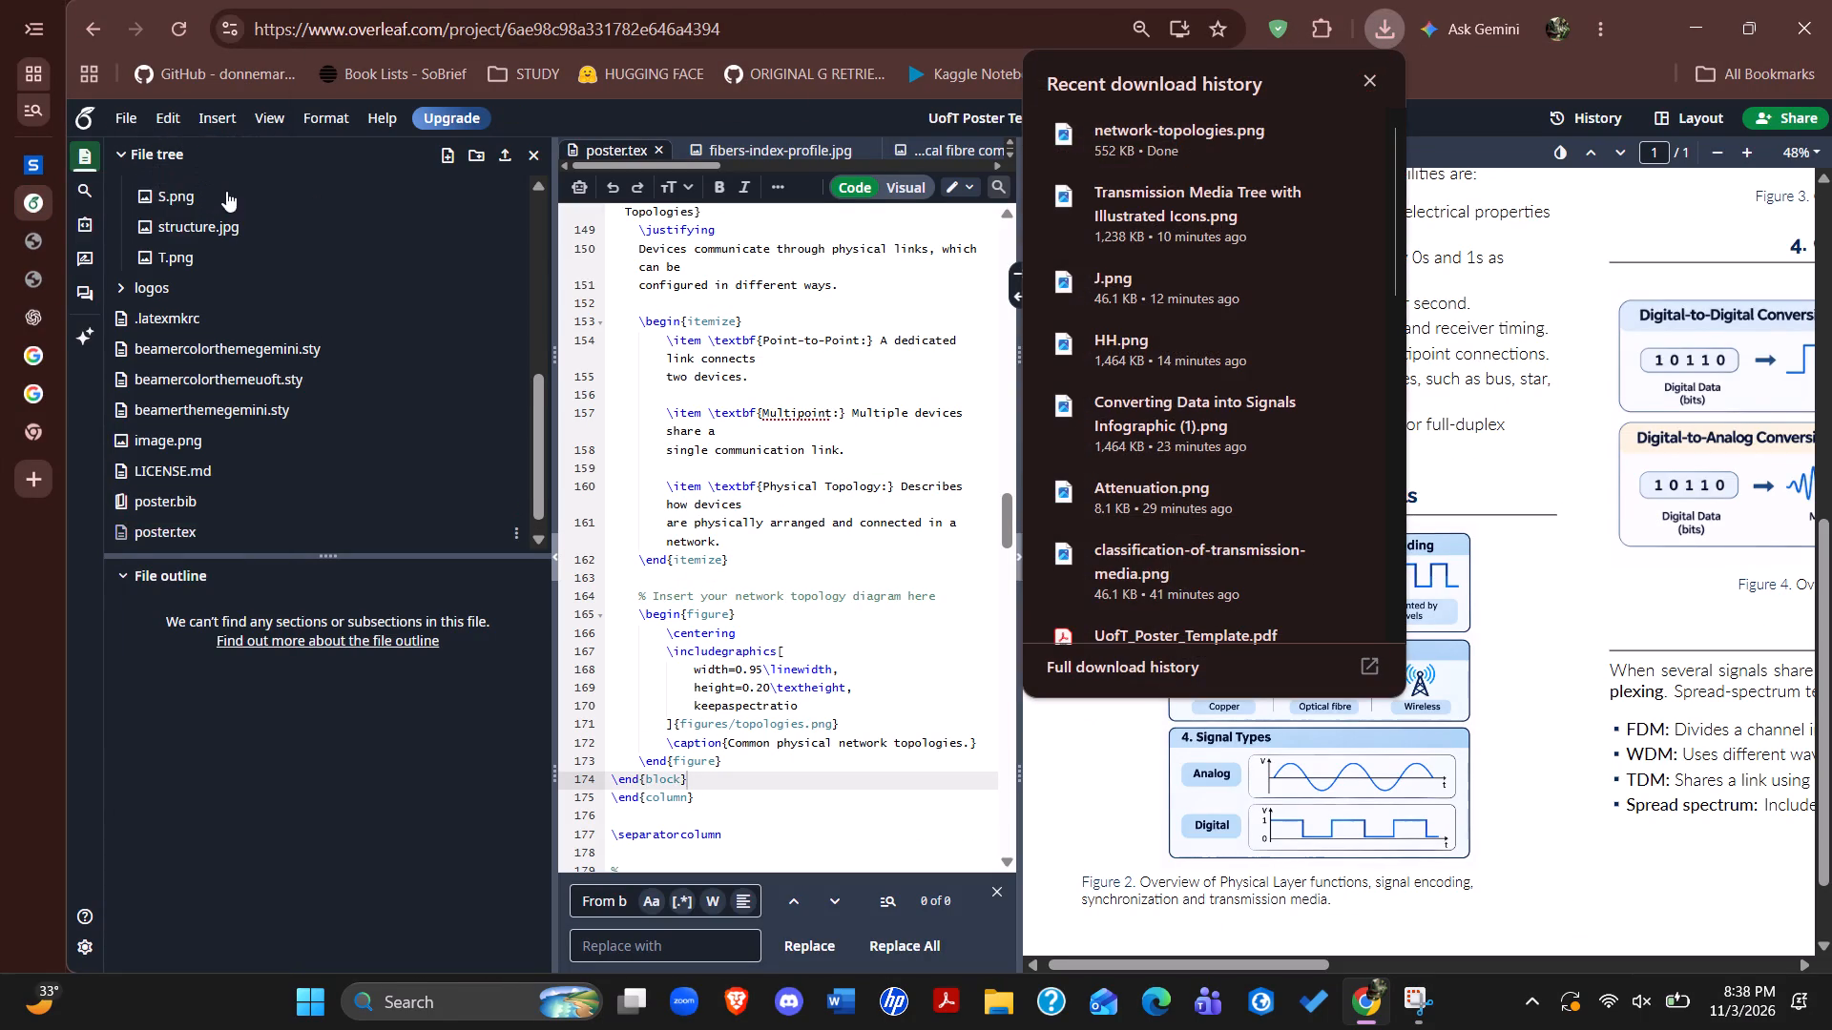
click(769, 559)
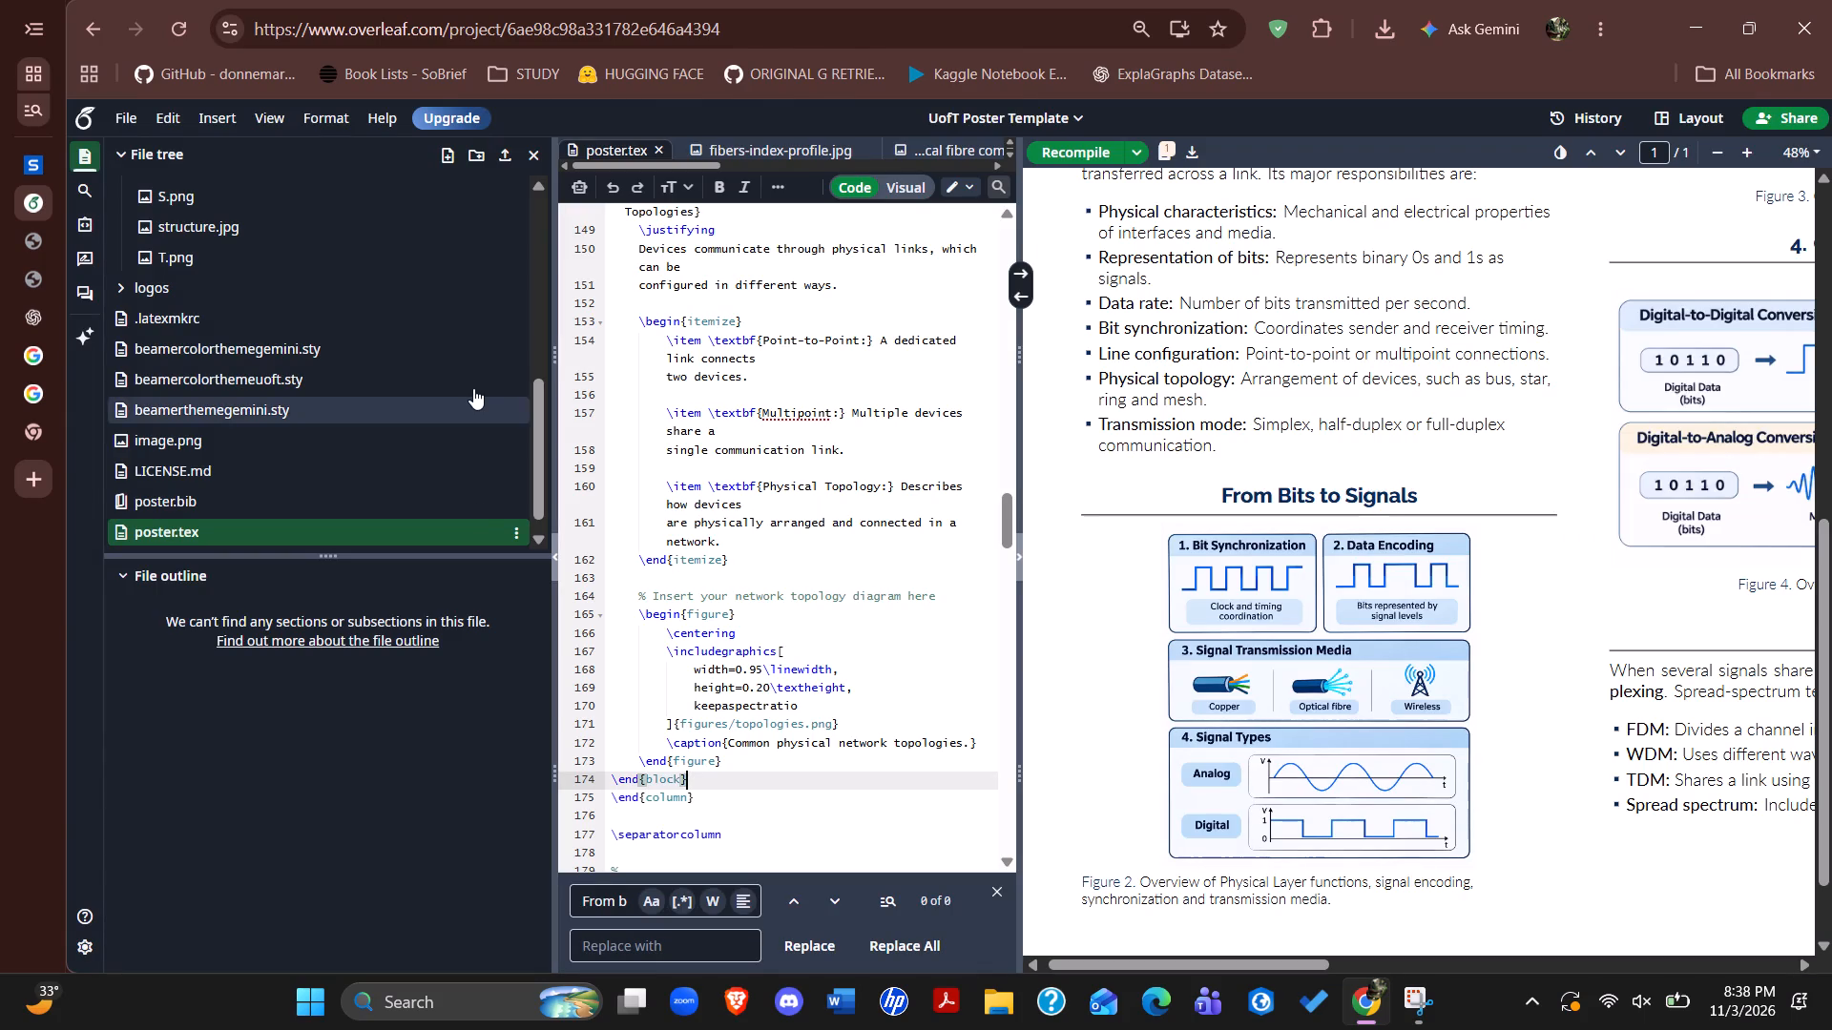
scroll(473, 388, up, 6)
scroll(356, 378, down, 1)
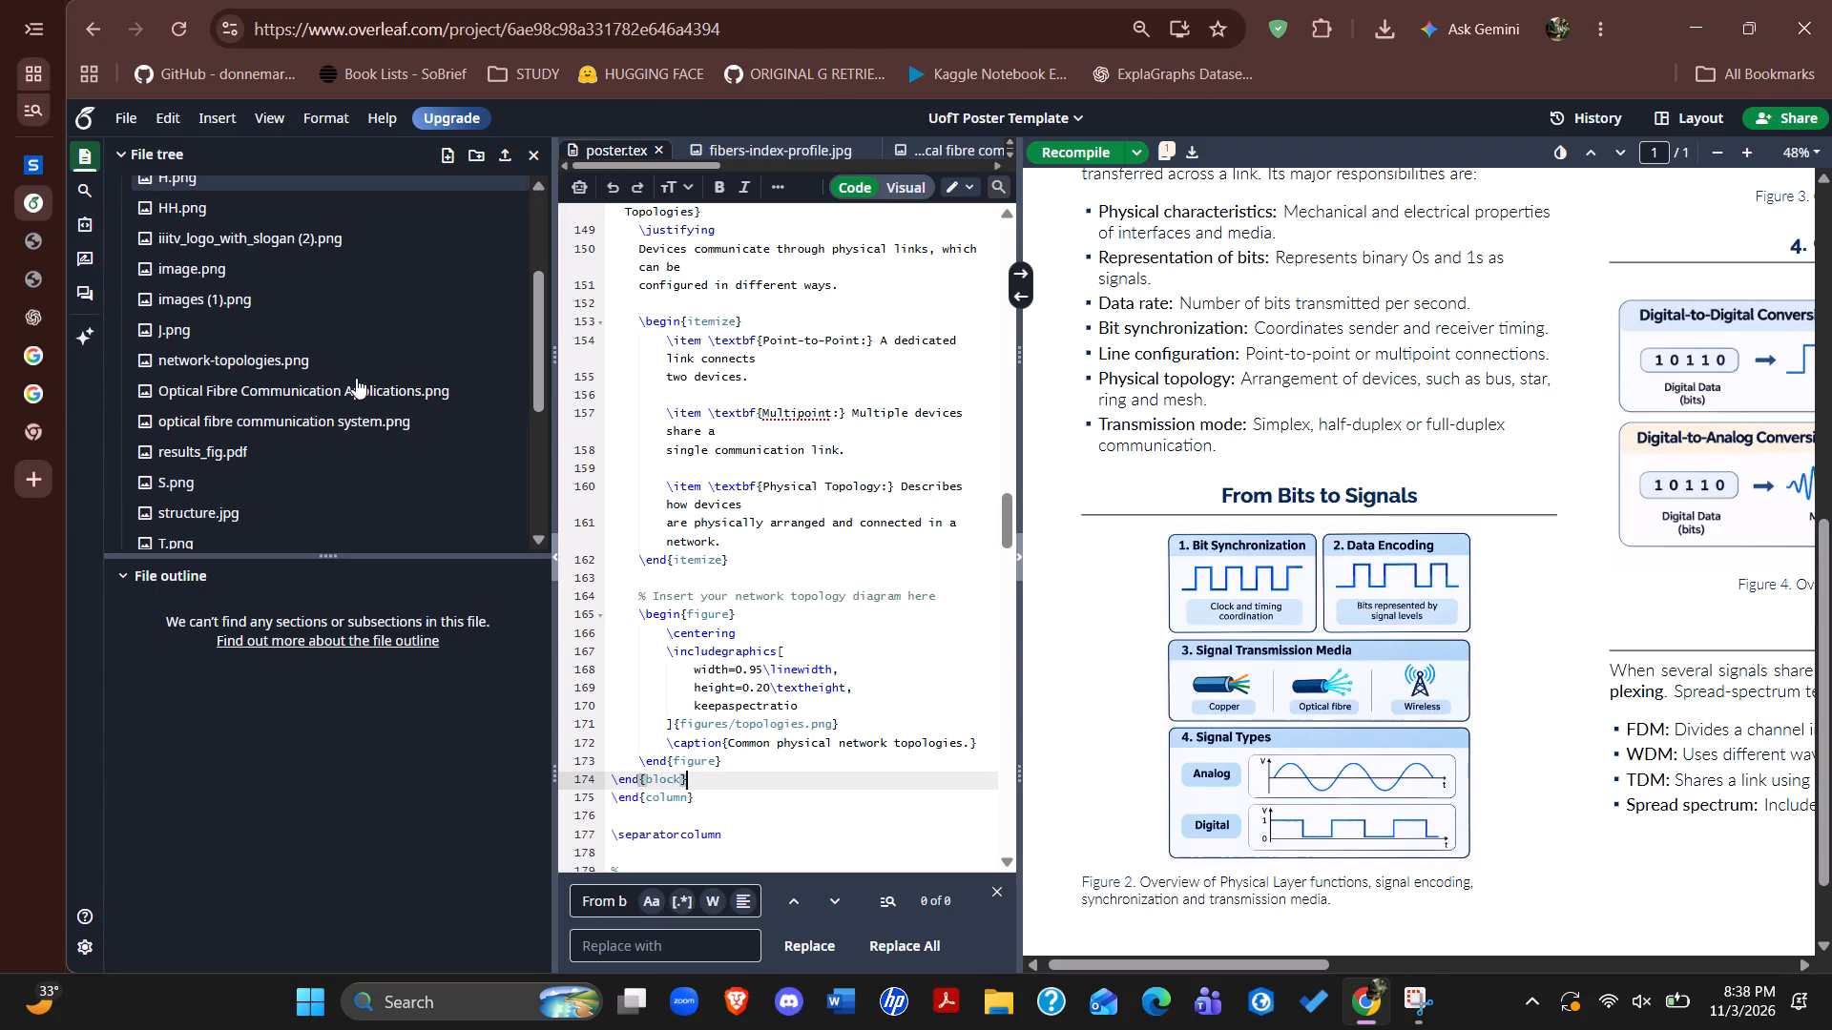
scroll(356, 378, down, 1)
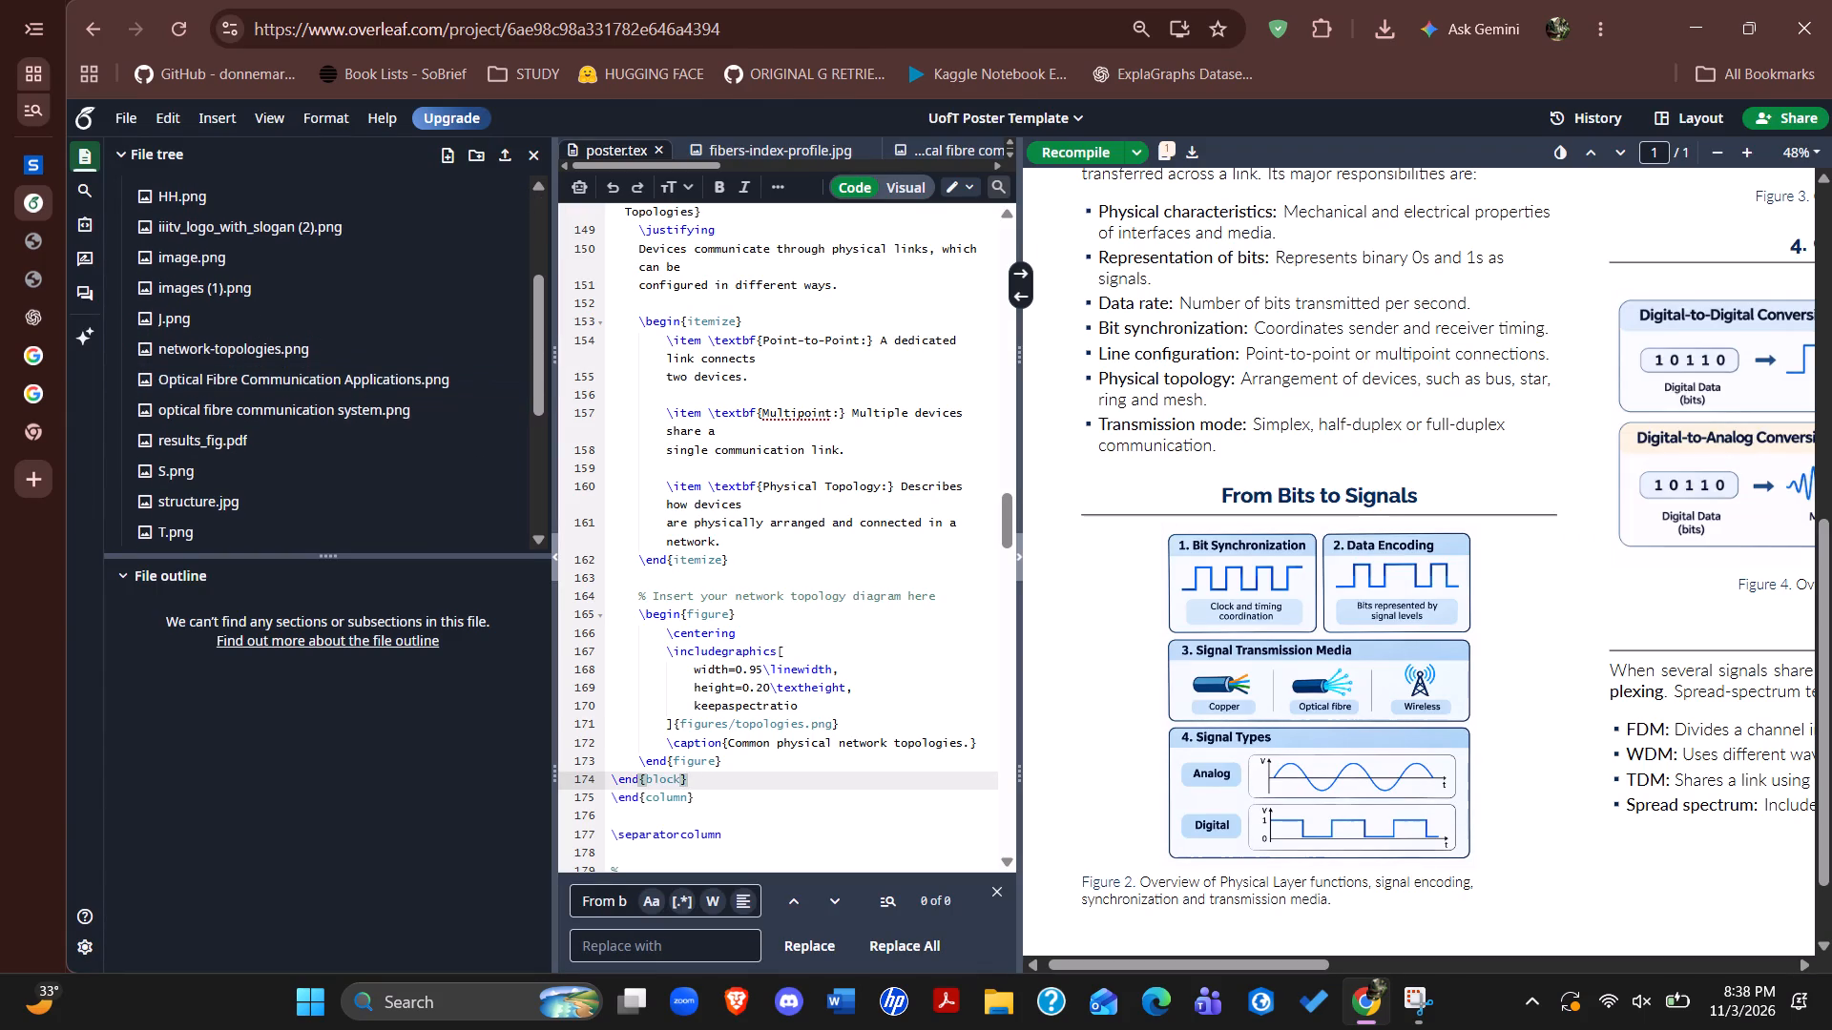
Change the topology figure's image path in poster.tex to figures/network-topologies.png and recompile the poster.
click(792, 728)
click(739, 727)
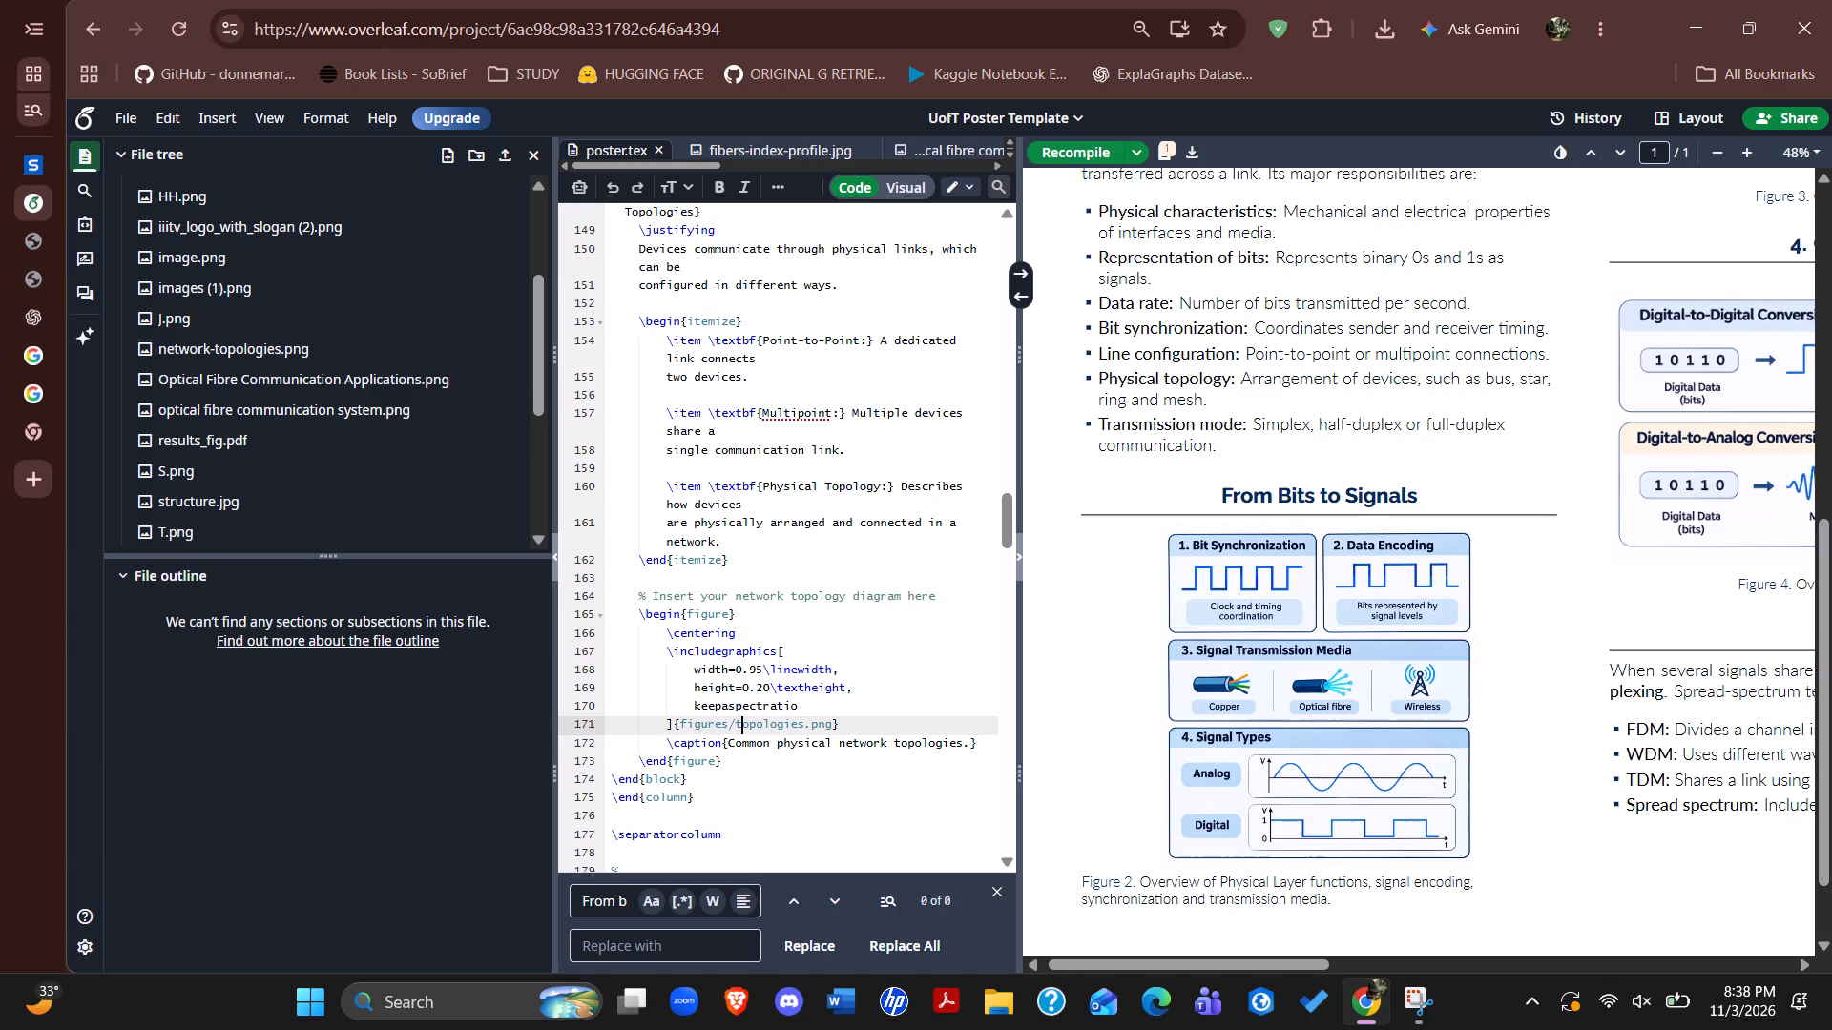
key(Left)
key(space)
text(network)
key(equal)
key(BackSpace)
key(minus)
key(Left)
key(Left)
key(Left)
key(Left)
key(Left)
key(Left)
key(Left)
key(Left)
key(BackSpace)
key(ctrl+s)
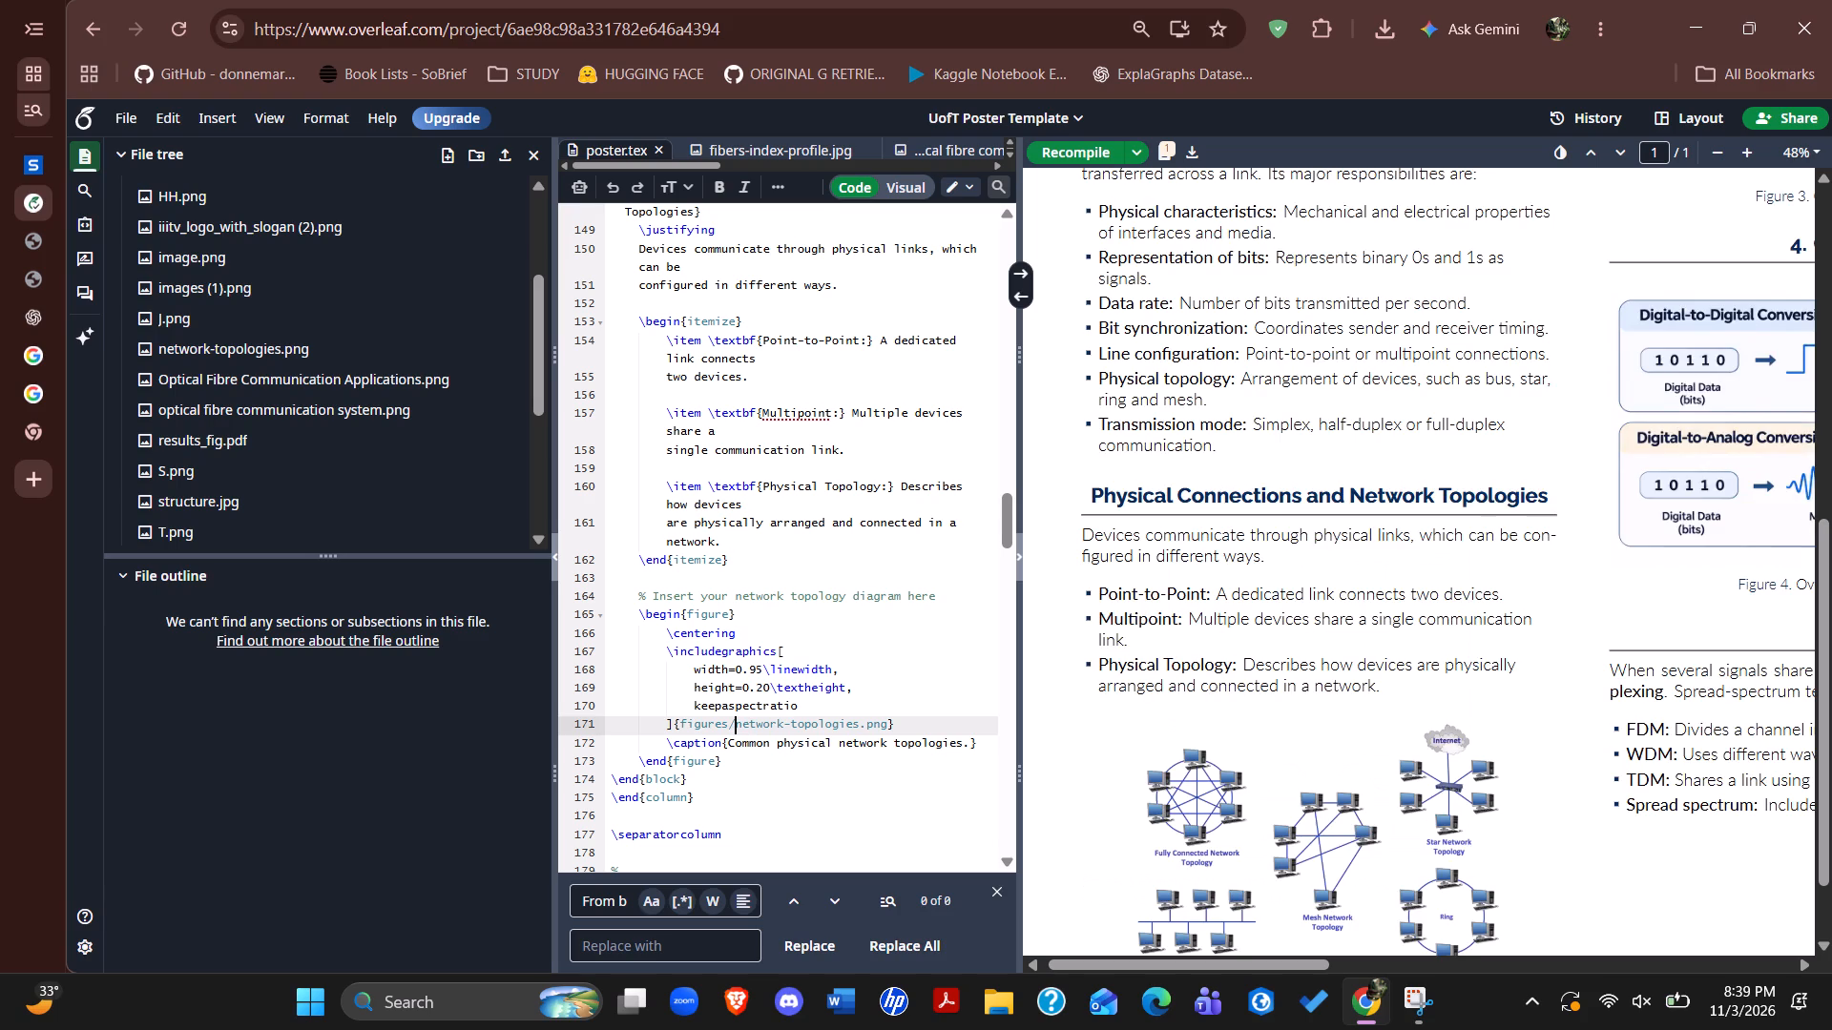
Review the compiled poster's first column, from the introduction to the new topology figure and its caption.
scroll(1179, 601, down, 2)
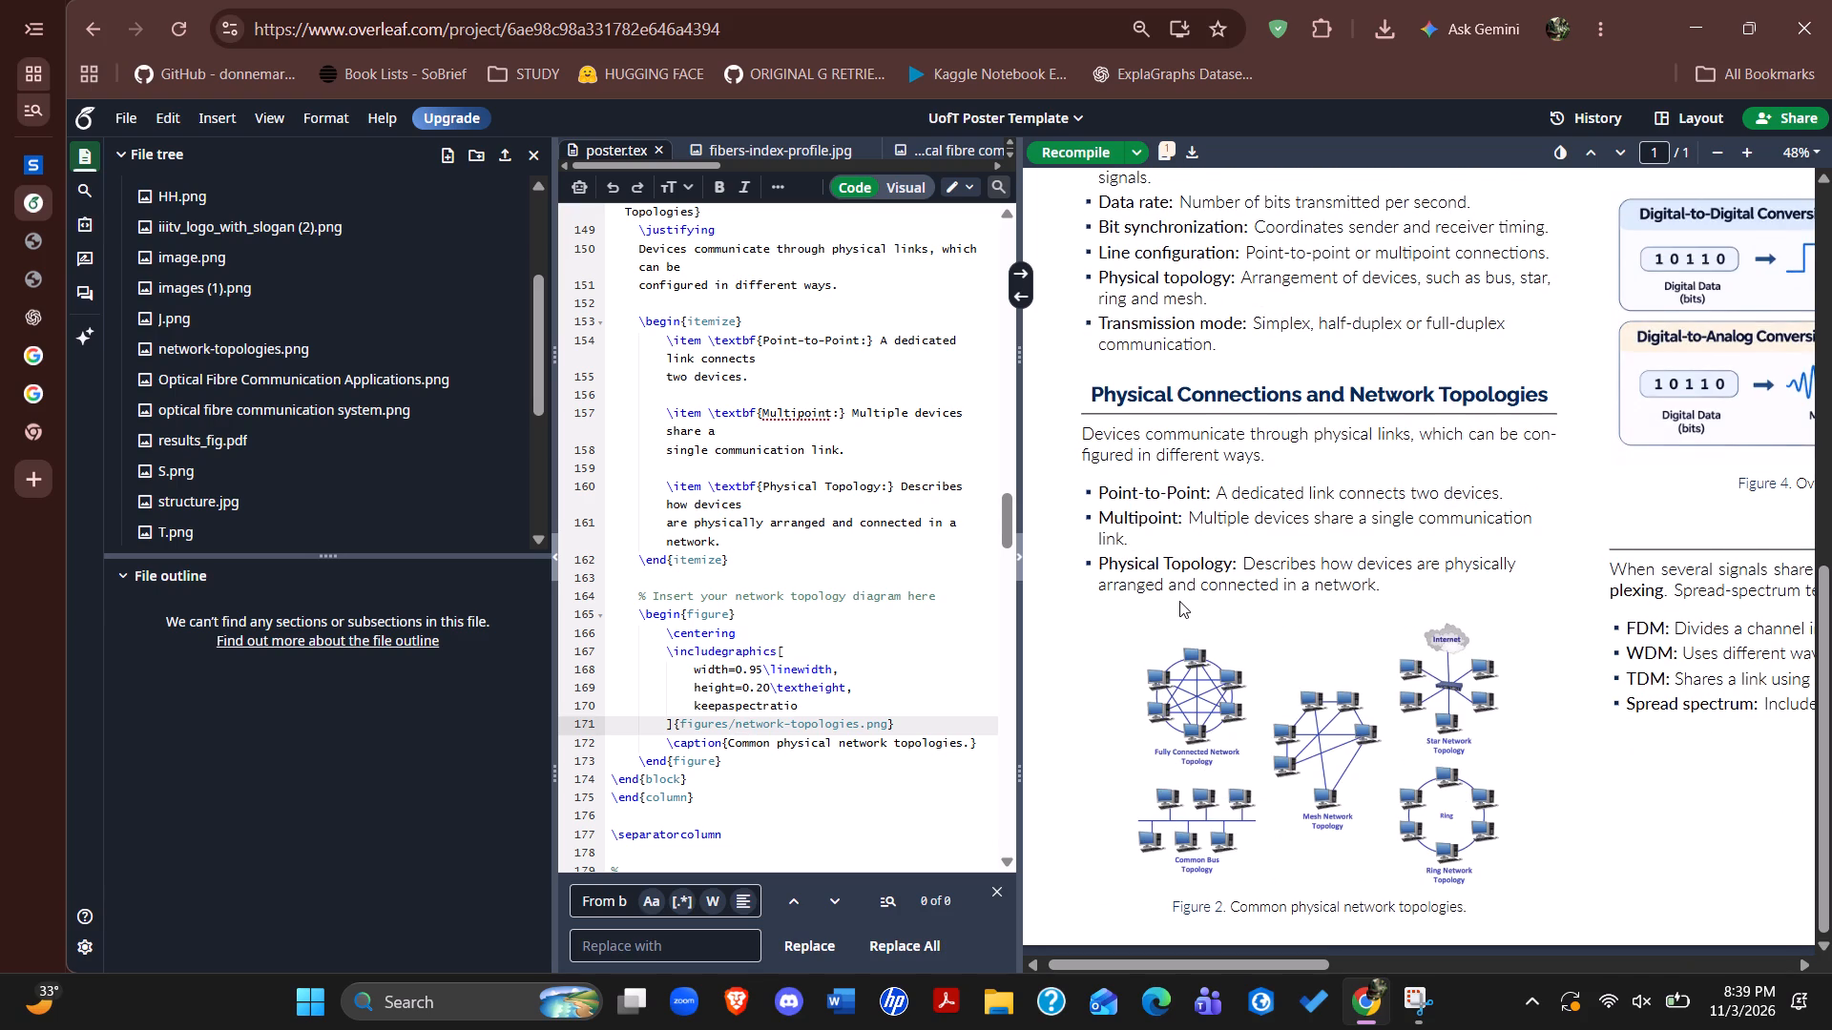
scroll(1179, 601, up, 2)
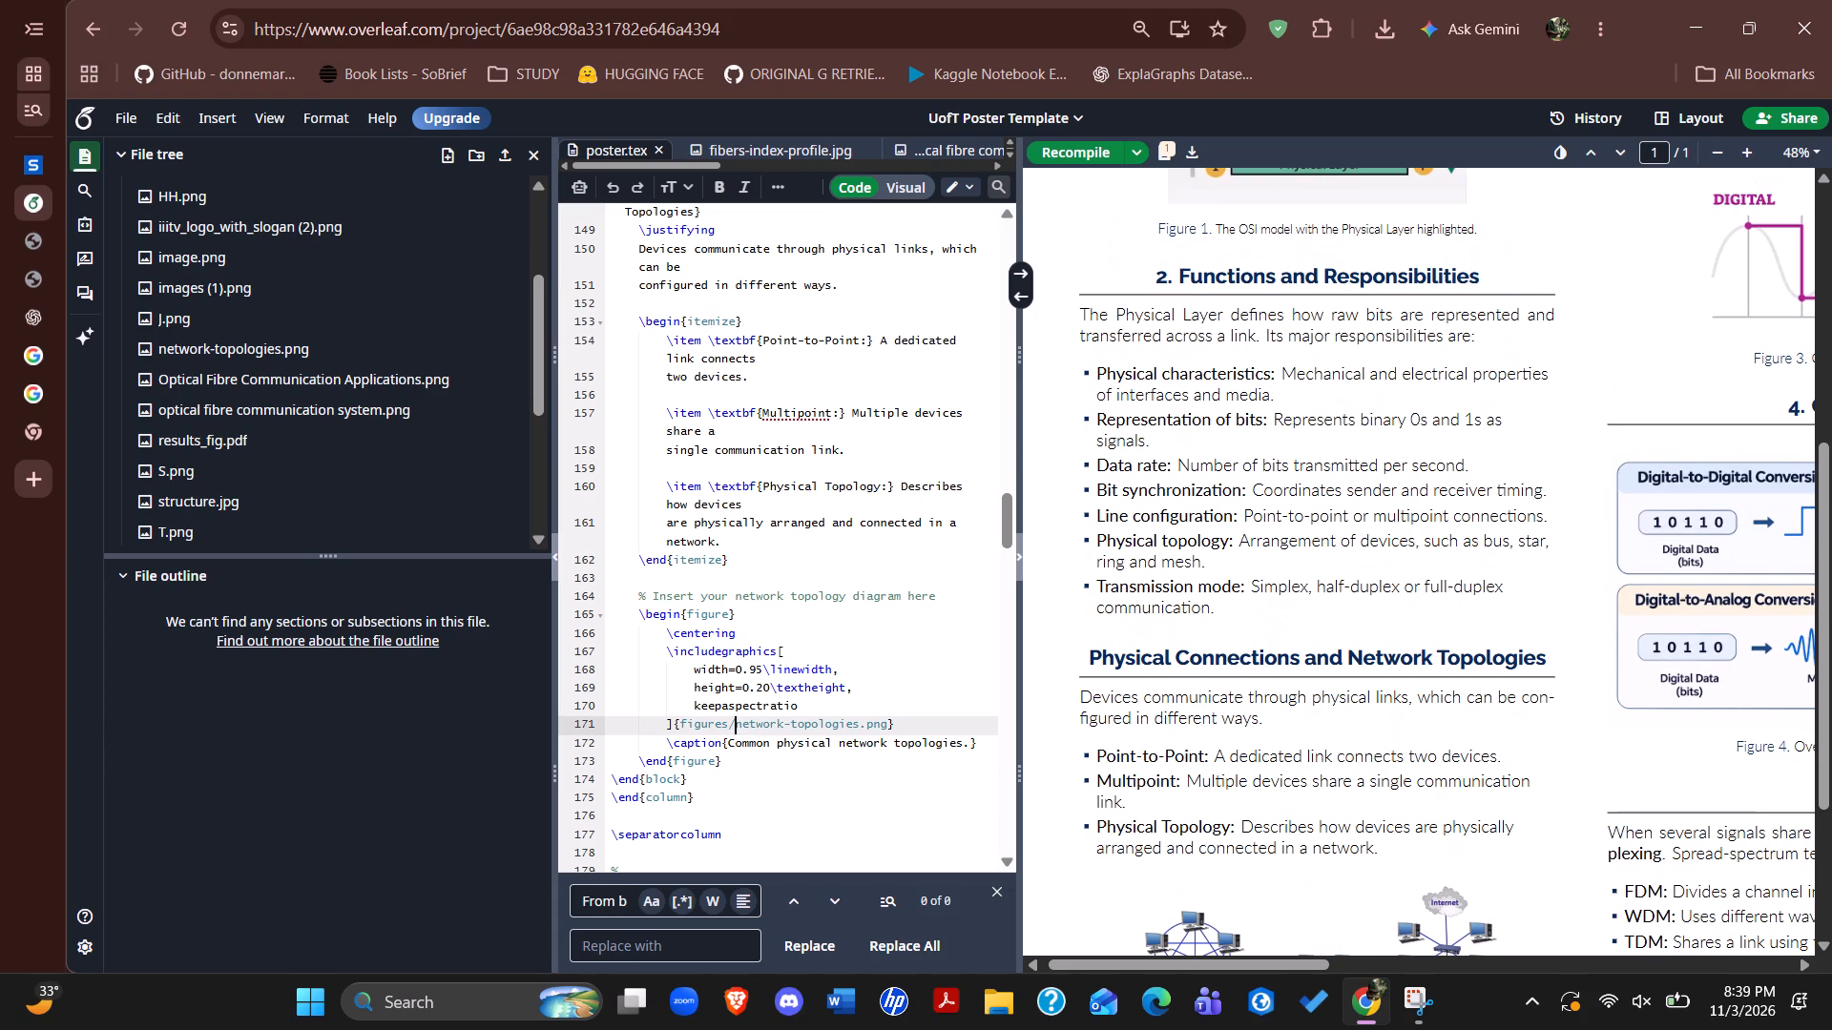
scroll(1179, 601, up, 2)
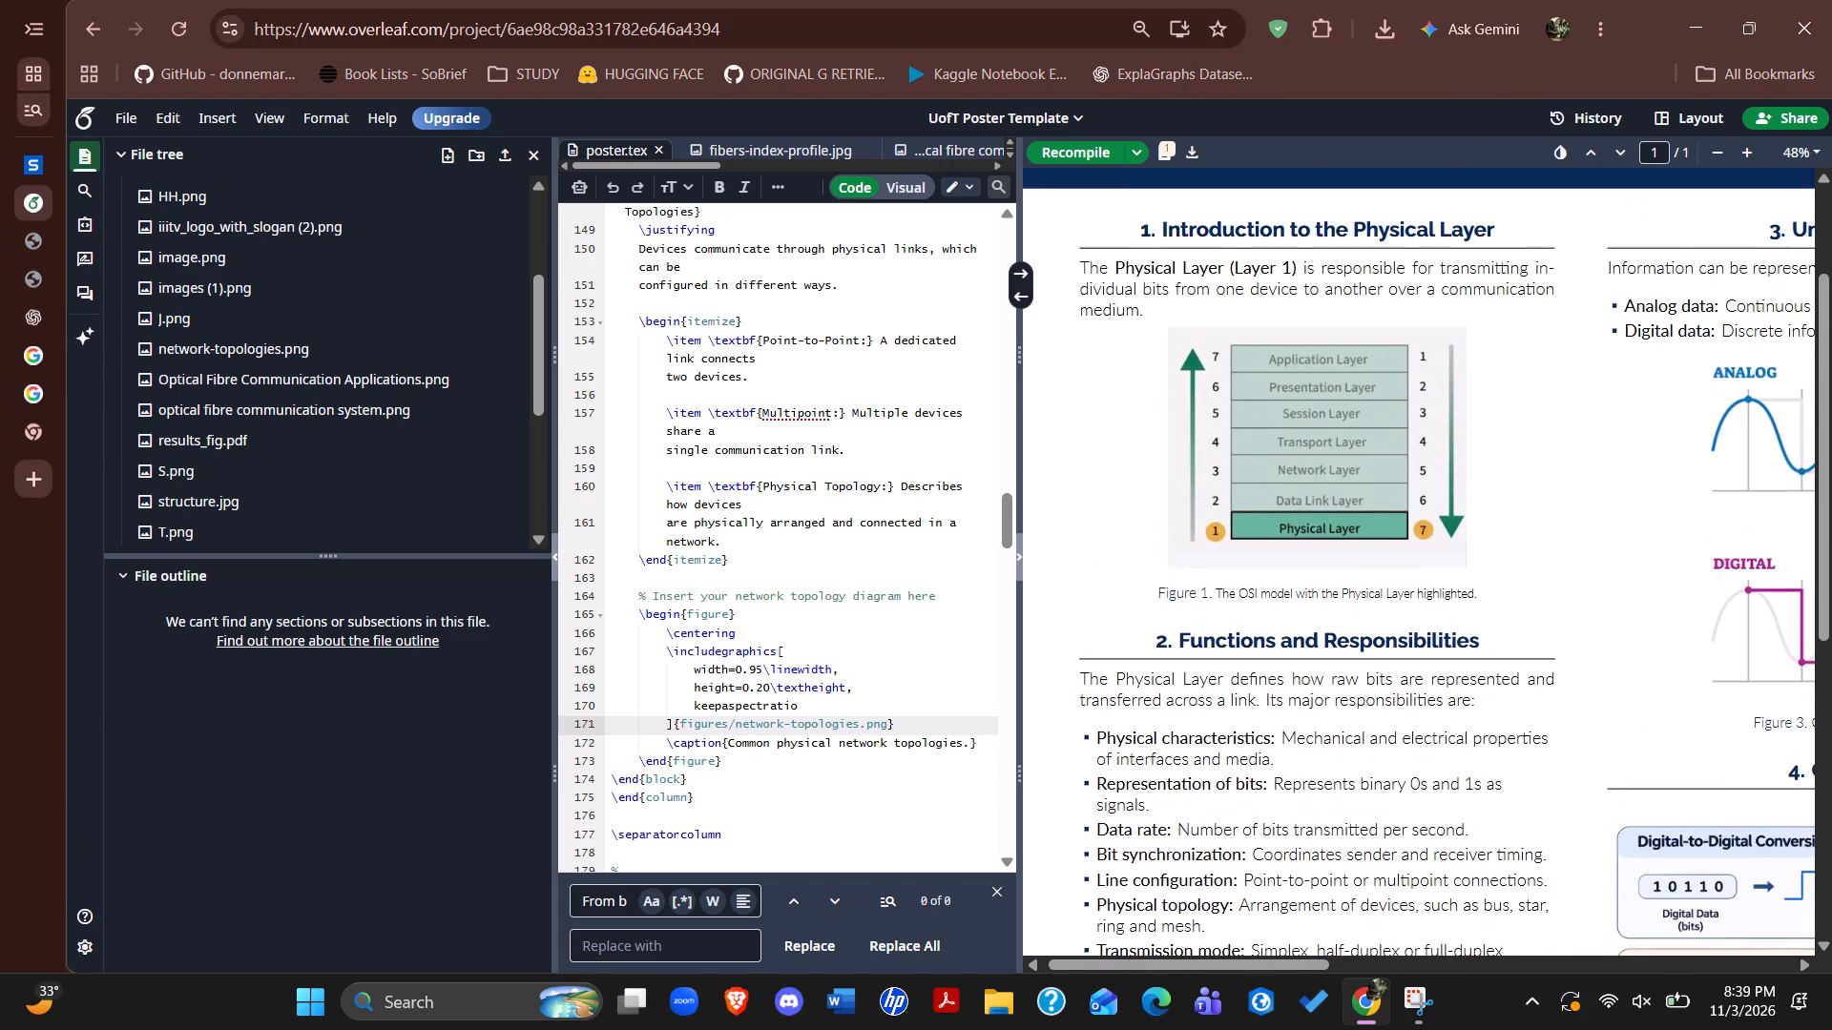
scroll(1179, 601, left, 1)
scroll(1179, 601, right, 3)
scroll(1179, 601, down, 1)
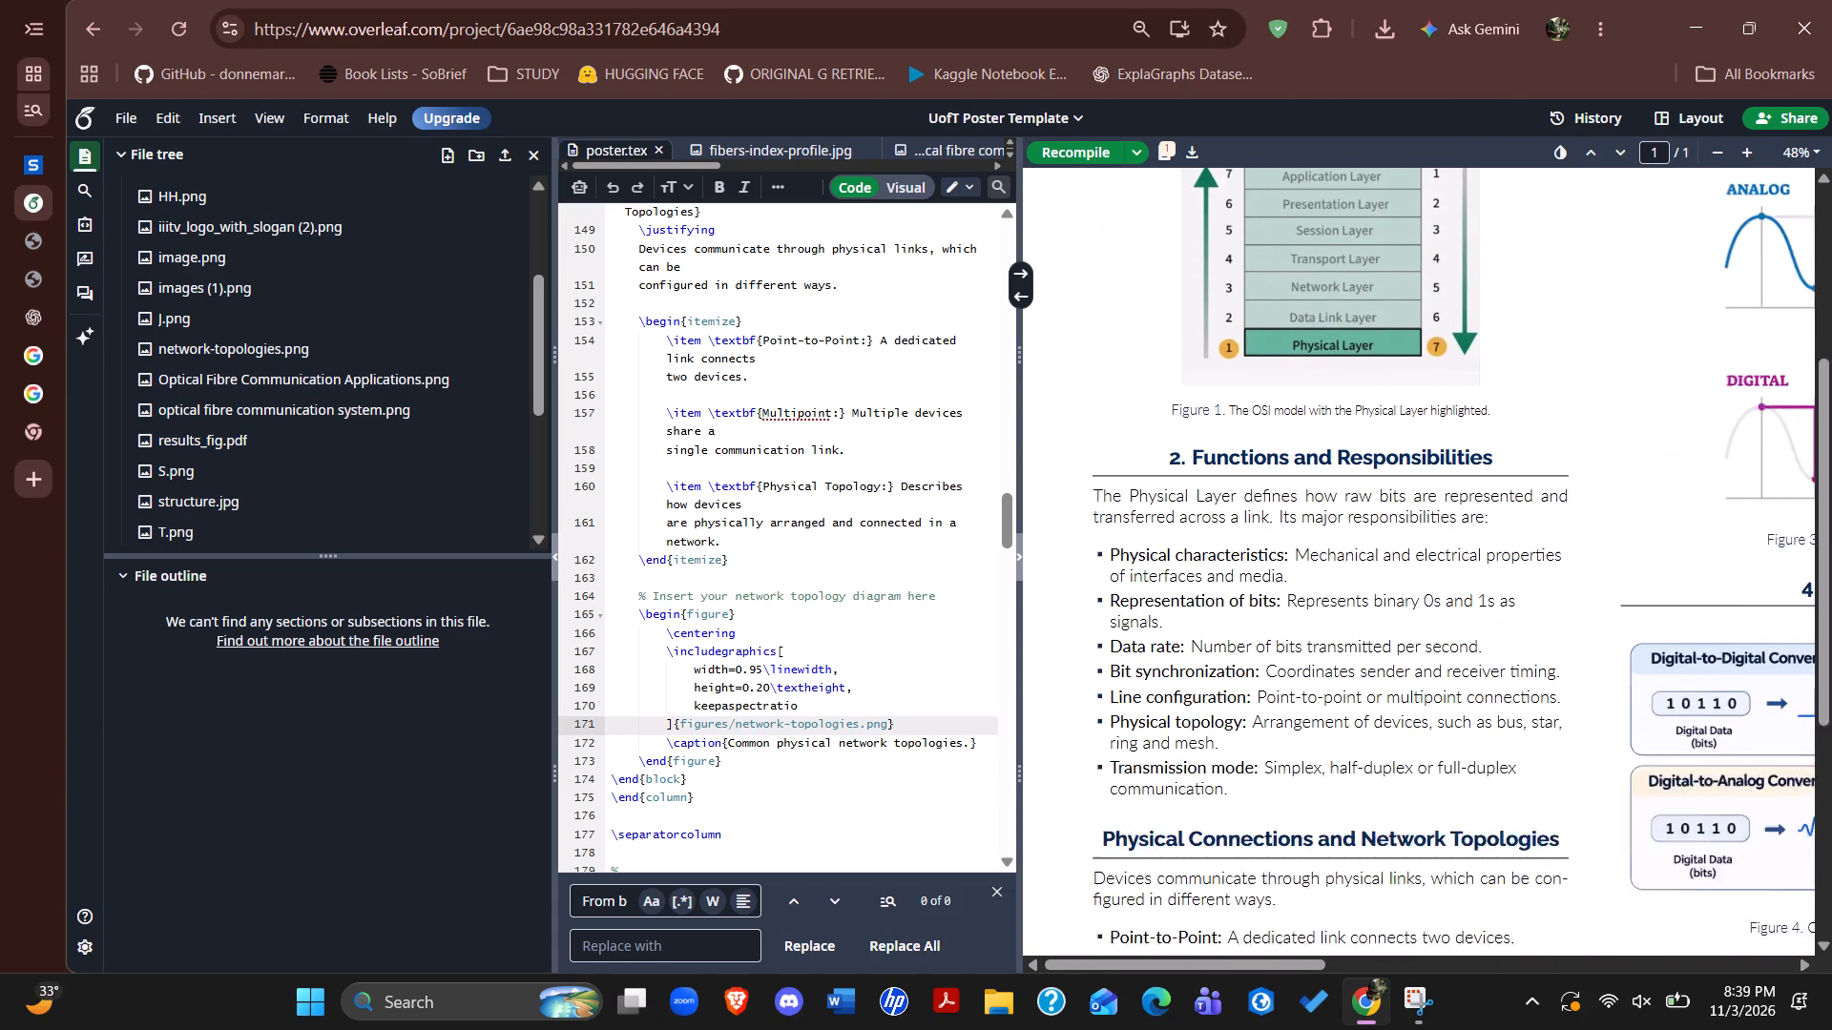
scroll(1179, 601, down, 1)
Search poster.tex for "Physical" to locate the source of the first column's sections.
double_click(1147, 695)
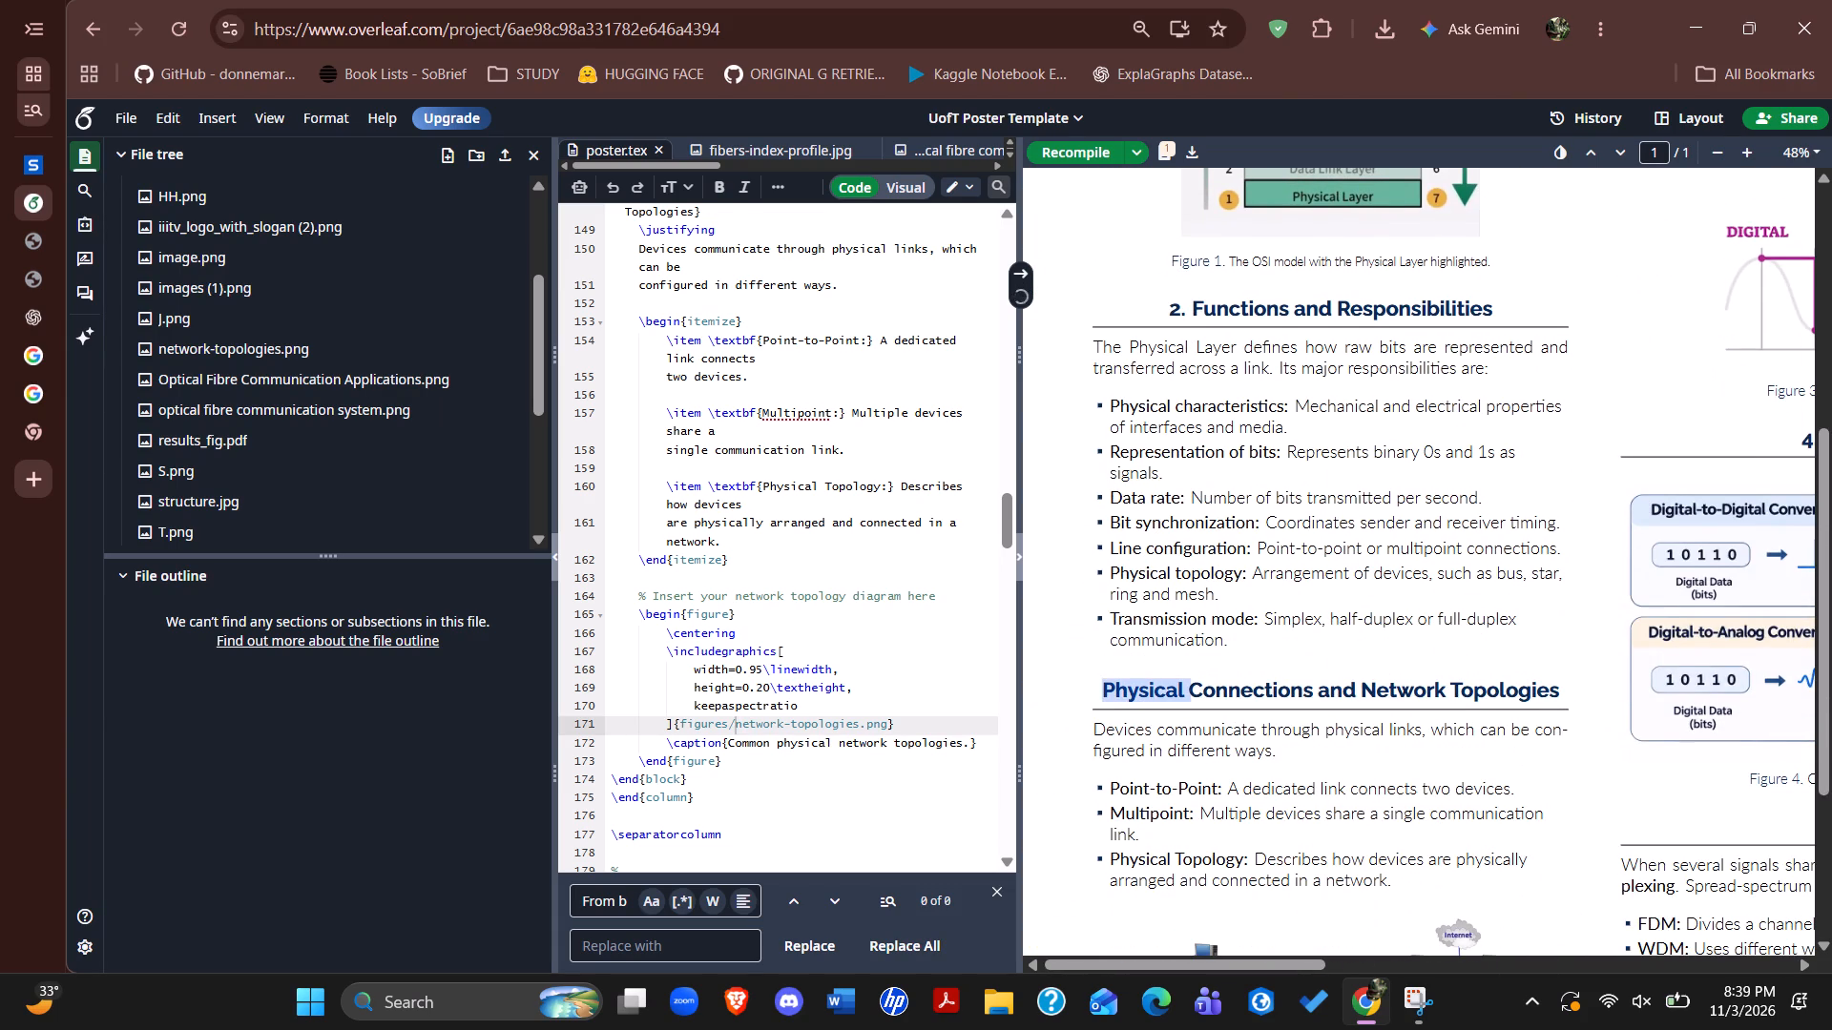
double_click(616, 891)
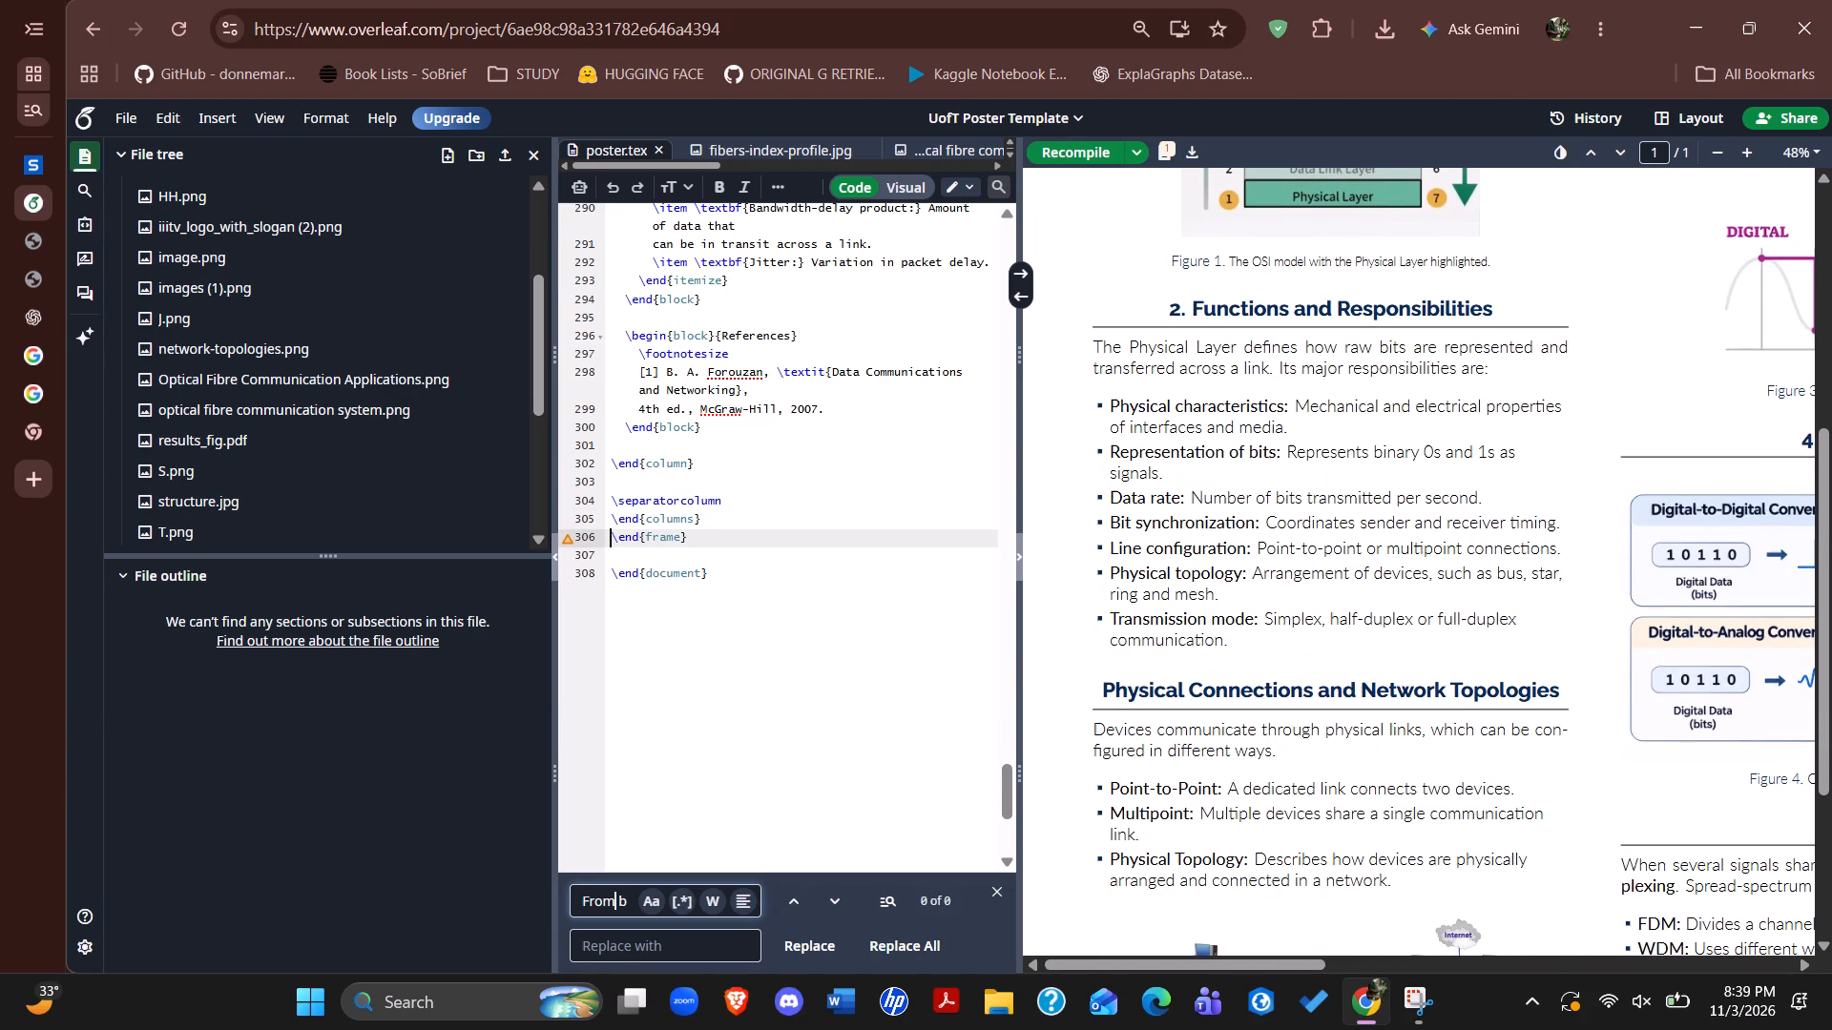
triple_click(616, 891)
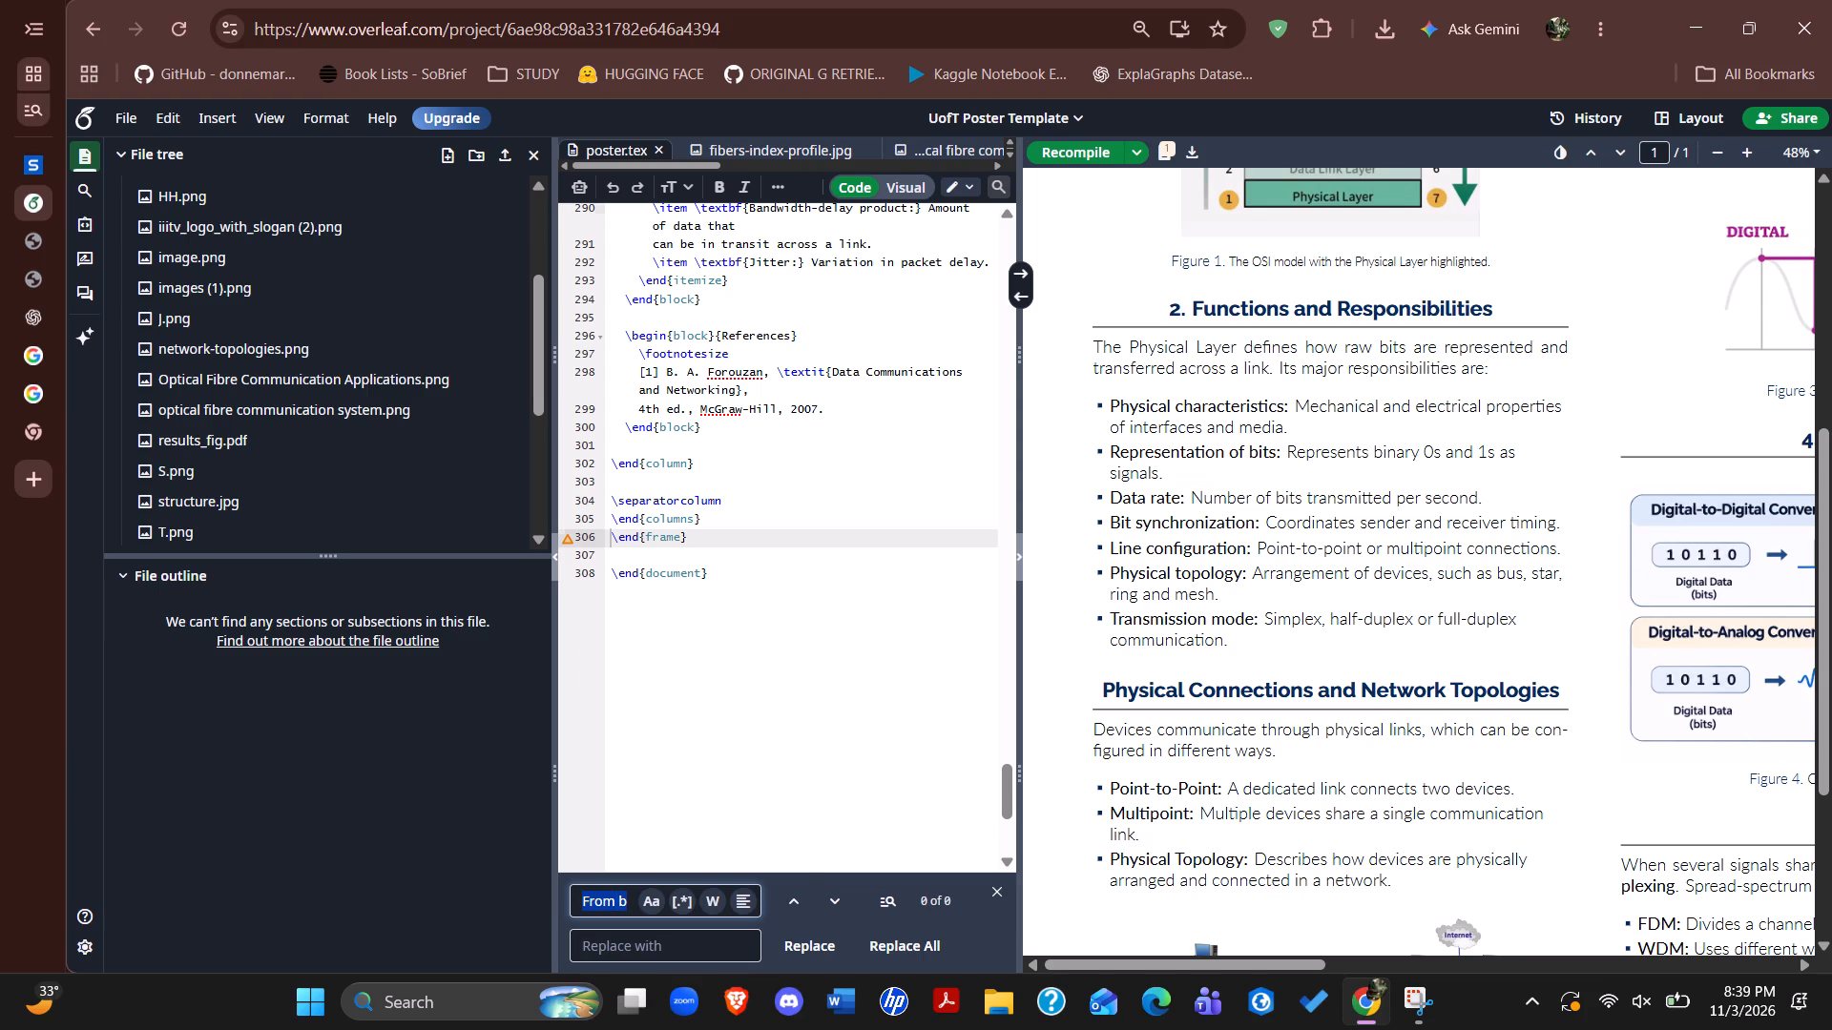
text(sical)
key(Return)
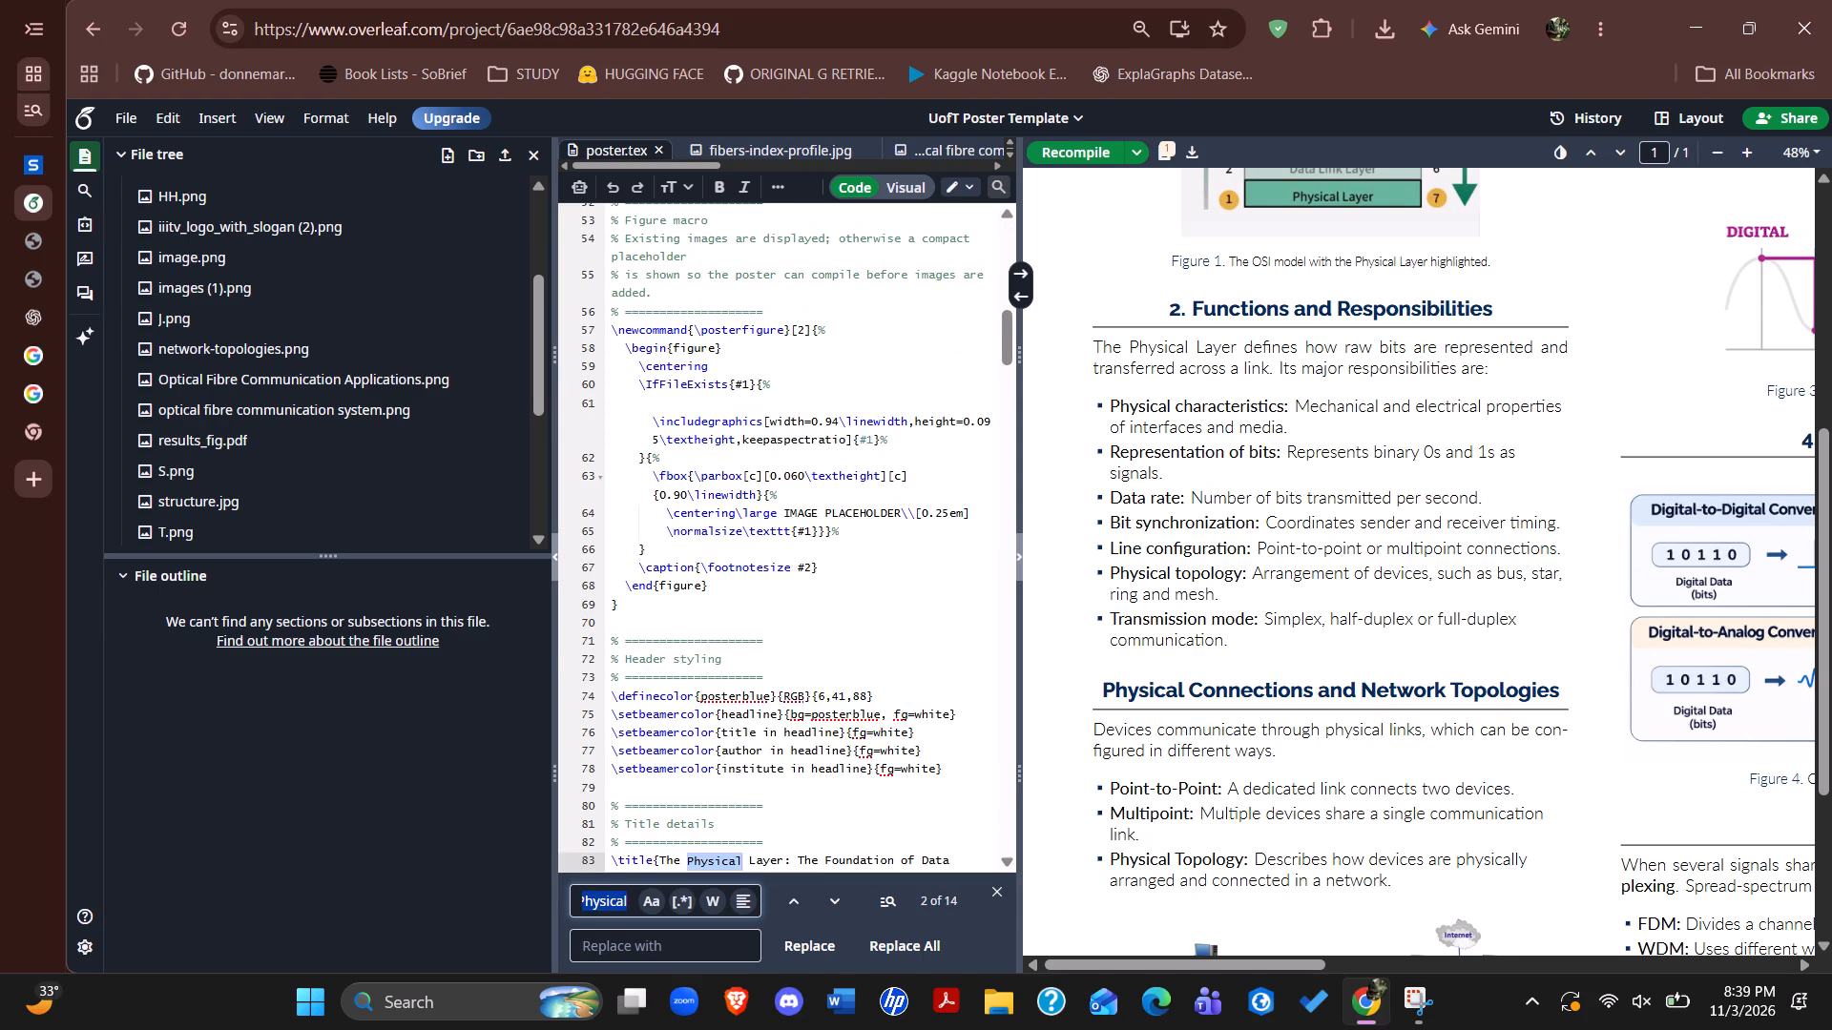
scroll(716, 668, down, 1)
click(846, 899)
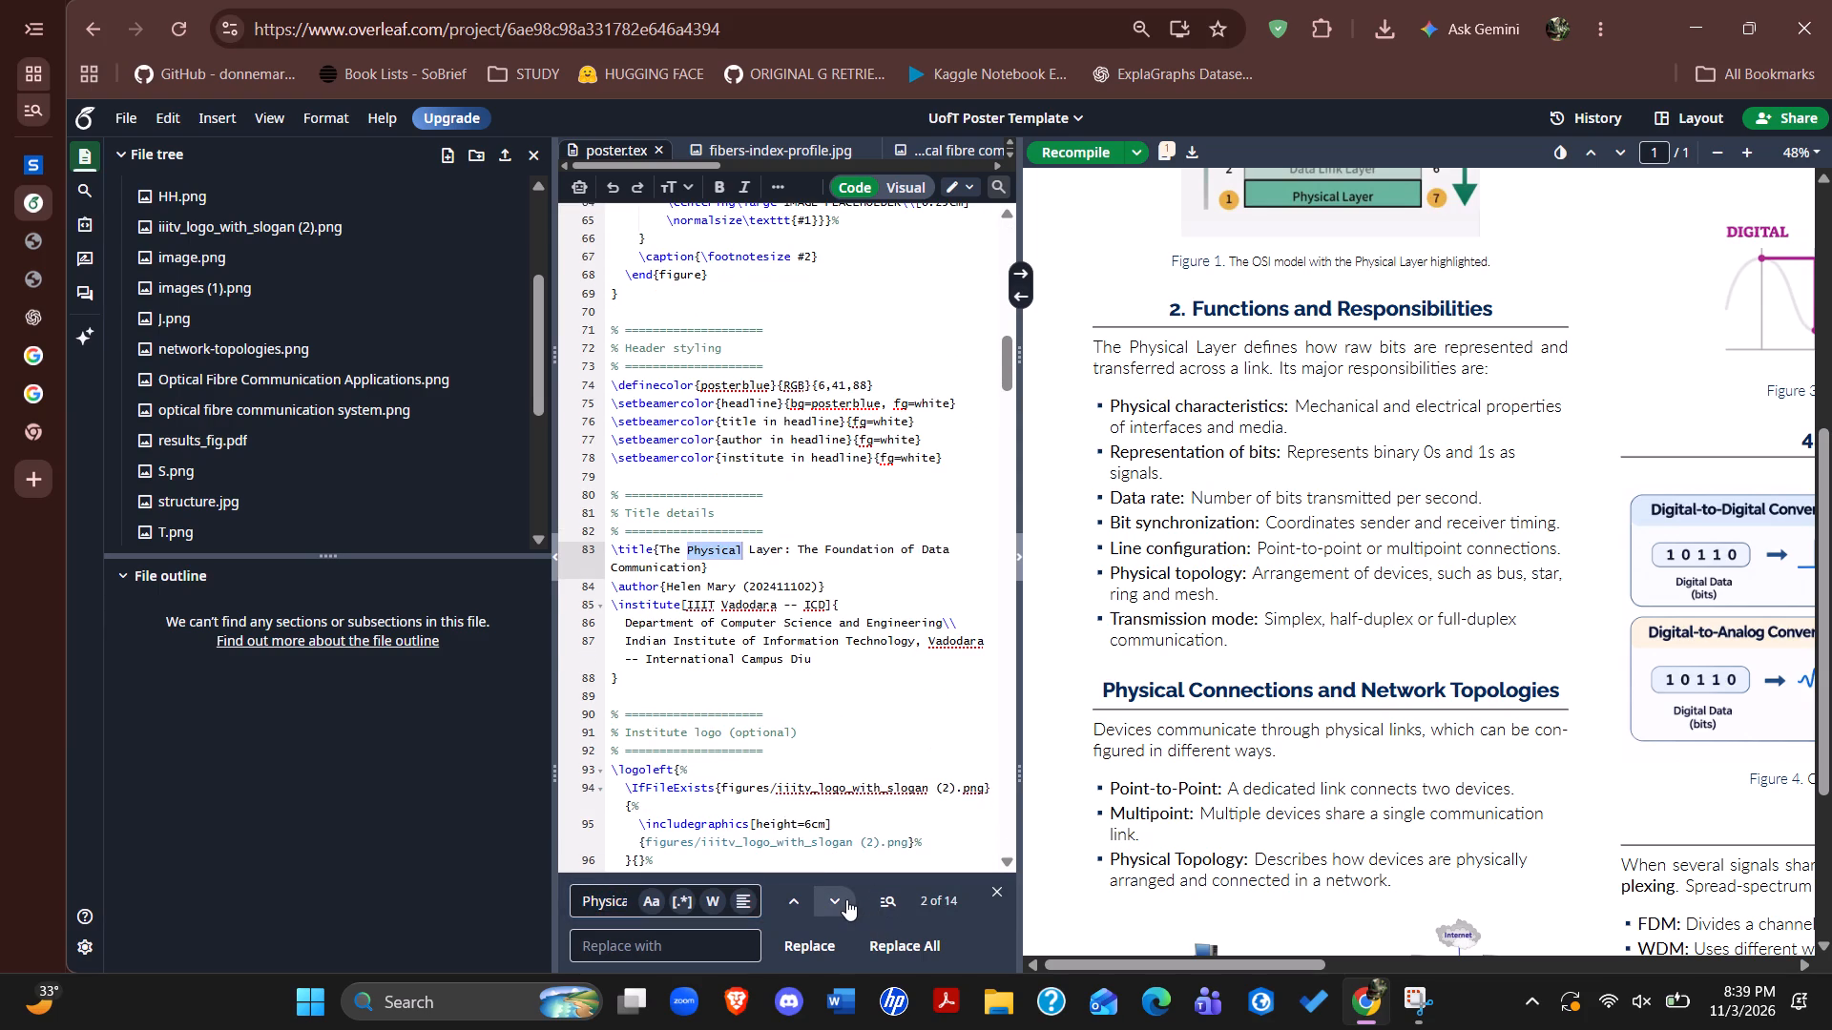
scroll(879, 738, down, 3)
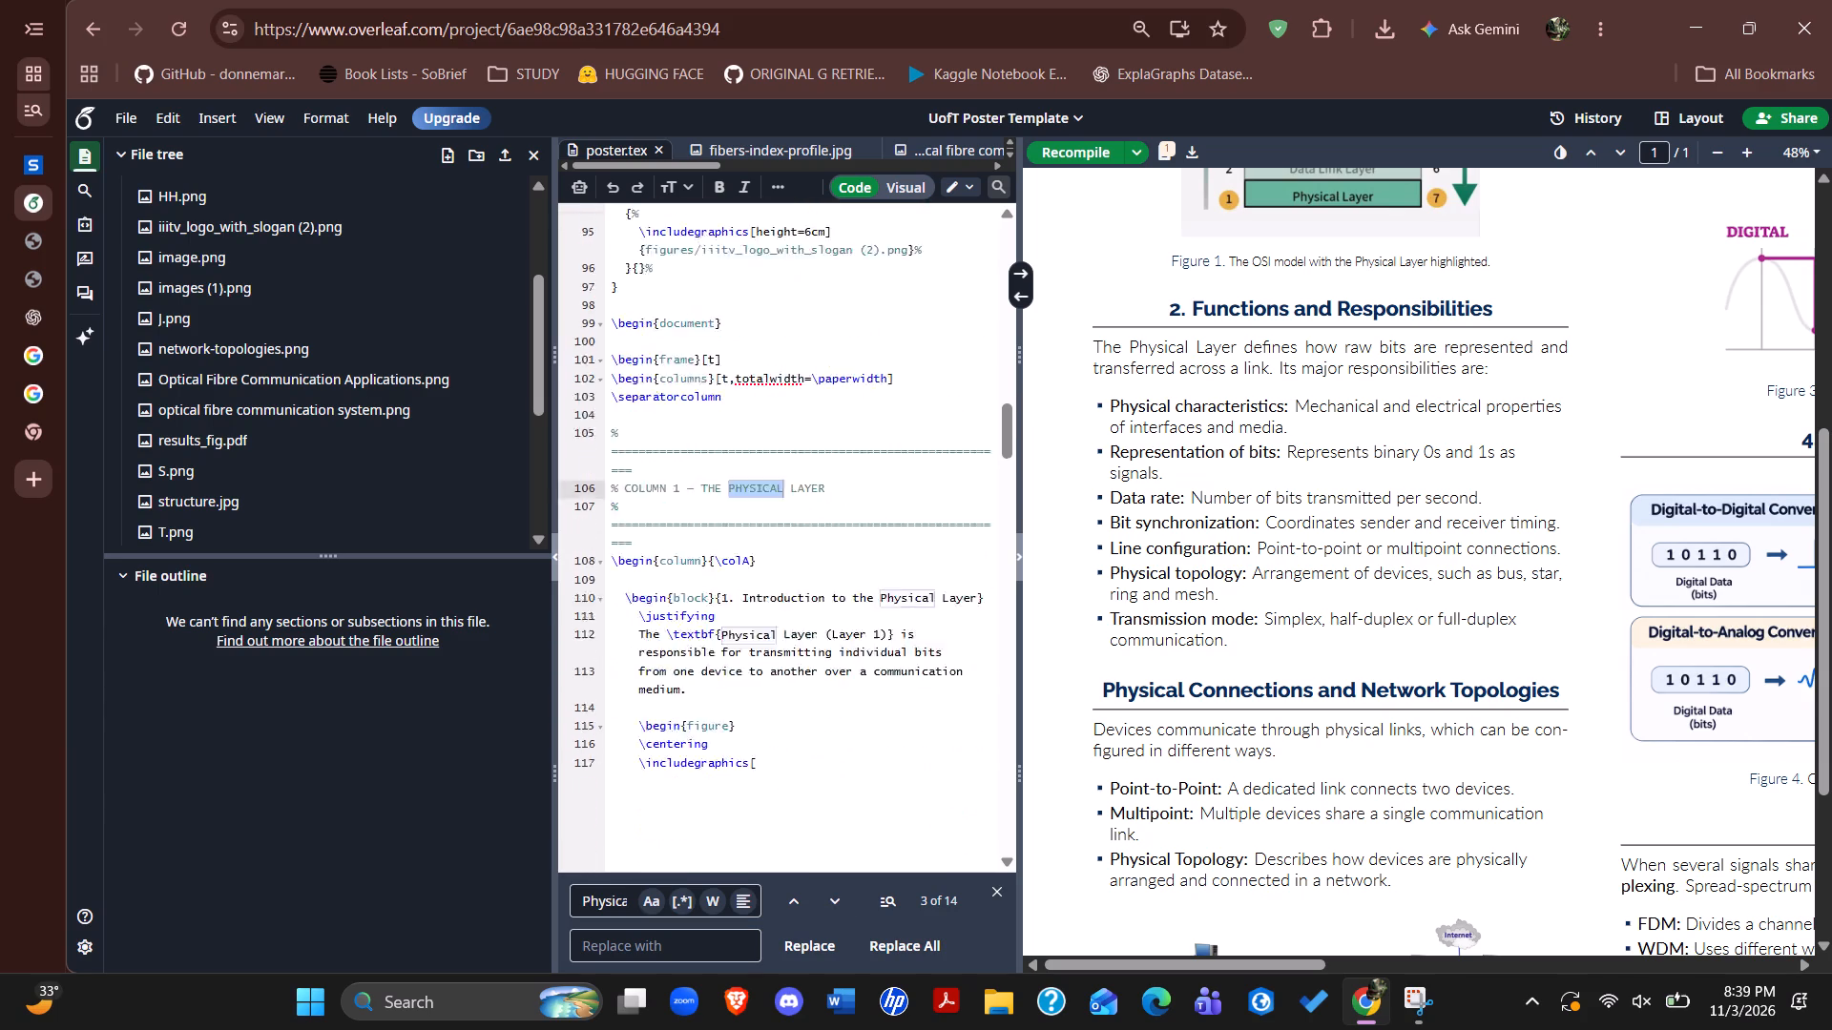
scroll(879, 738, down, 3)
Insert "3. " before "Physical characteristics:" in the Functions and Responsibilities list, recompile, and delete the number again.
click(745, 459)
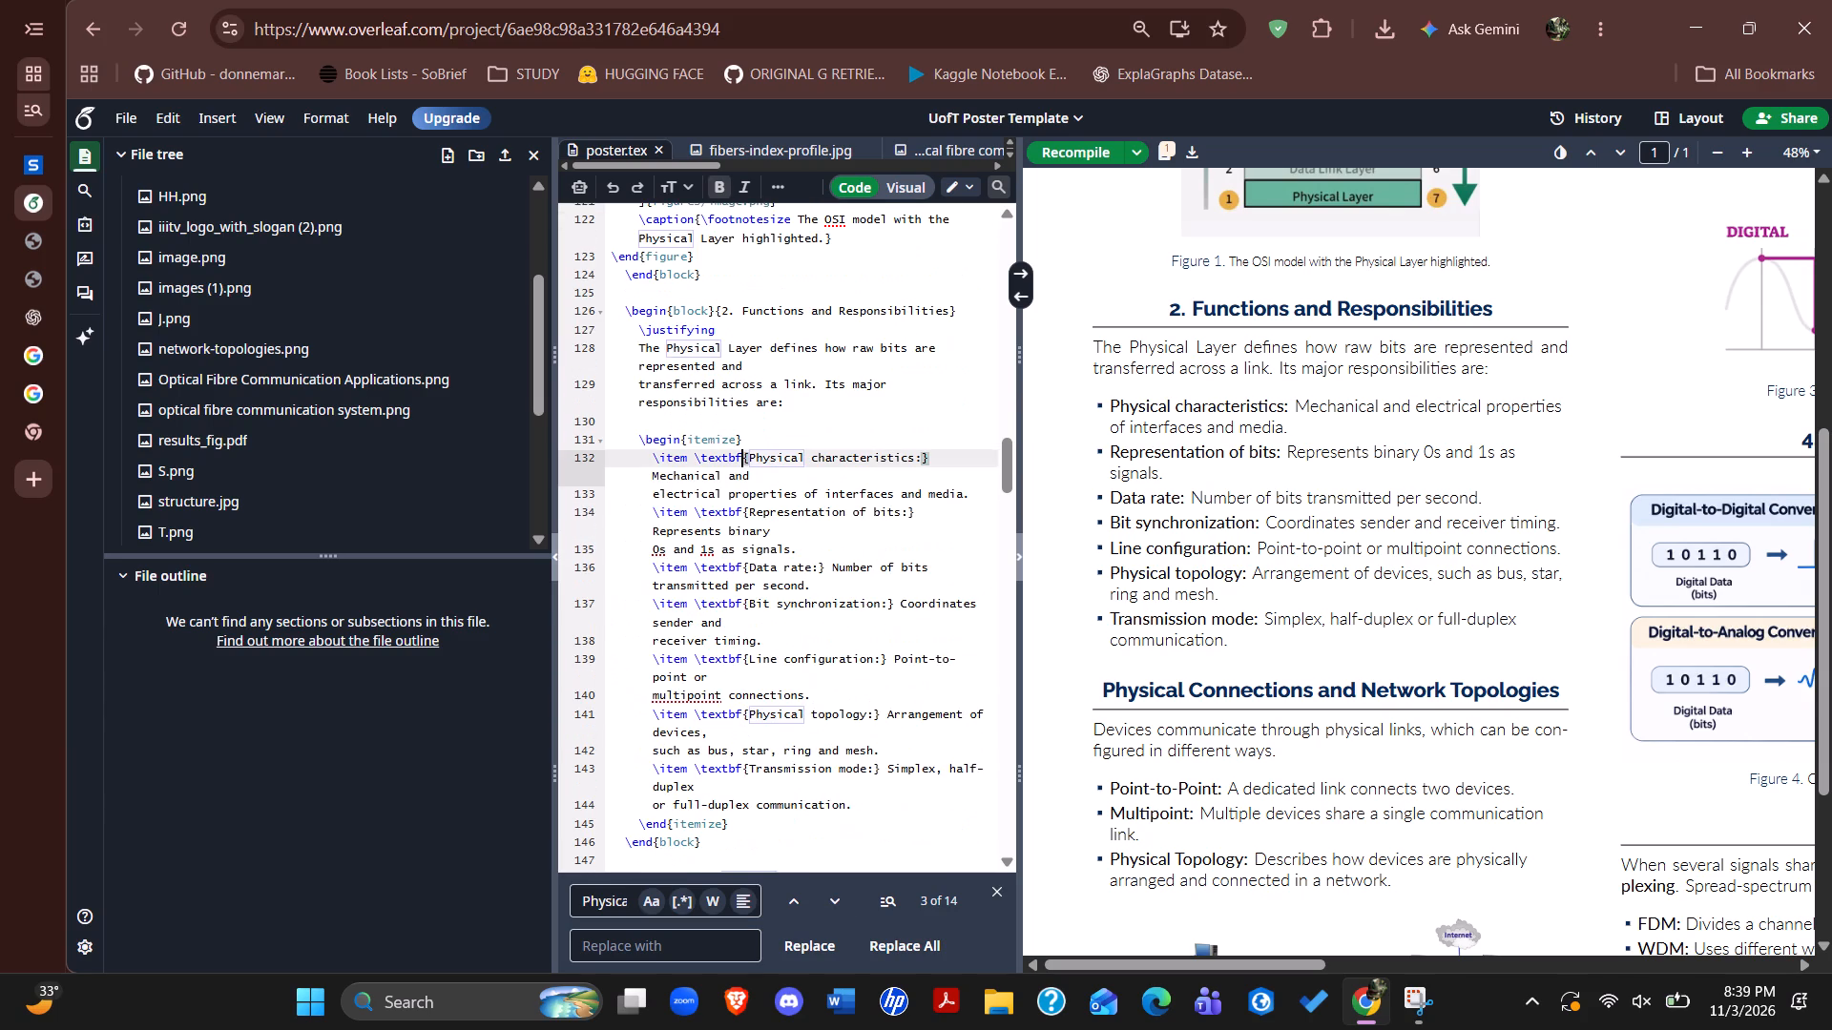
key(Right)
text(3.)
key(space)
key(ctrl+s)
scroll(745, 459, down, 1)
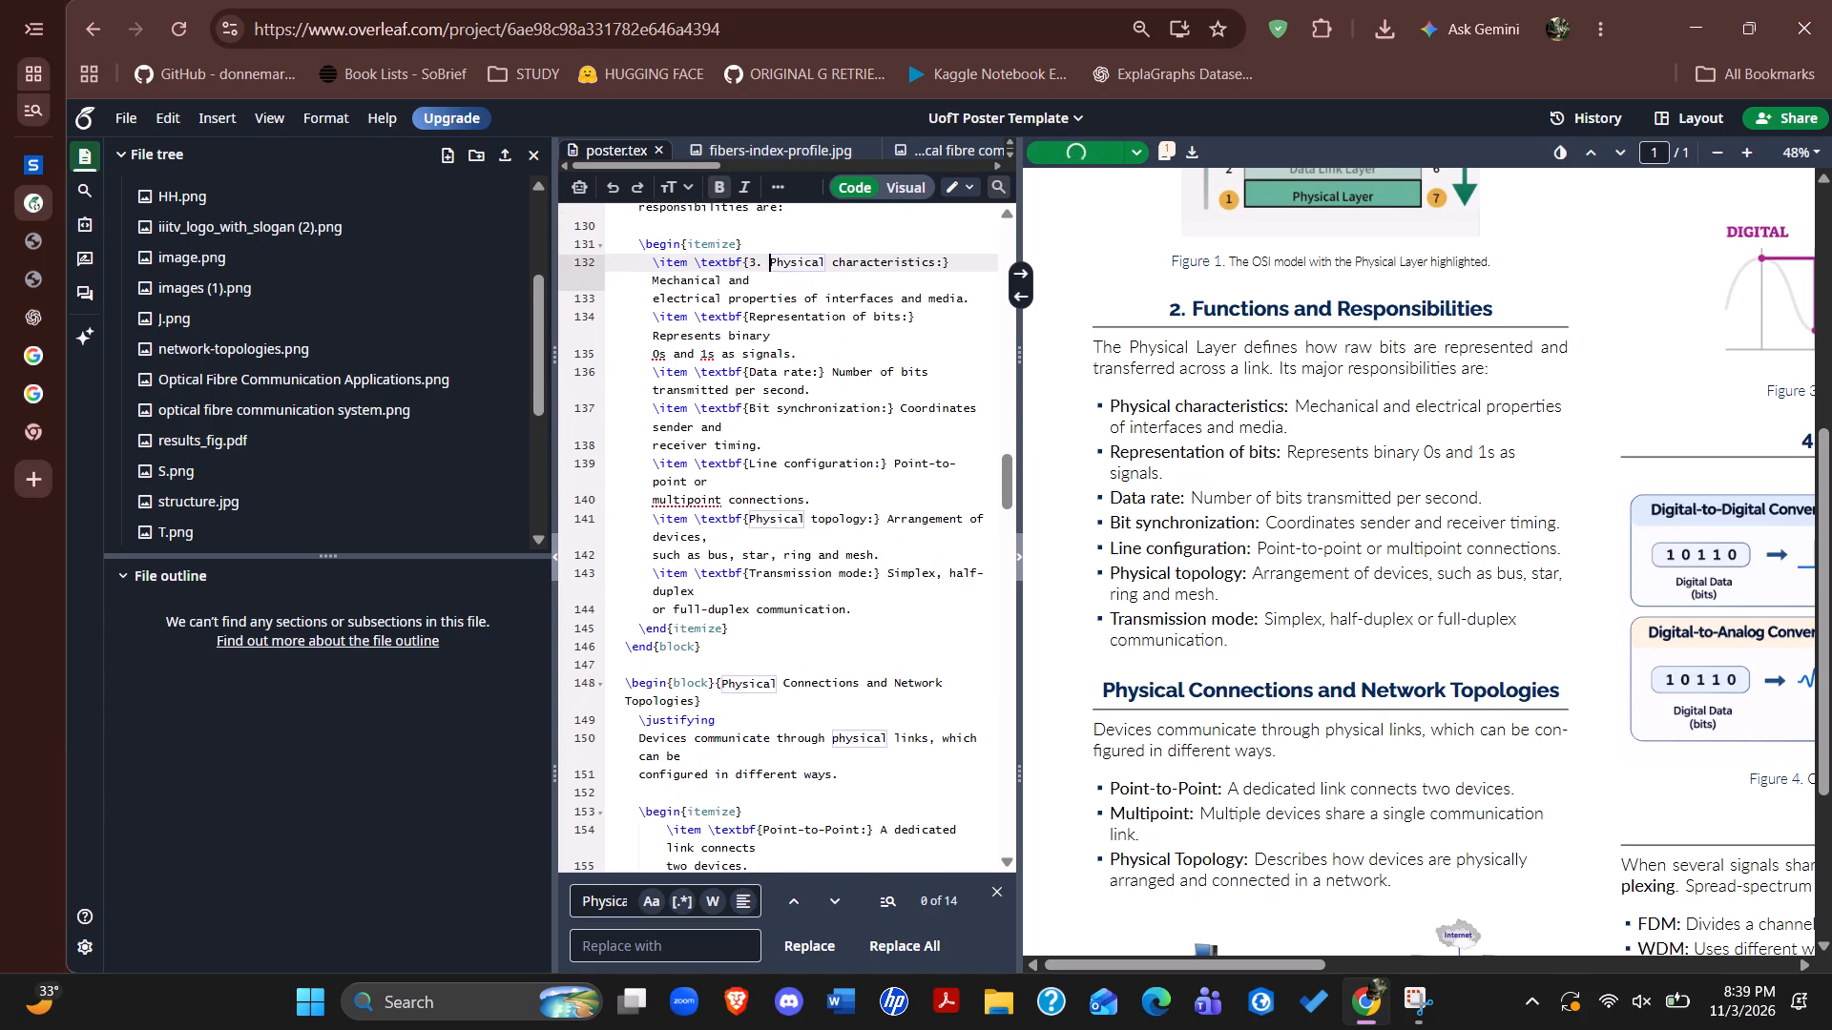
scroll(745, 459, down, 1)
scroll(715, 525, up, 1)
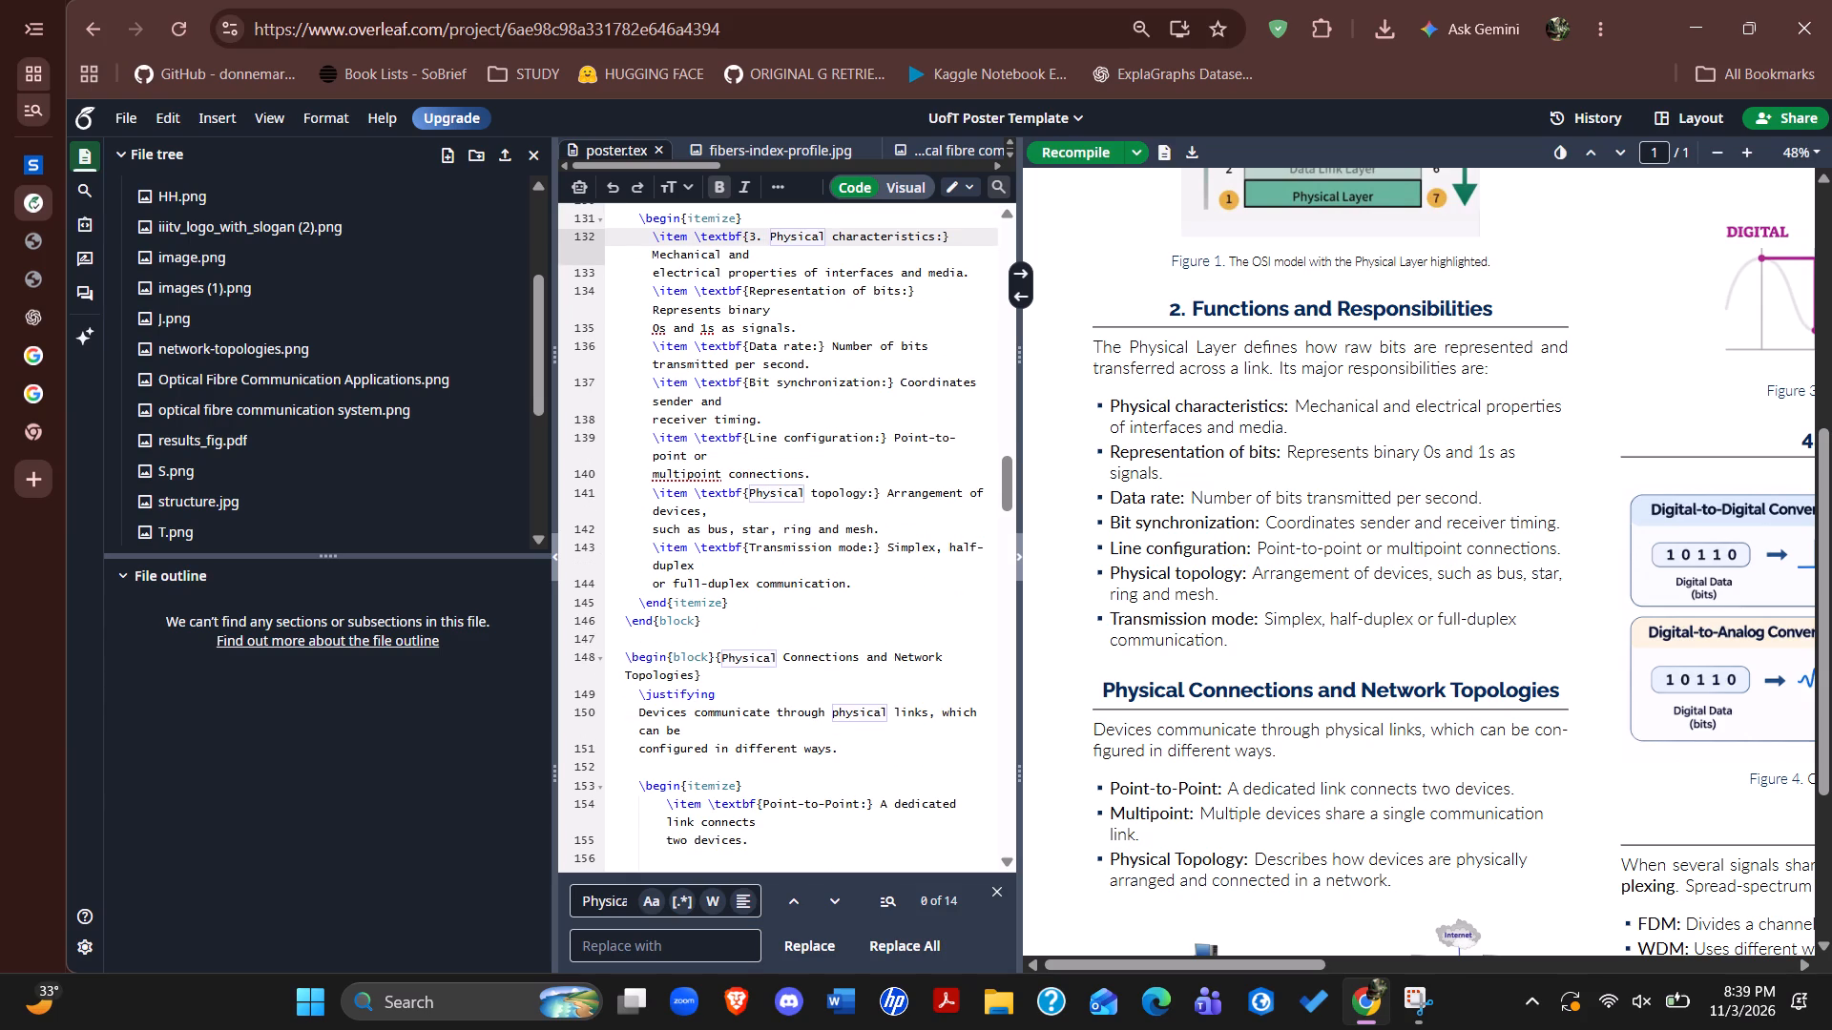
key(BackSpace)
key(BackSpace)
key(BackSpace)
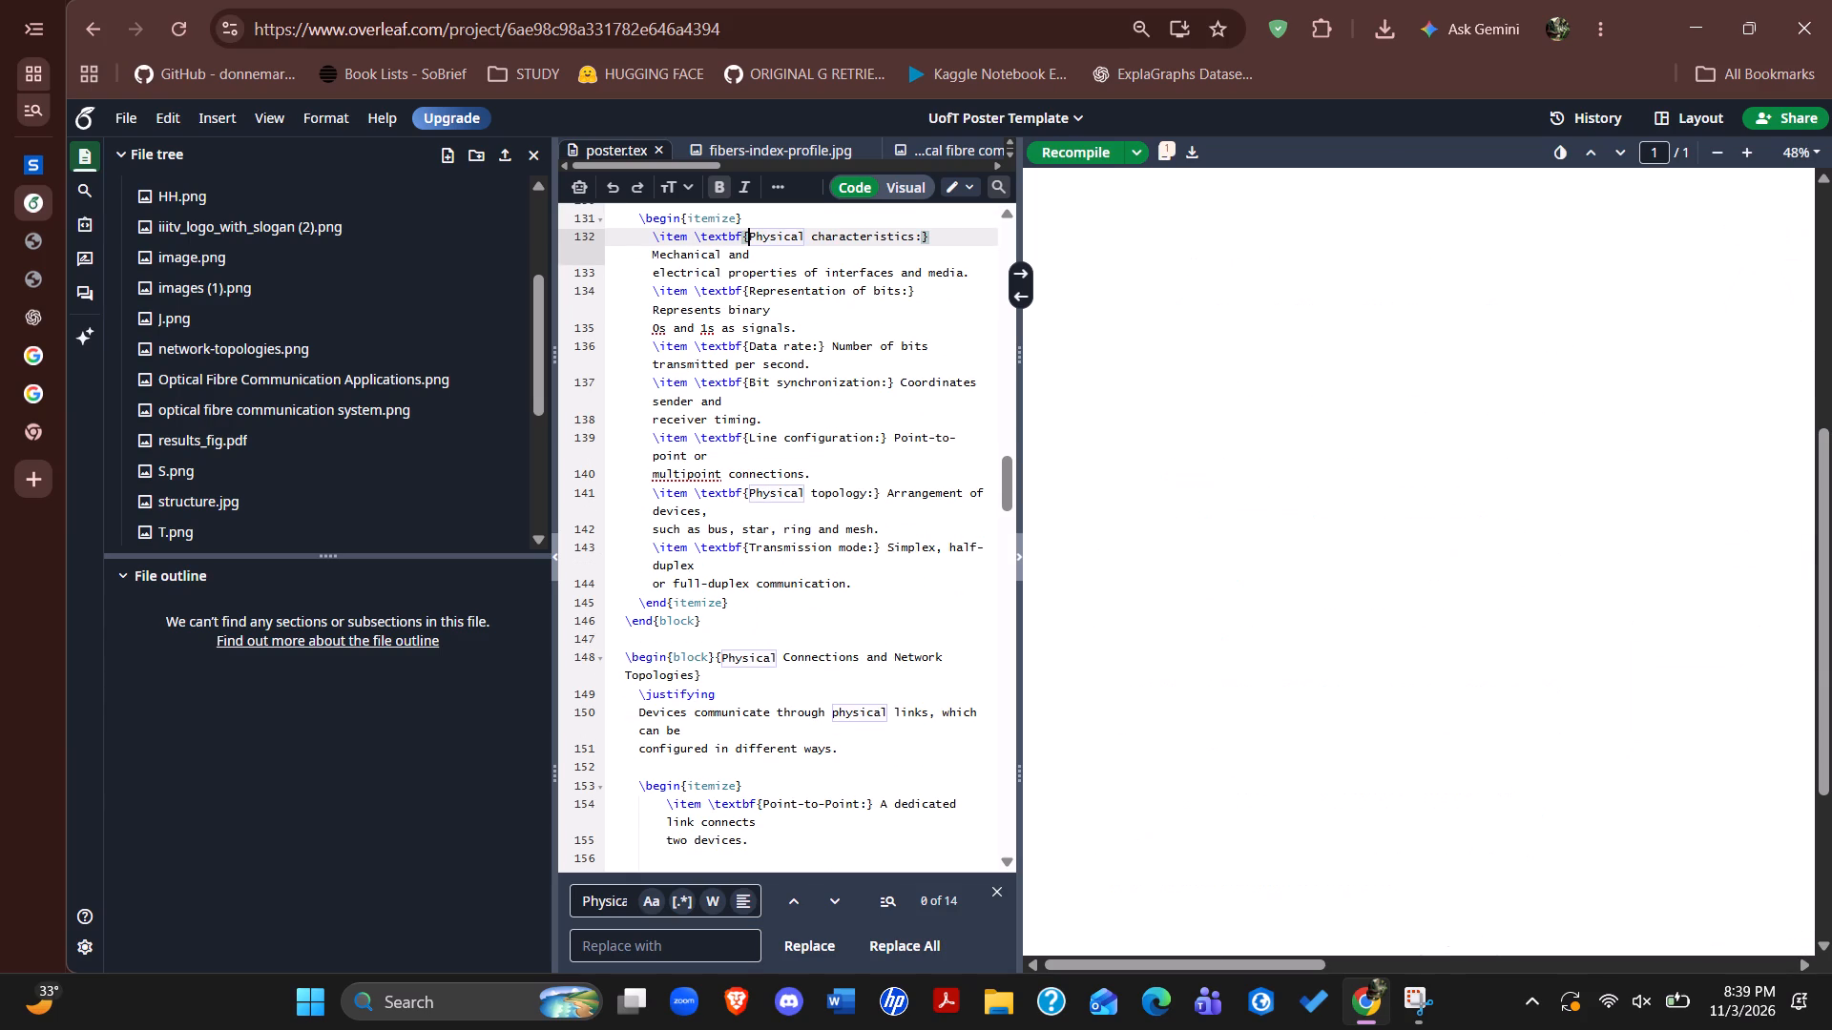
Add the number "3. " before the "Physical Connections and Network Topologies" block title.
click(722, 653)
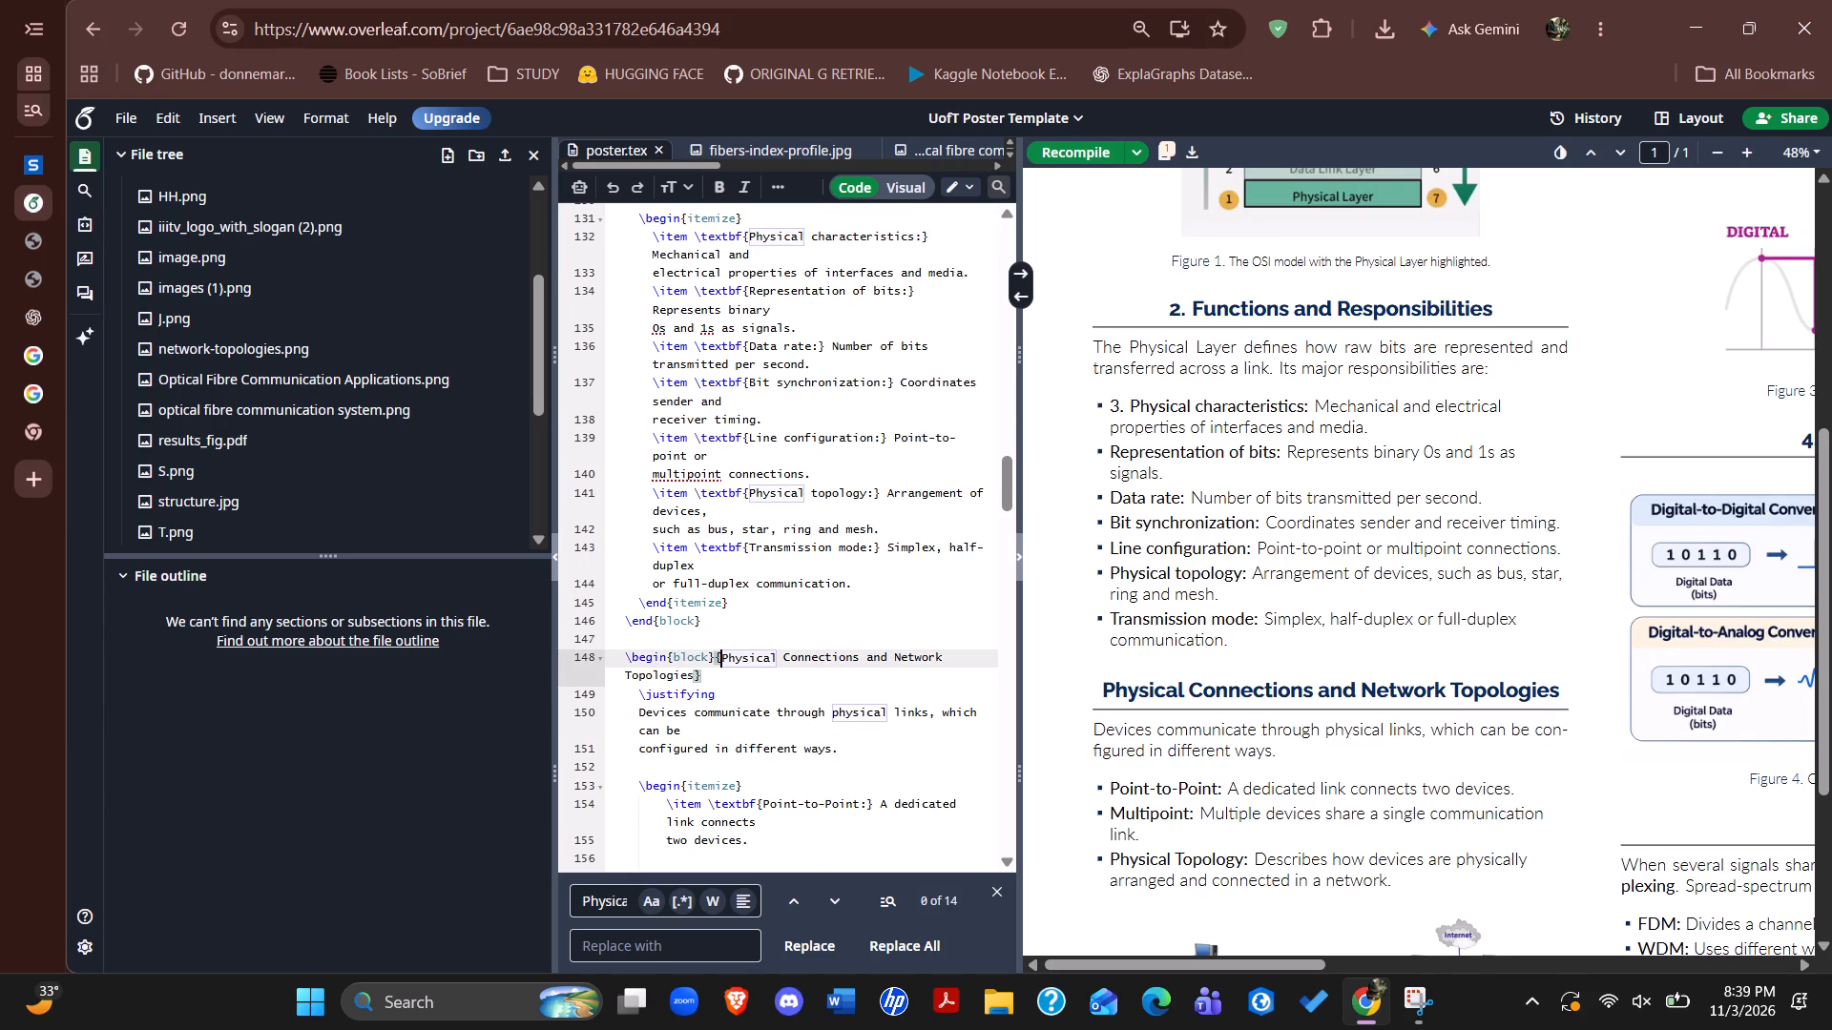
text(3.)
key(space)
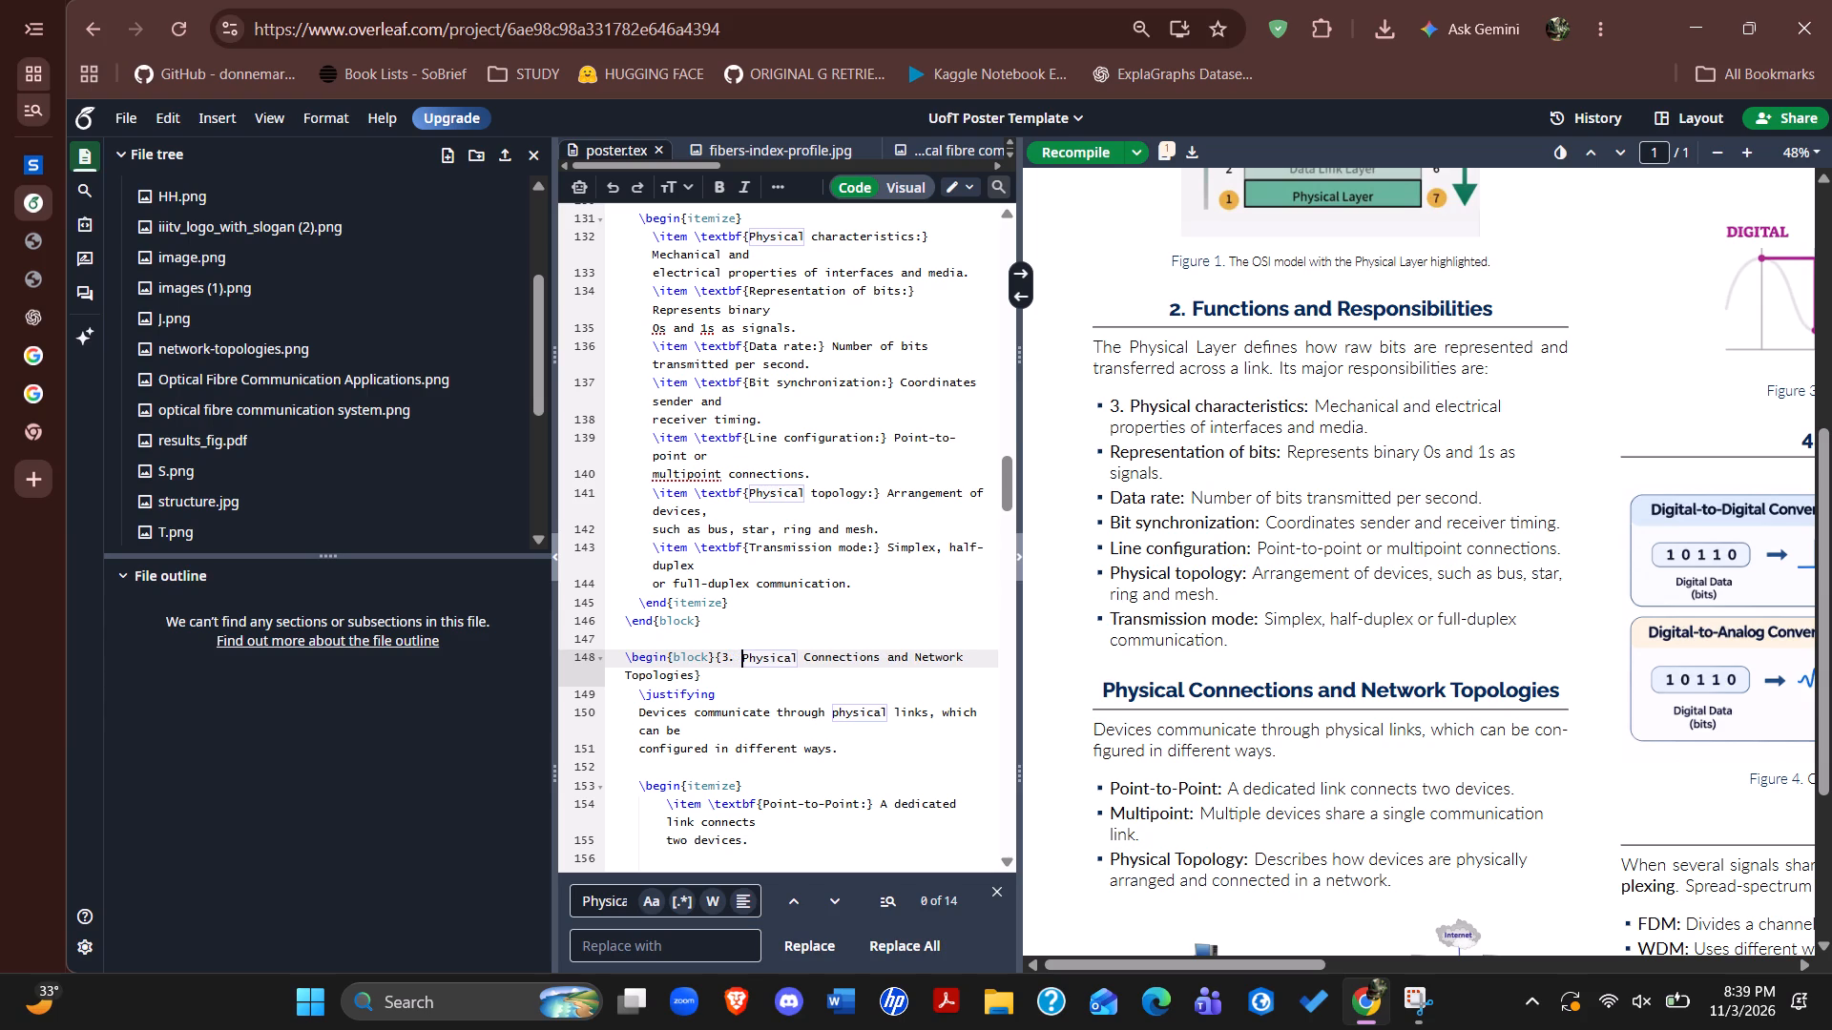
Renumber the second column's "Understanding Data and Signals" block title as 4 and "Converting Data into Signals" as 5.
scroll(722, 653, down, 3)
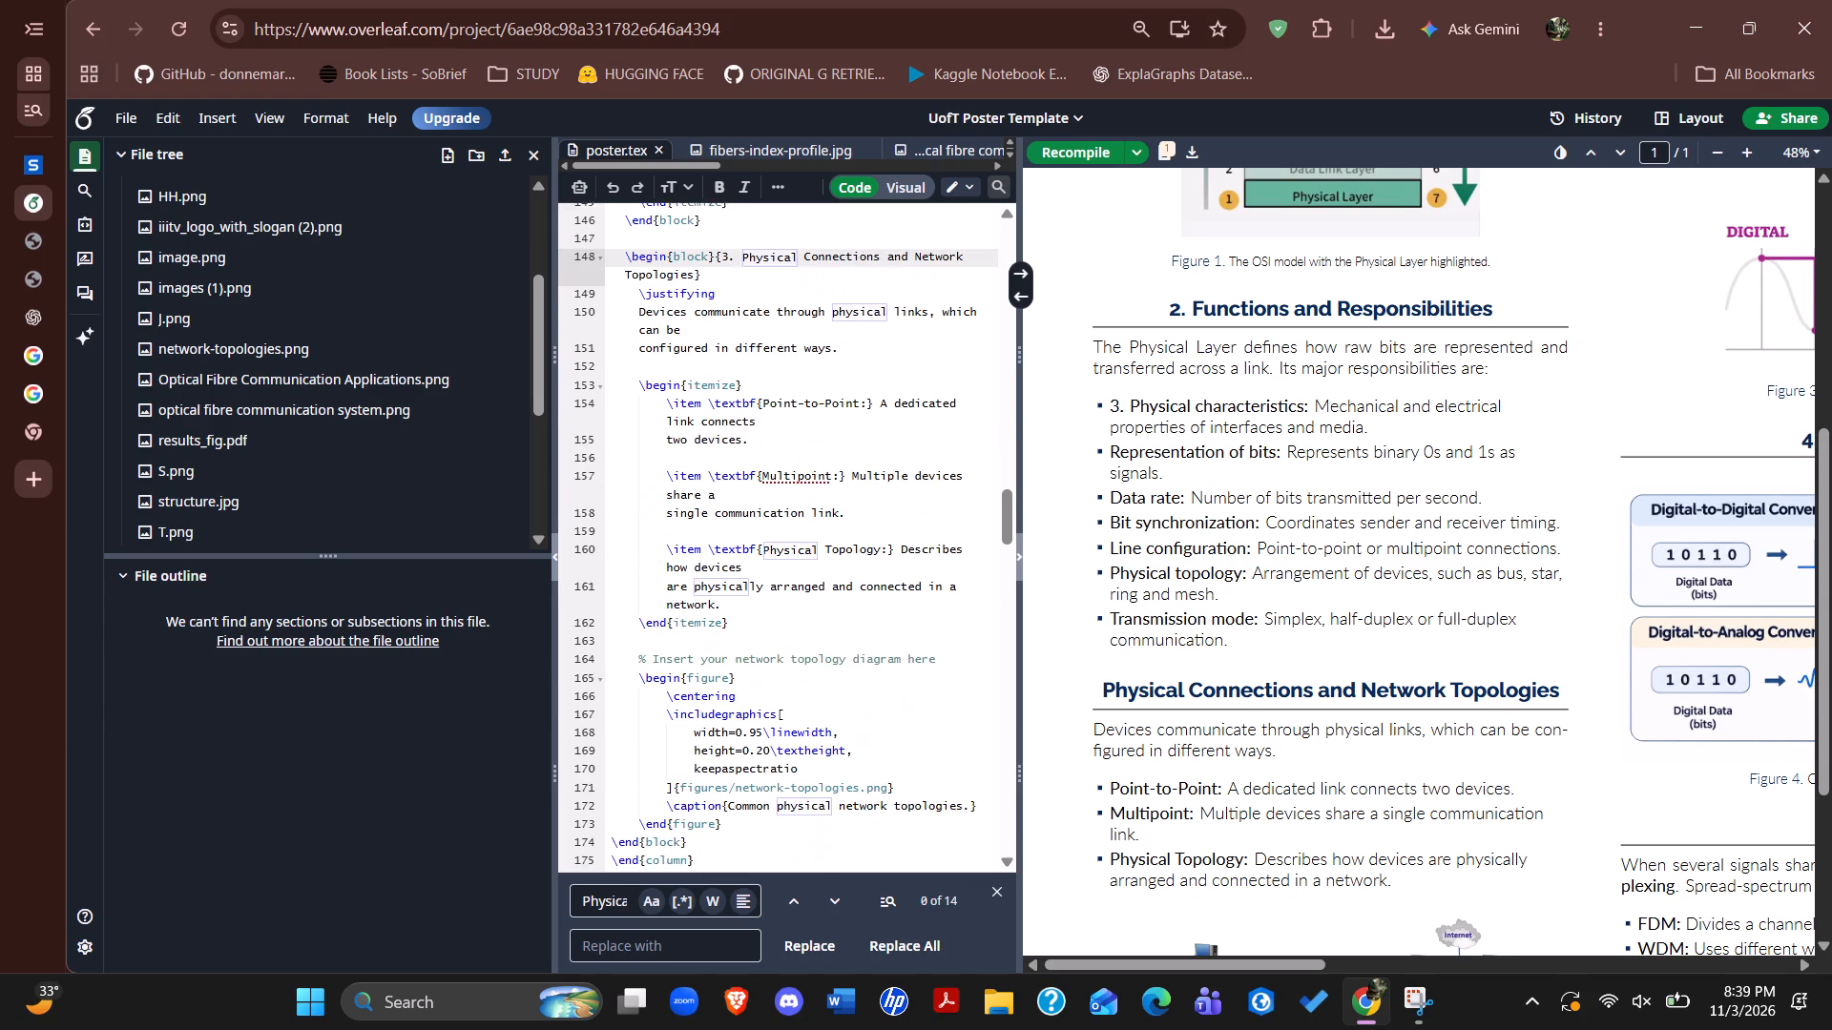
scroll(722, 653, down, 4)
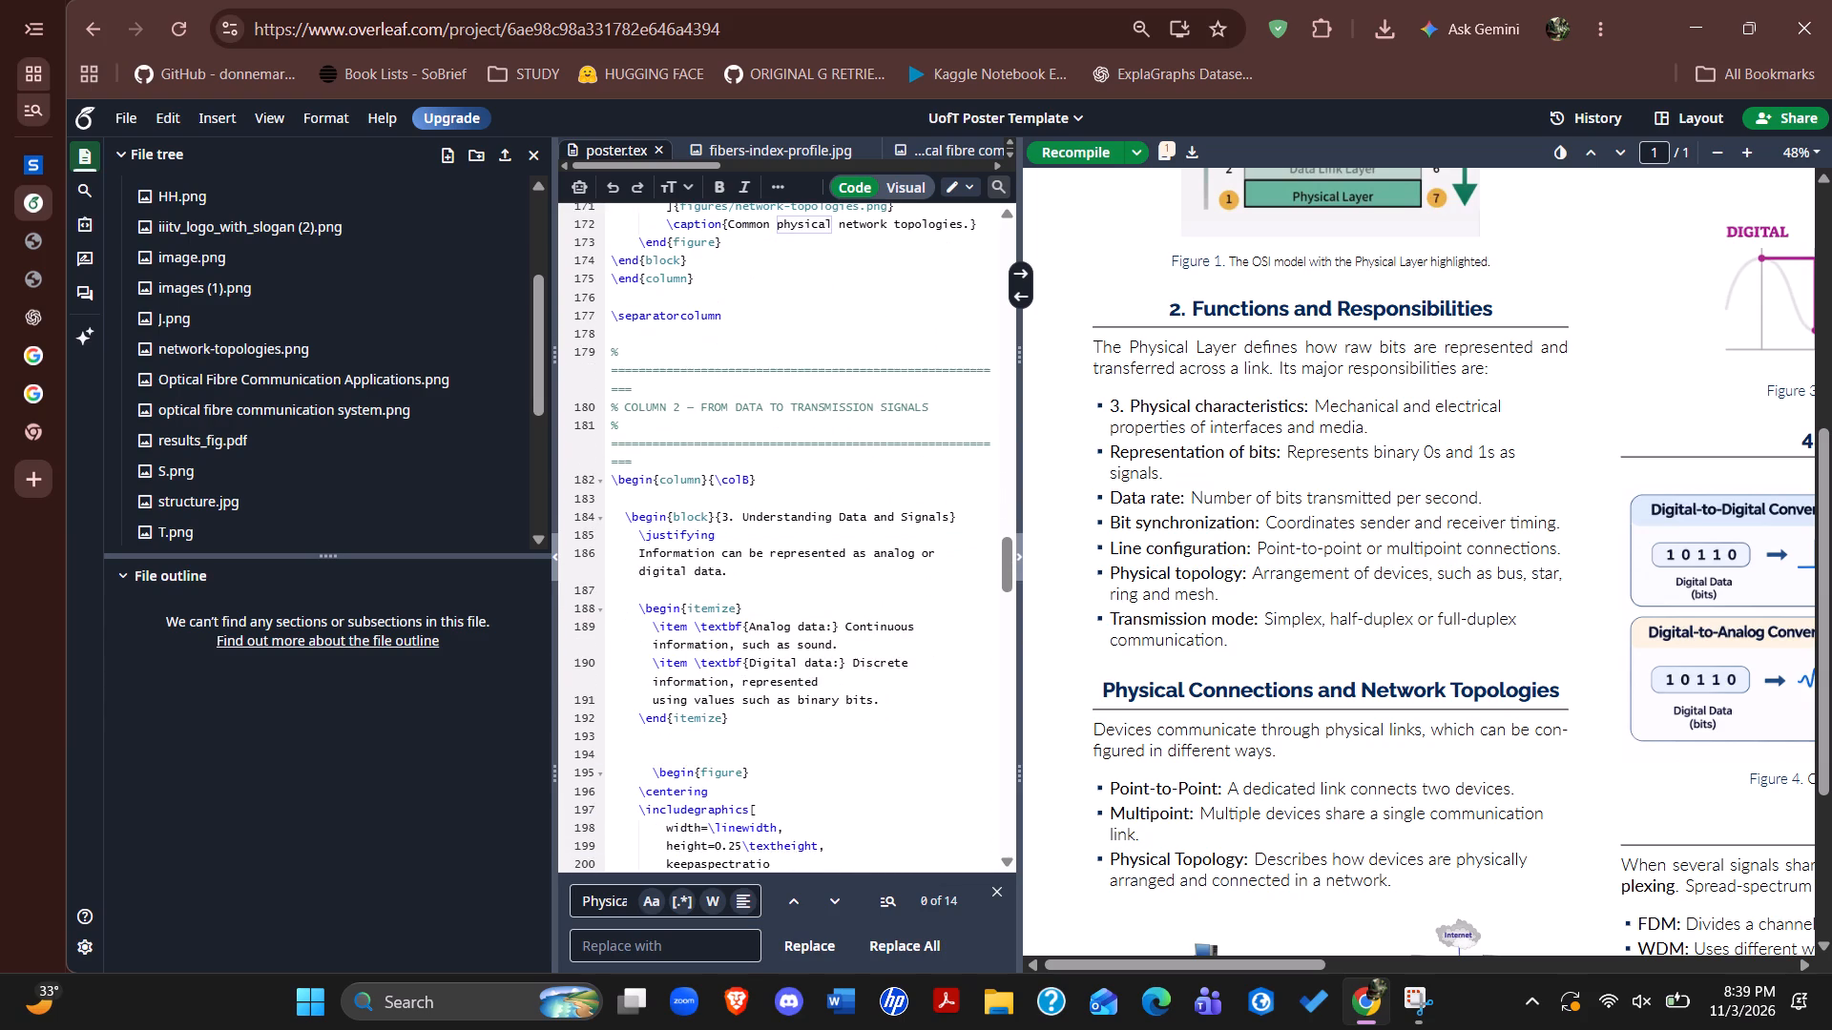
click(730, 527)
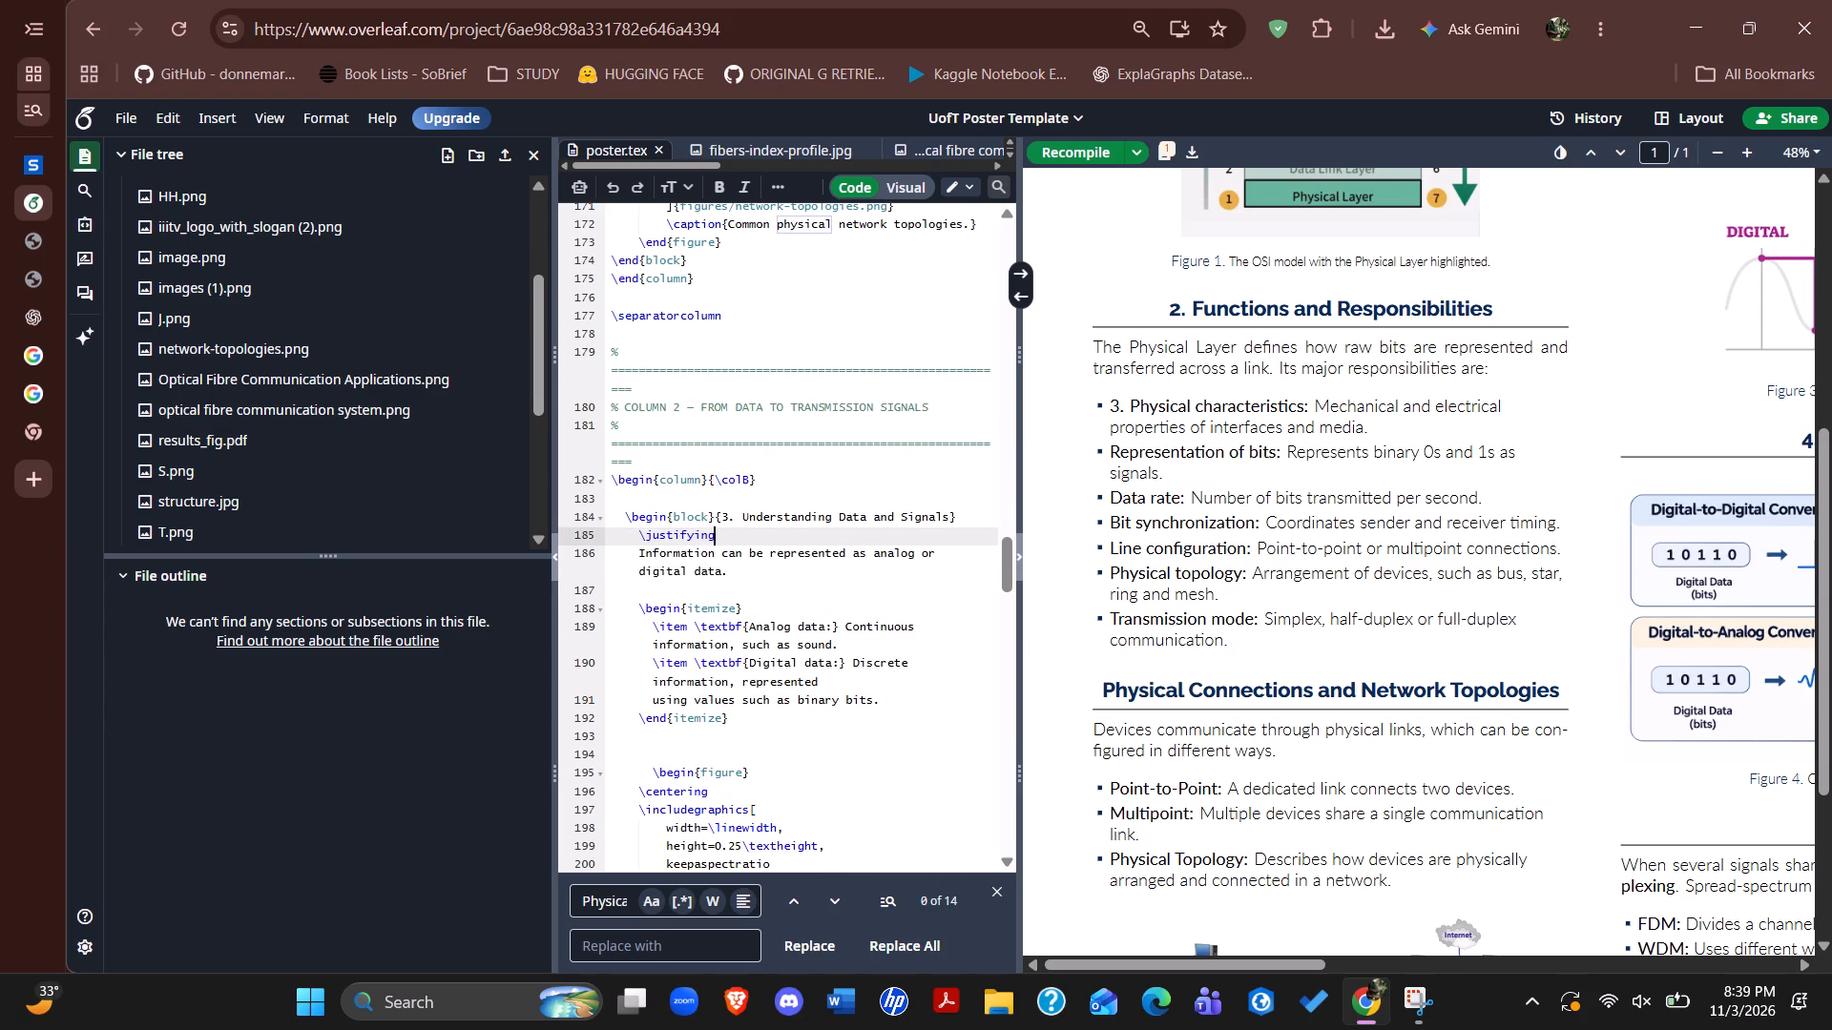
click(727, 512)
key(BackSpace)
key(3)
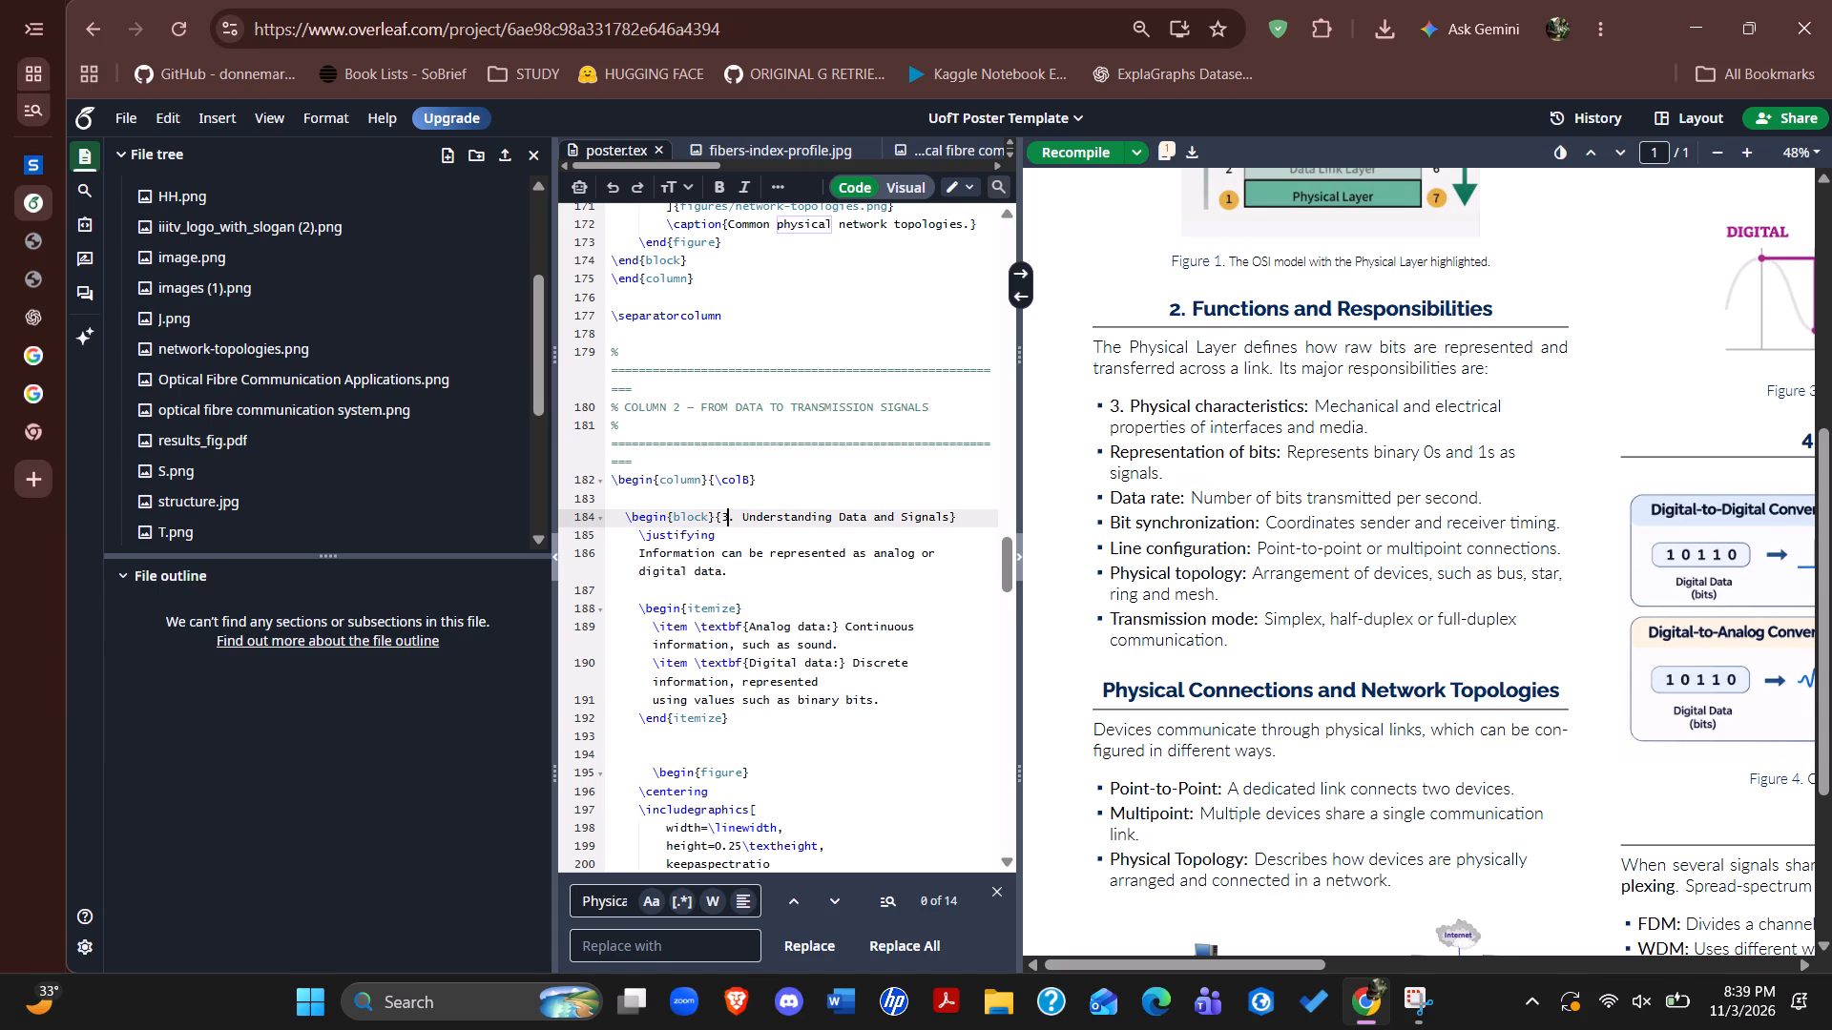
key(BackSpace)
key(4)
scroll(727, 512, down, 3)
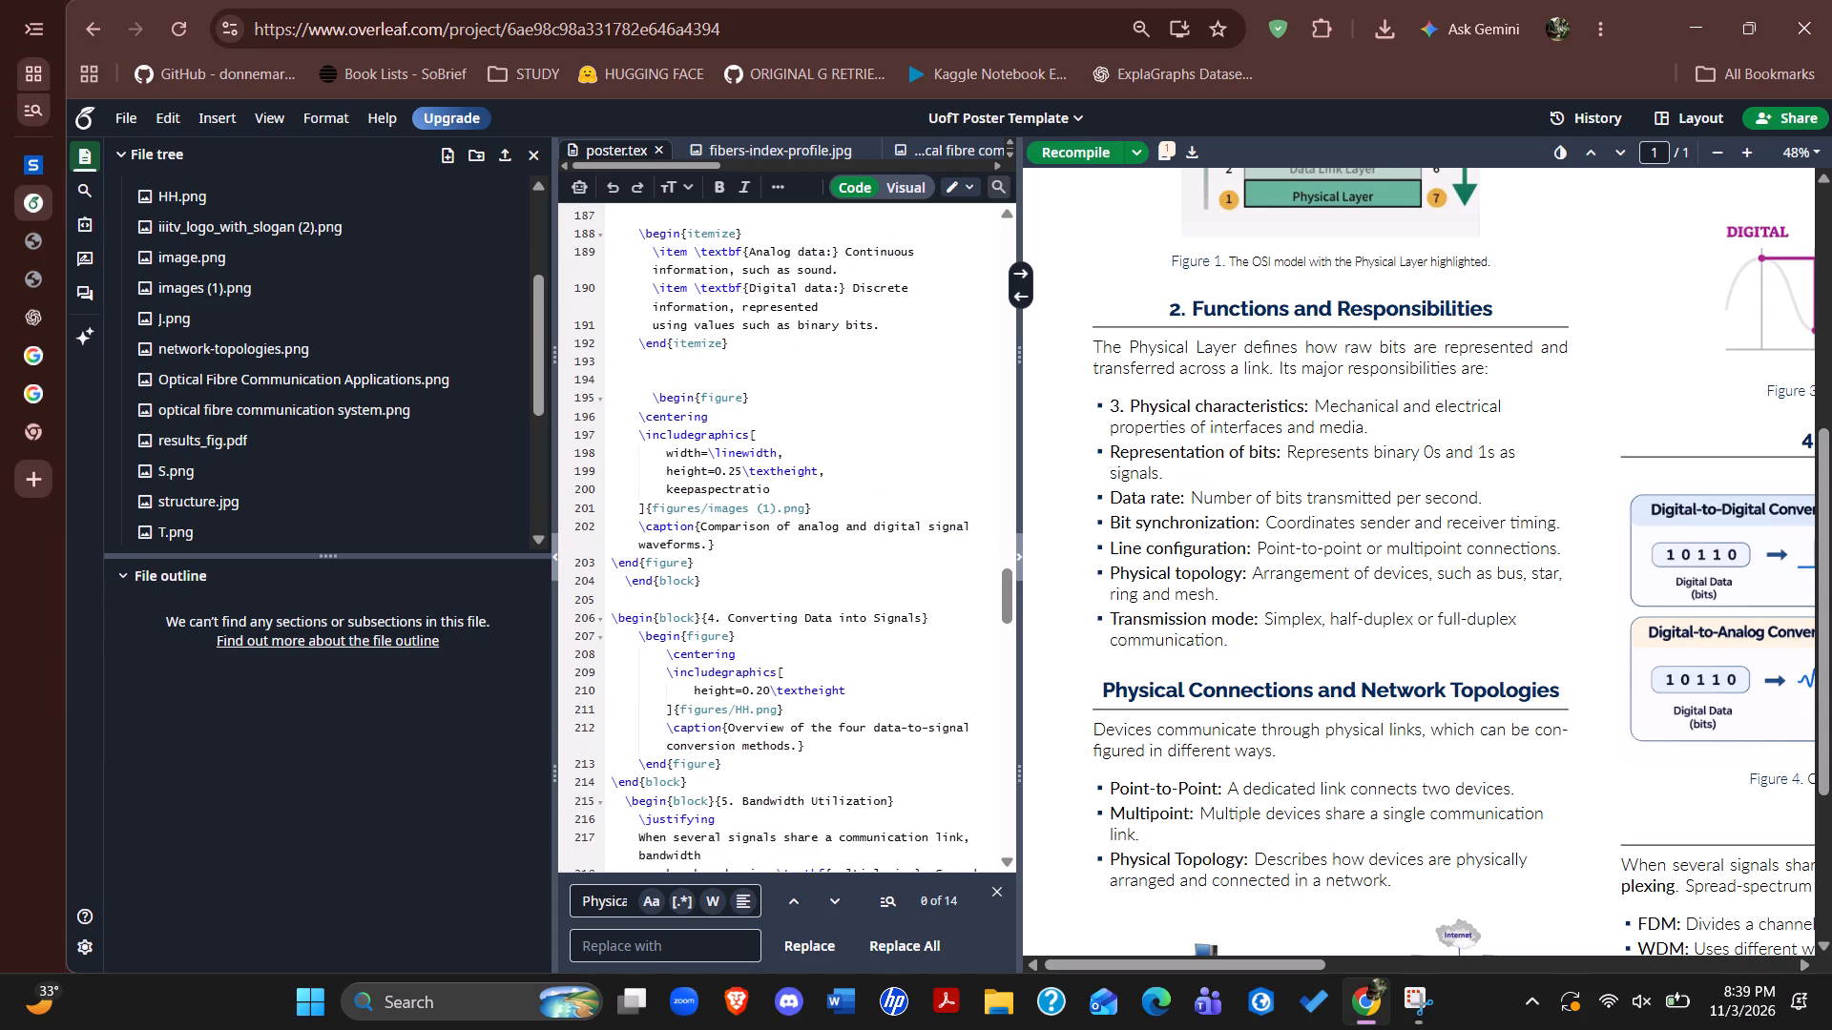
click(716, 621)
key(BackSpace)
key(5)
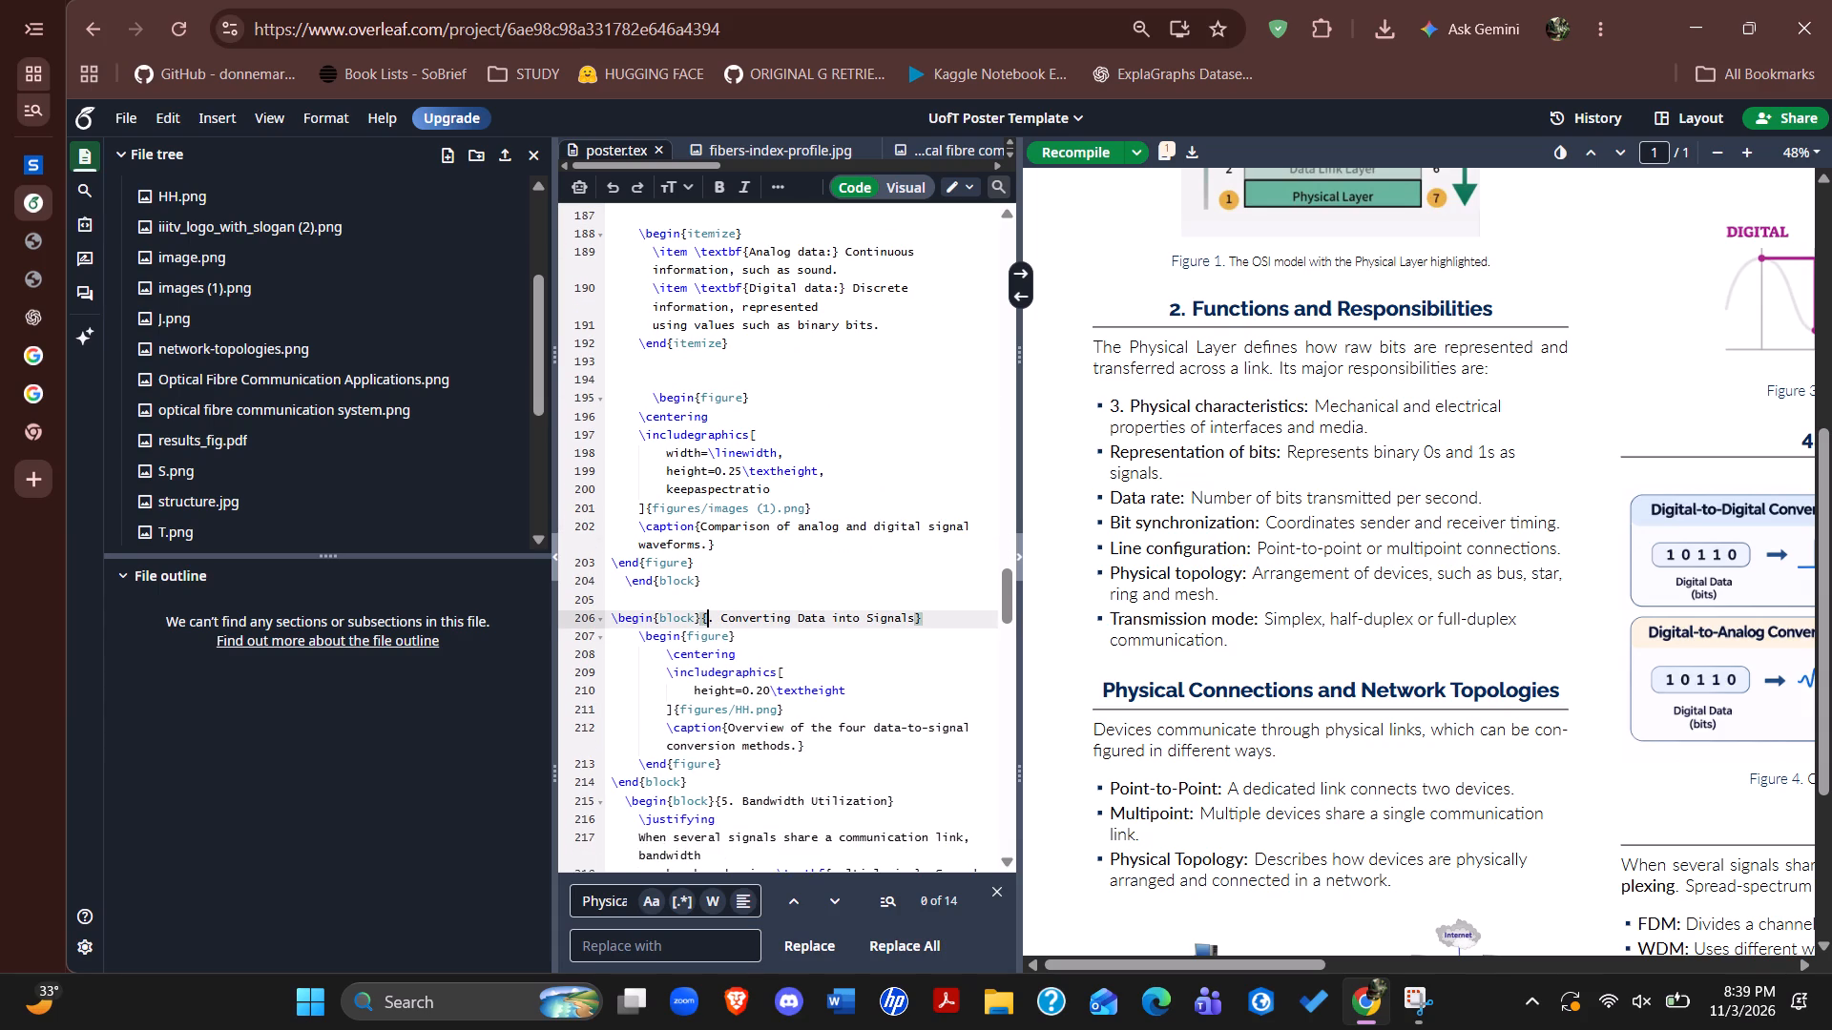
Renumber the "Bandwidth Utilization" block title as 6.
scroll(716, 621, down, 2)
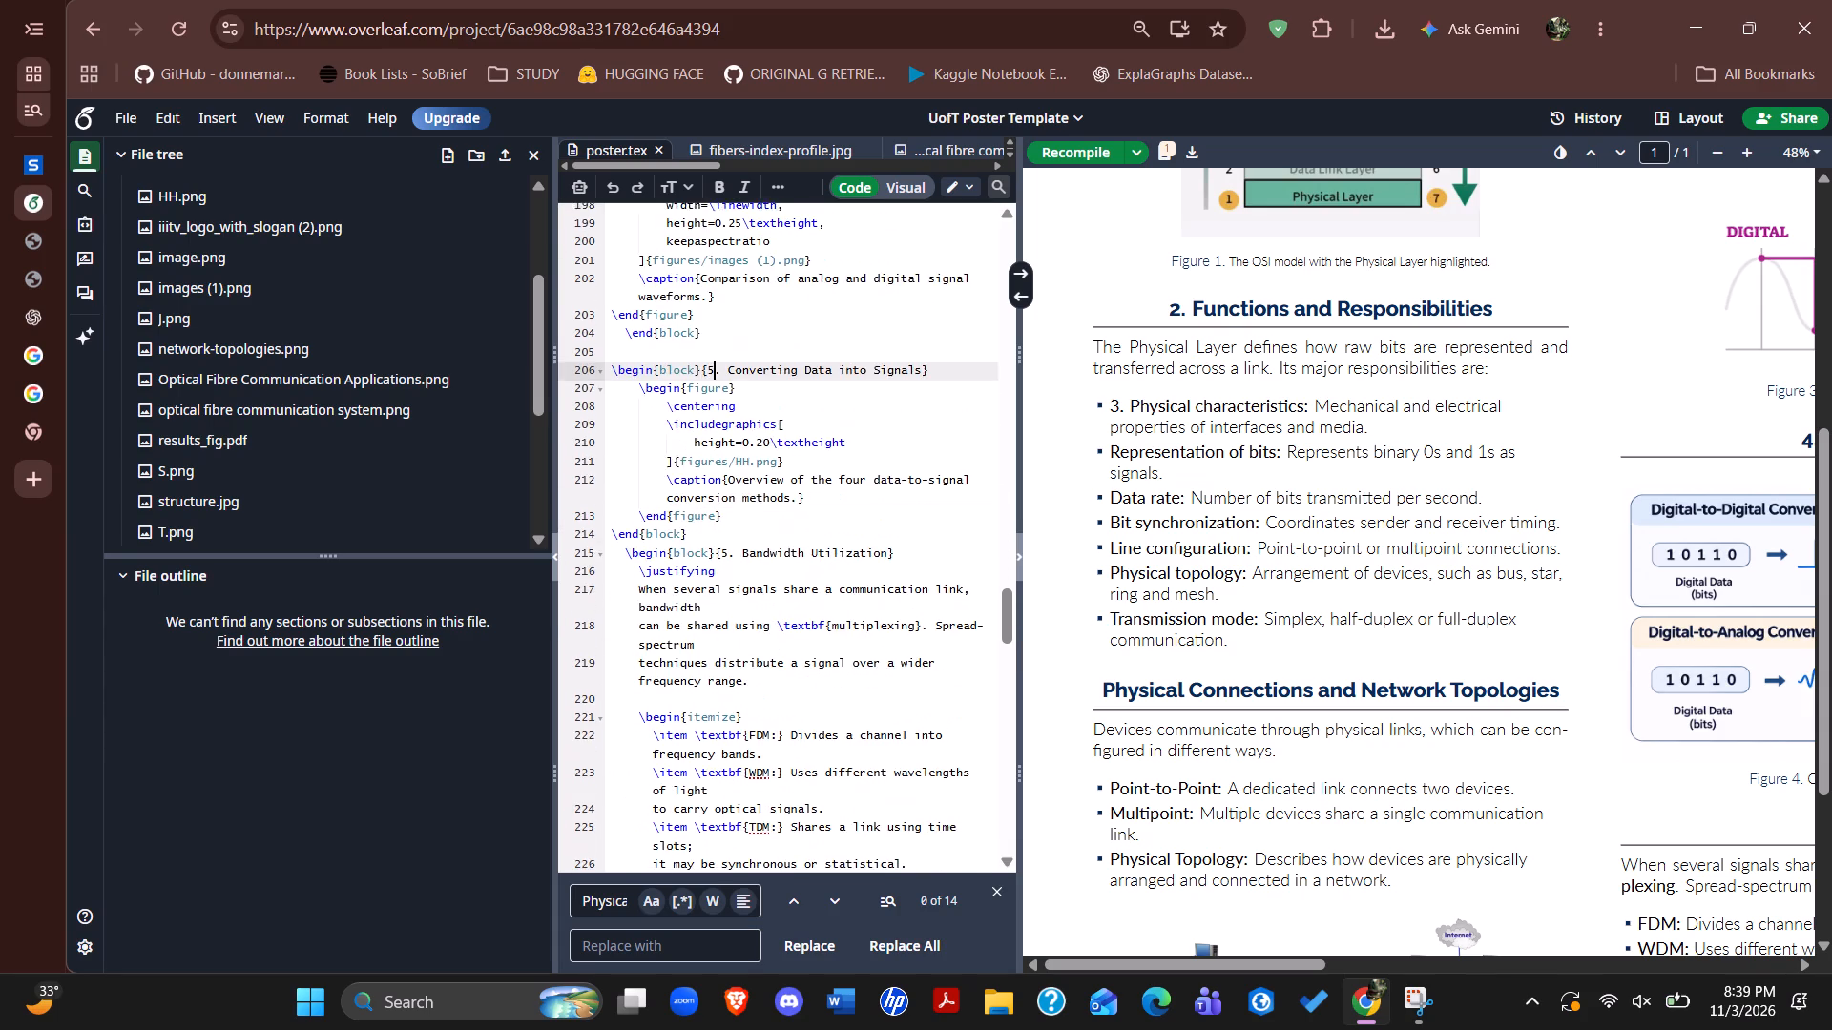
scroll(716, 621, down, 2)
scroll(730, 587, up, 2)
click(733, 384)
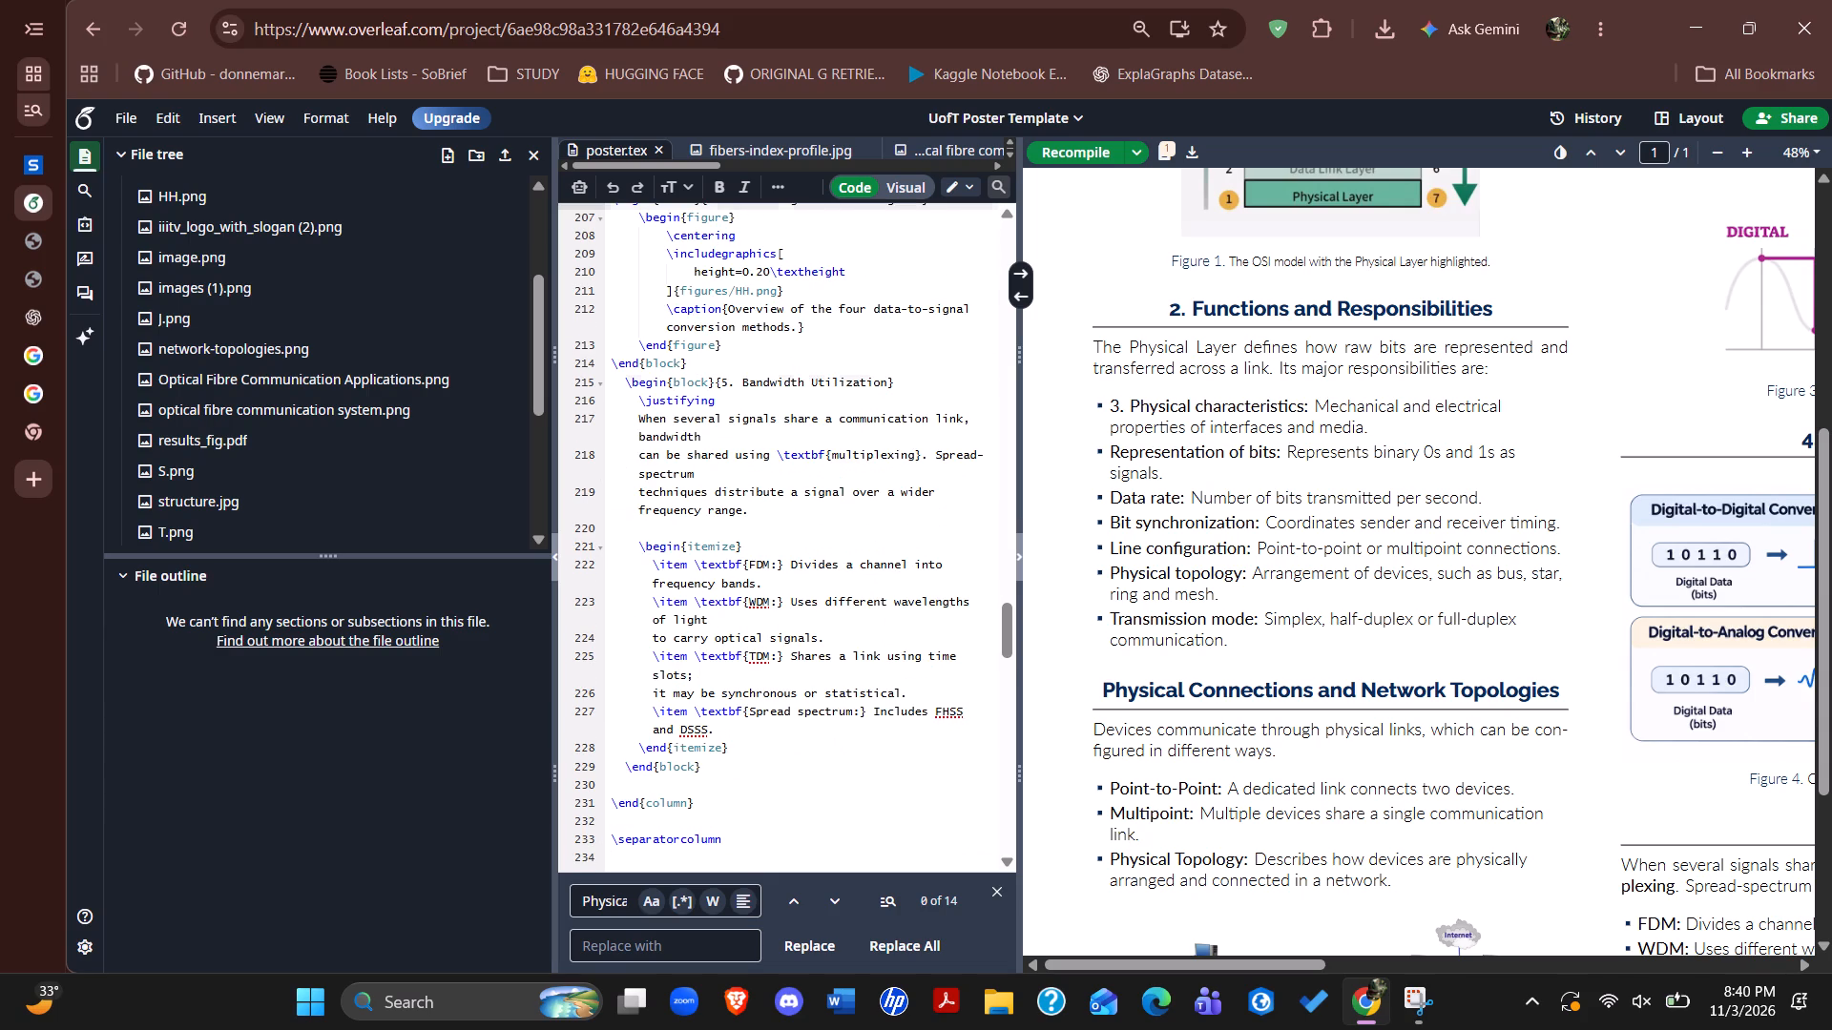
key(Left)
key(BackSpace)
key(6)
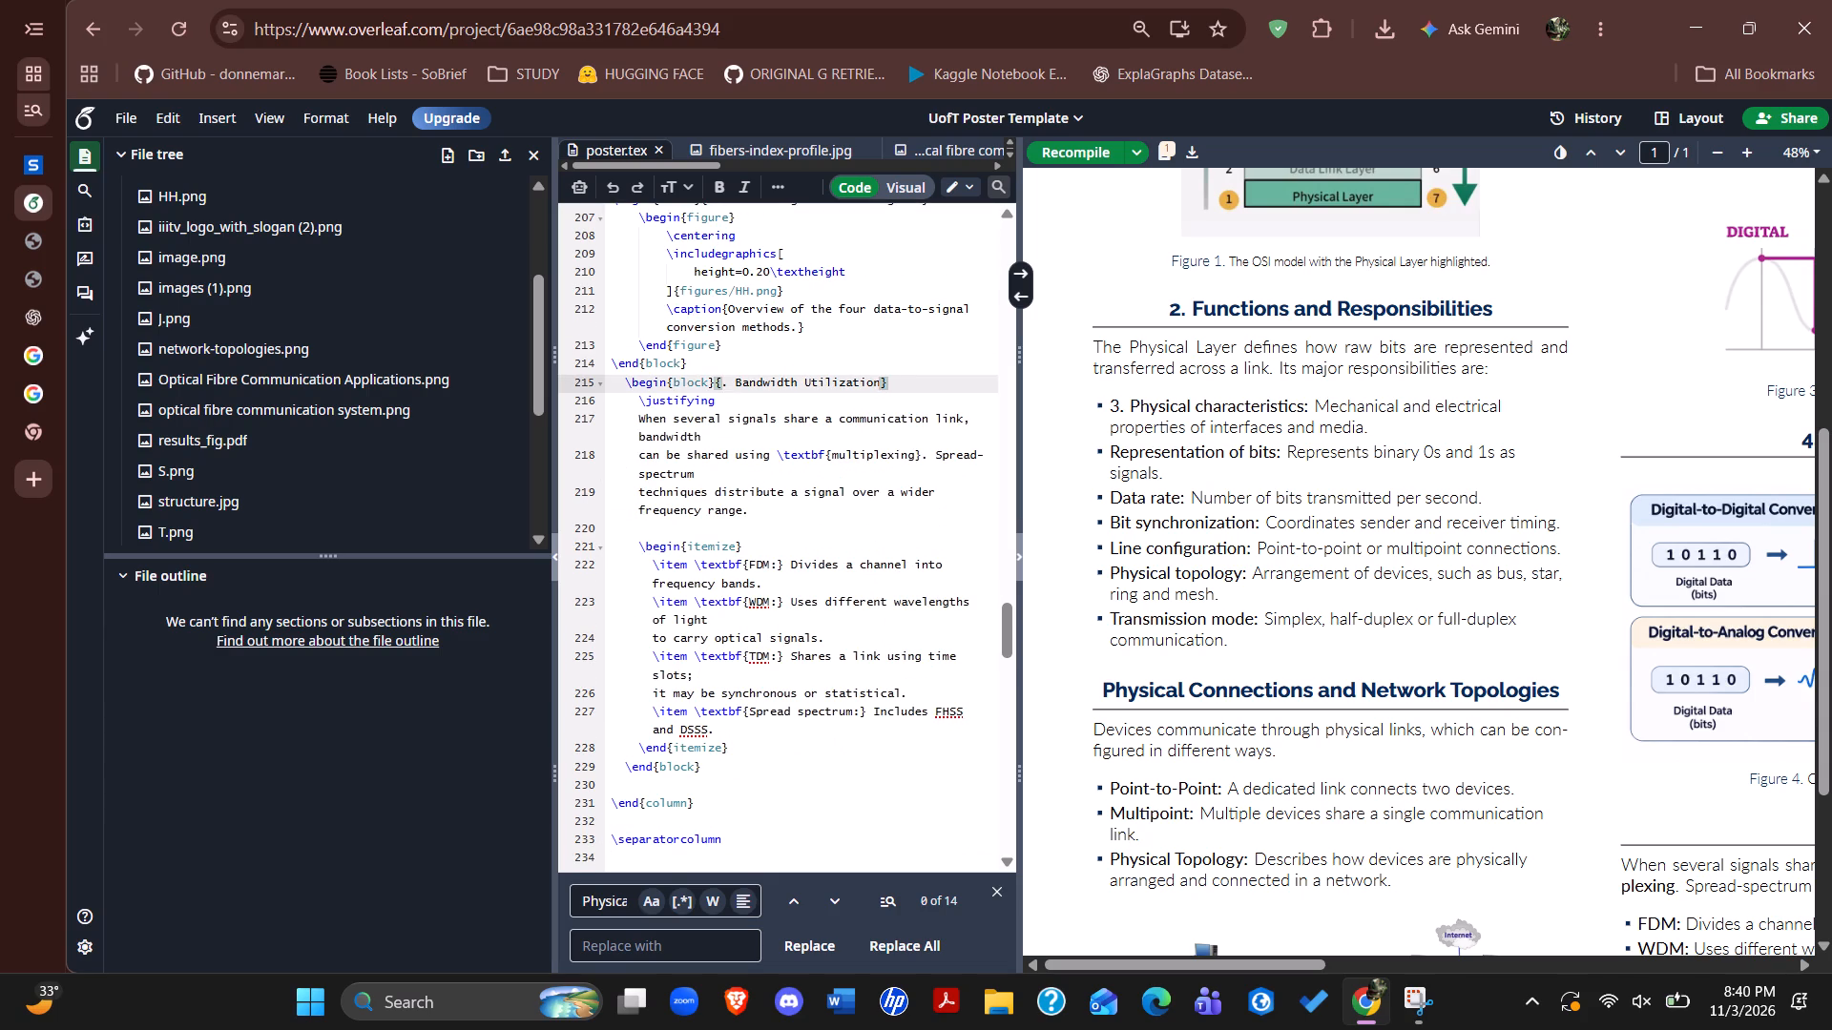
Renumber the third column's "Transmission Media: The Path of Signals" block title as 7 and "What Can Affect a Transmitted Signal?" as 8.
scroll(733, 384, down, 4)
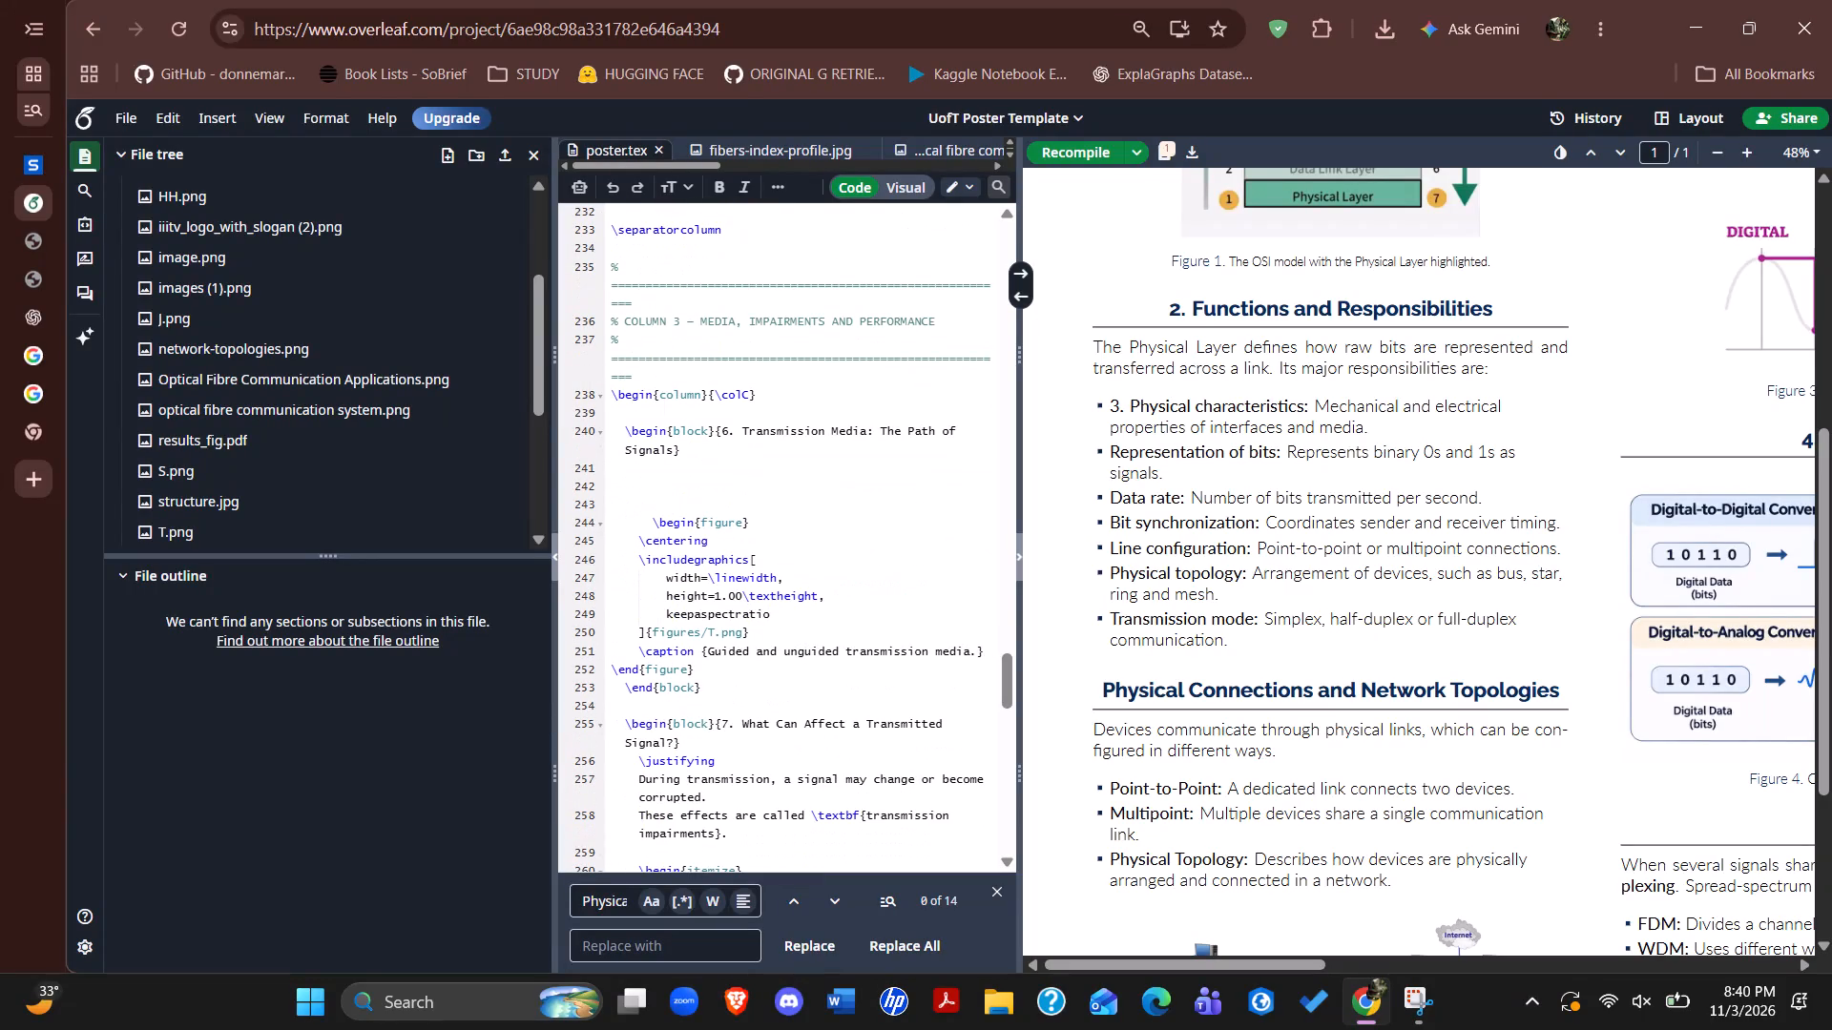
click(728, 438)
key(BackSpace)
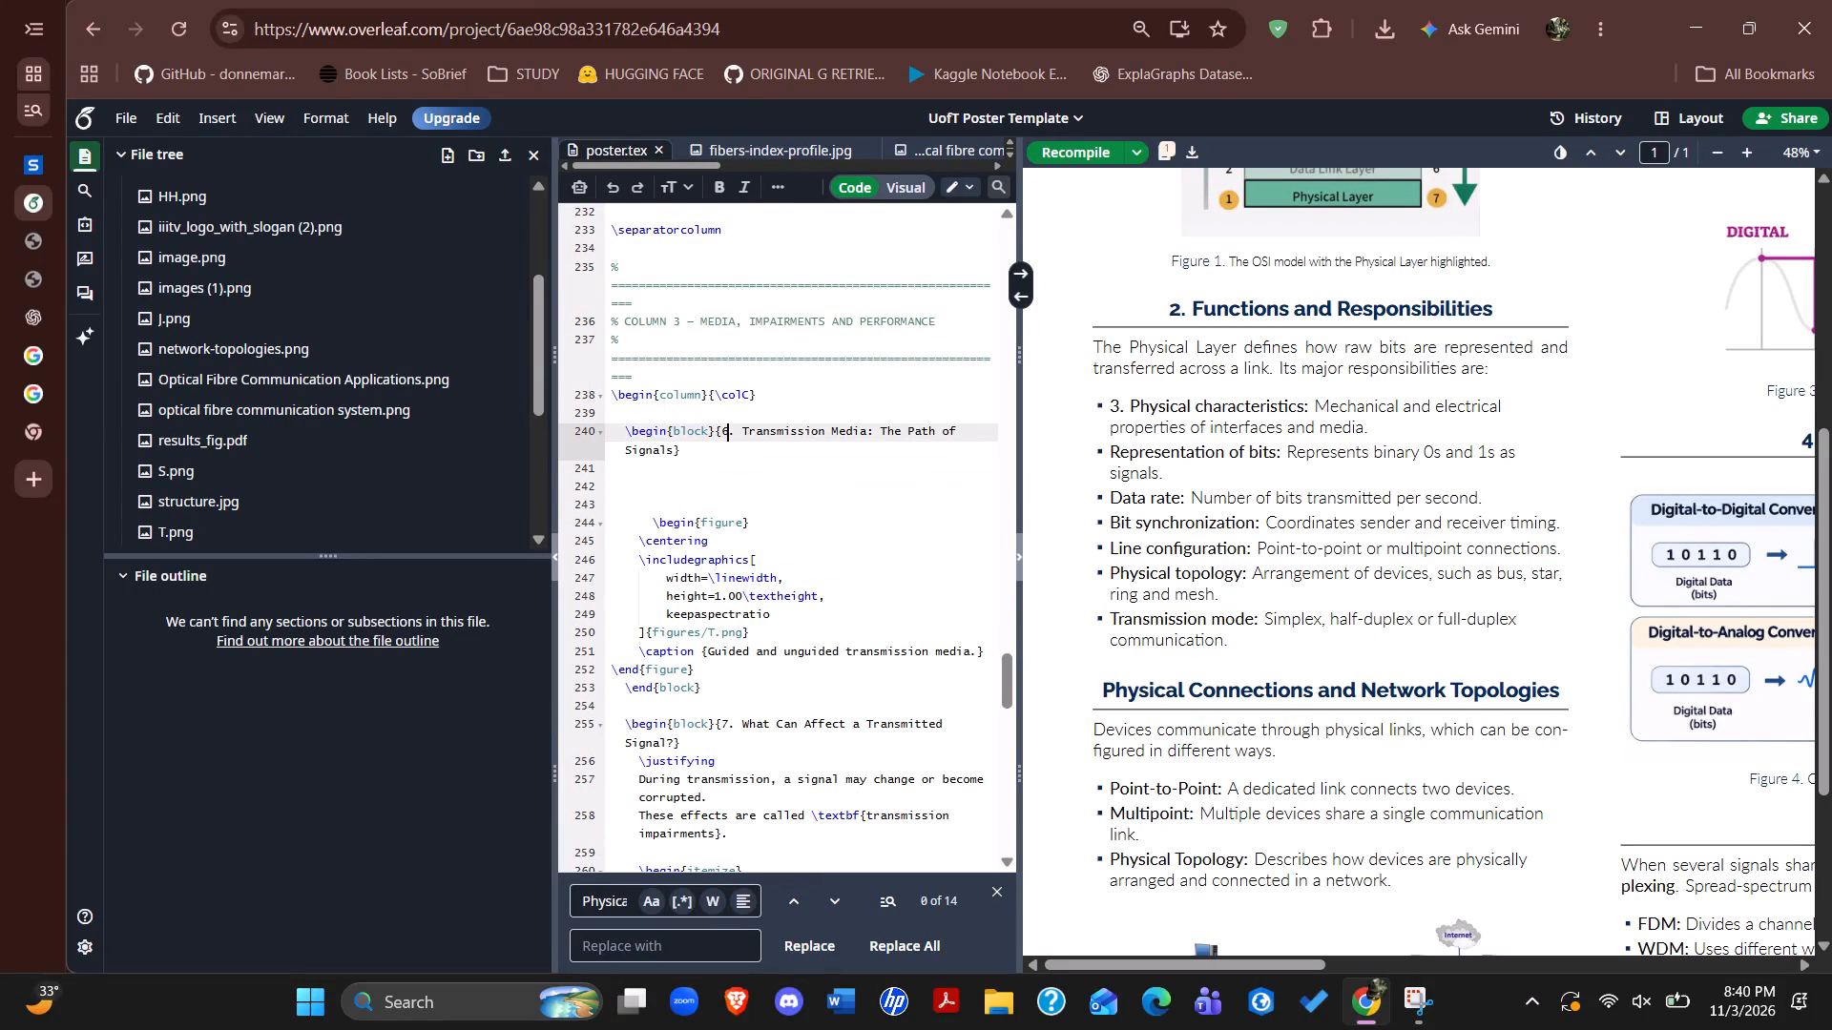
key(7)
scroll(728, 438, down, 1)
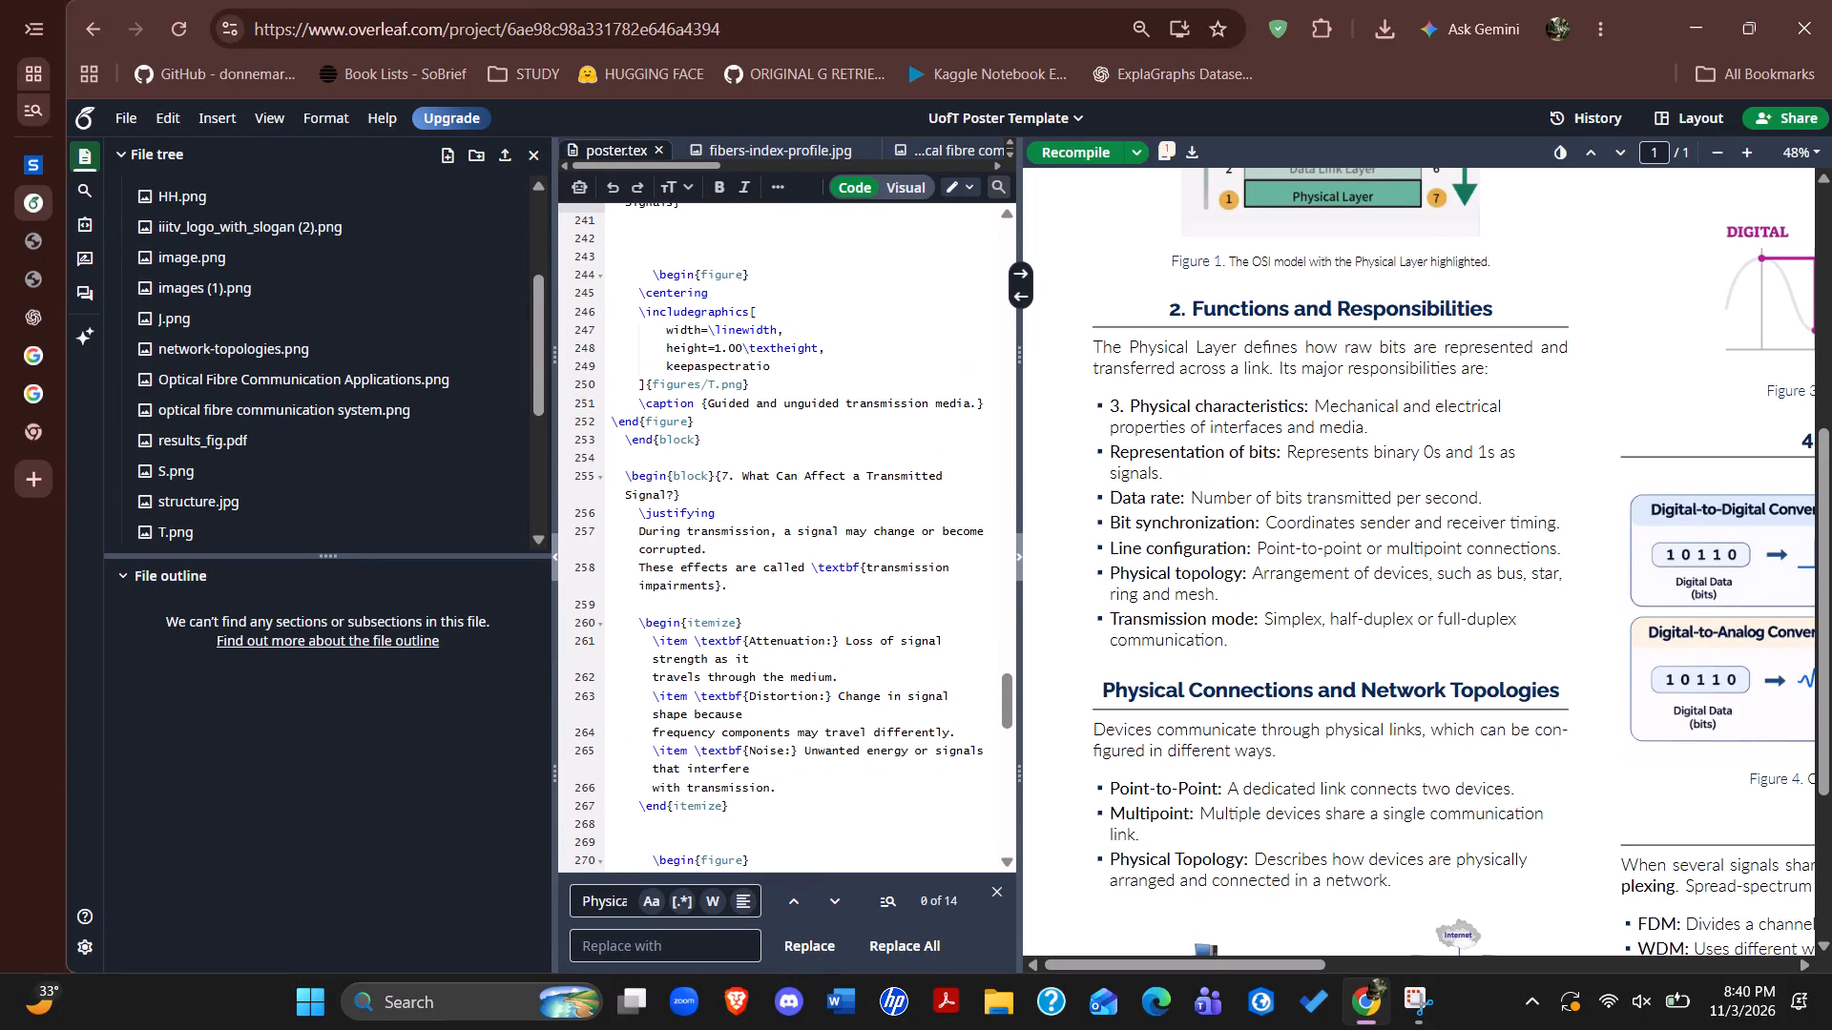
click(729, 482)
key(BackSpace)
key(8)
Renumber the "Measuring Transmission Performance" block title as 9 and recompile the poster.
scroll(729, 482, down, 3)
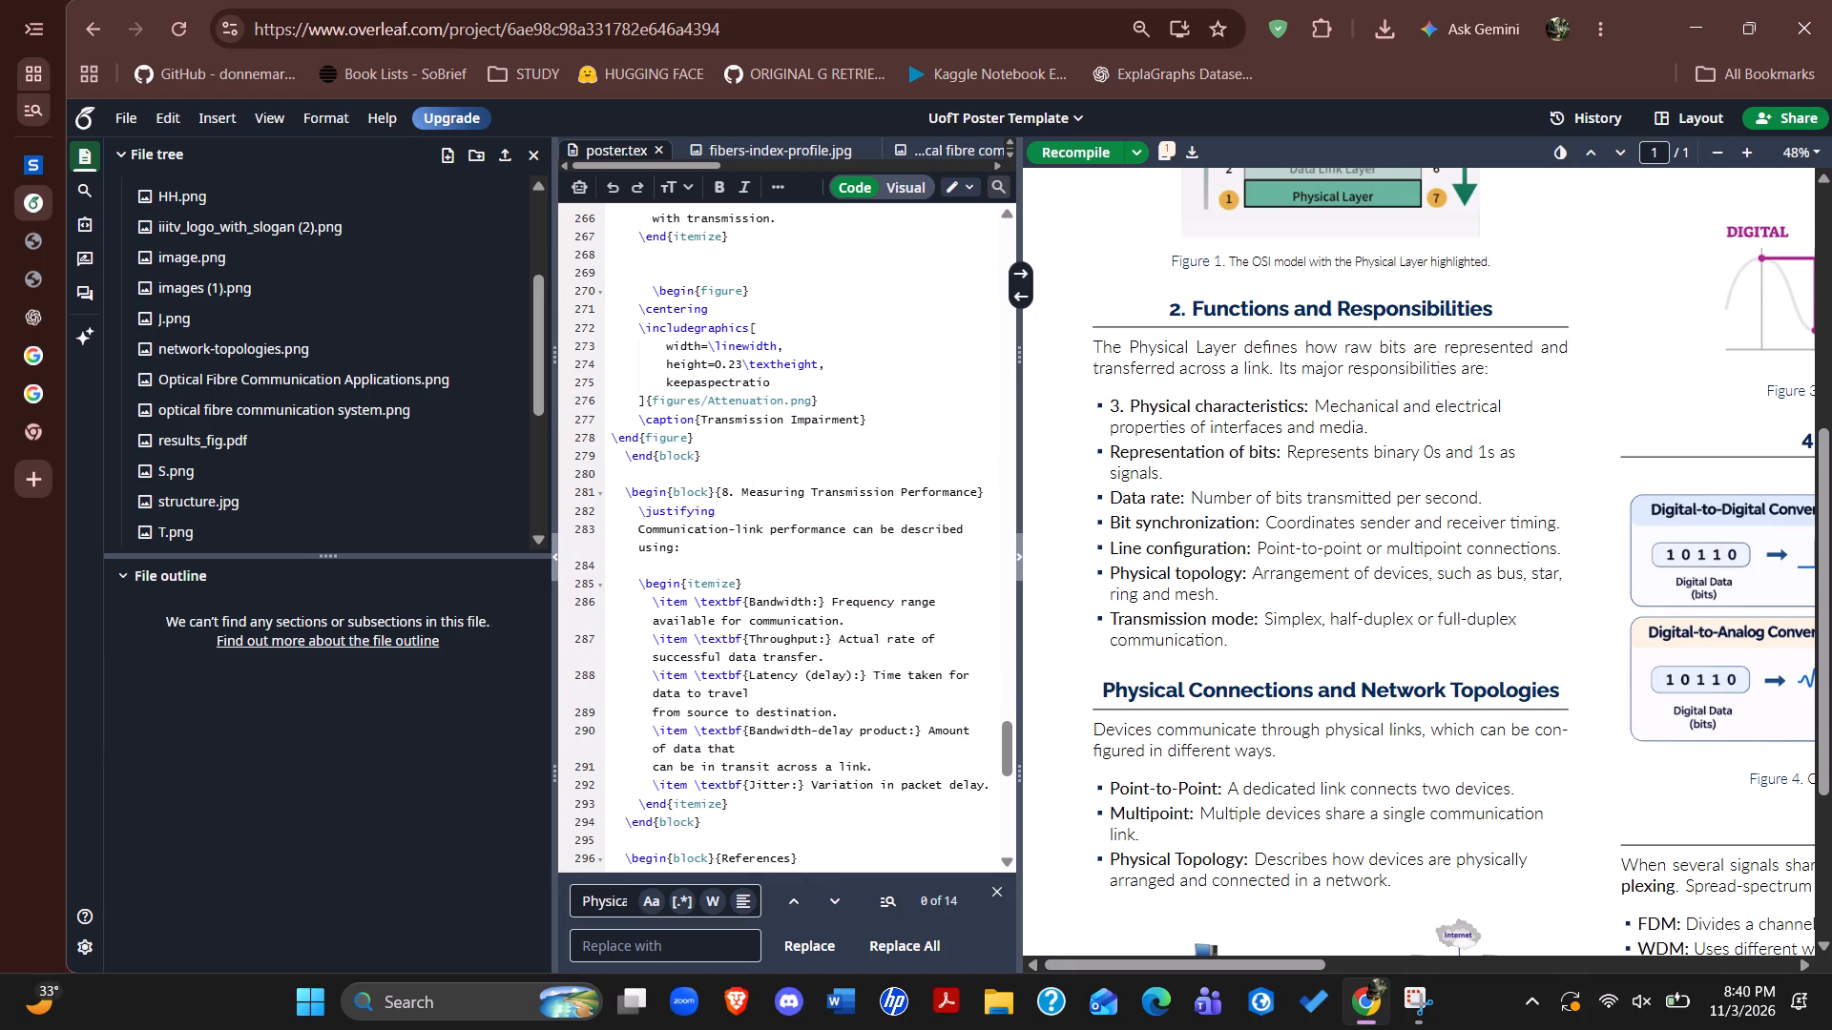
click(727, 498)
key(BackSpace)
key(9)
scroll(727, 498, down, 1)
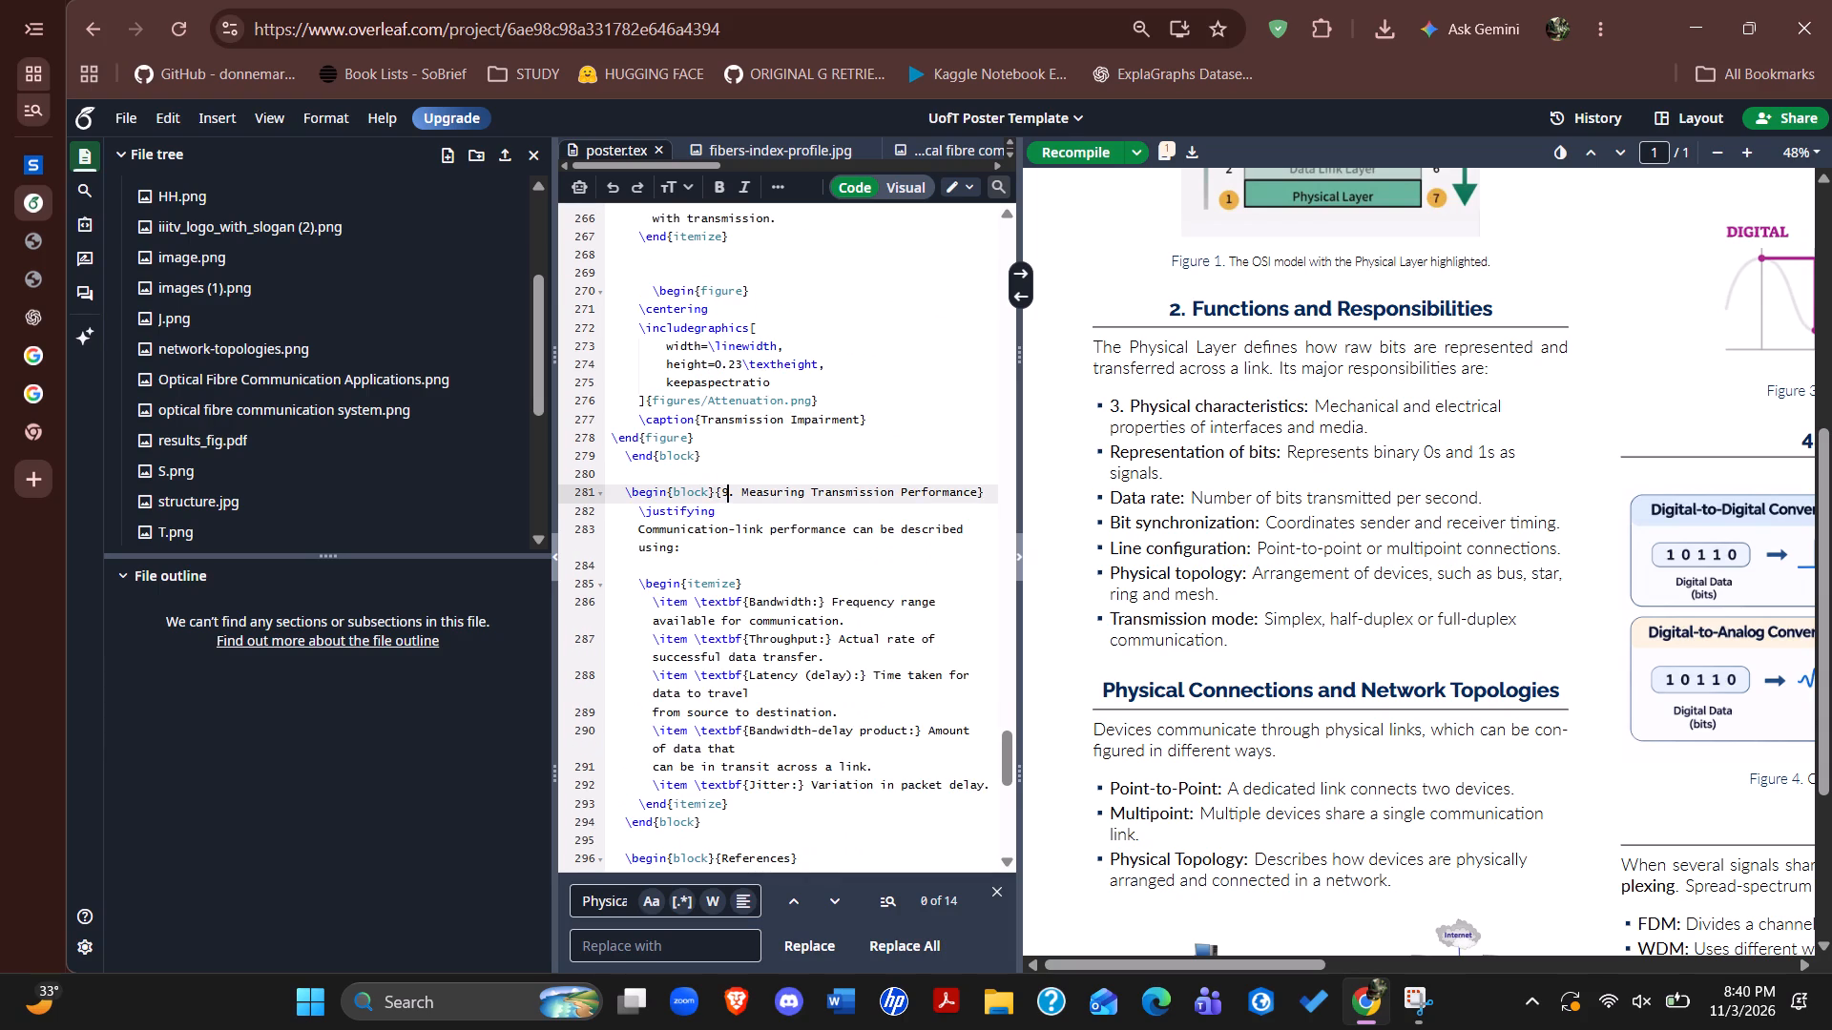
scroll(727, 498, down, 1)
key(ctrl+s)
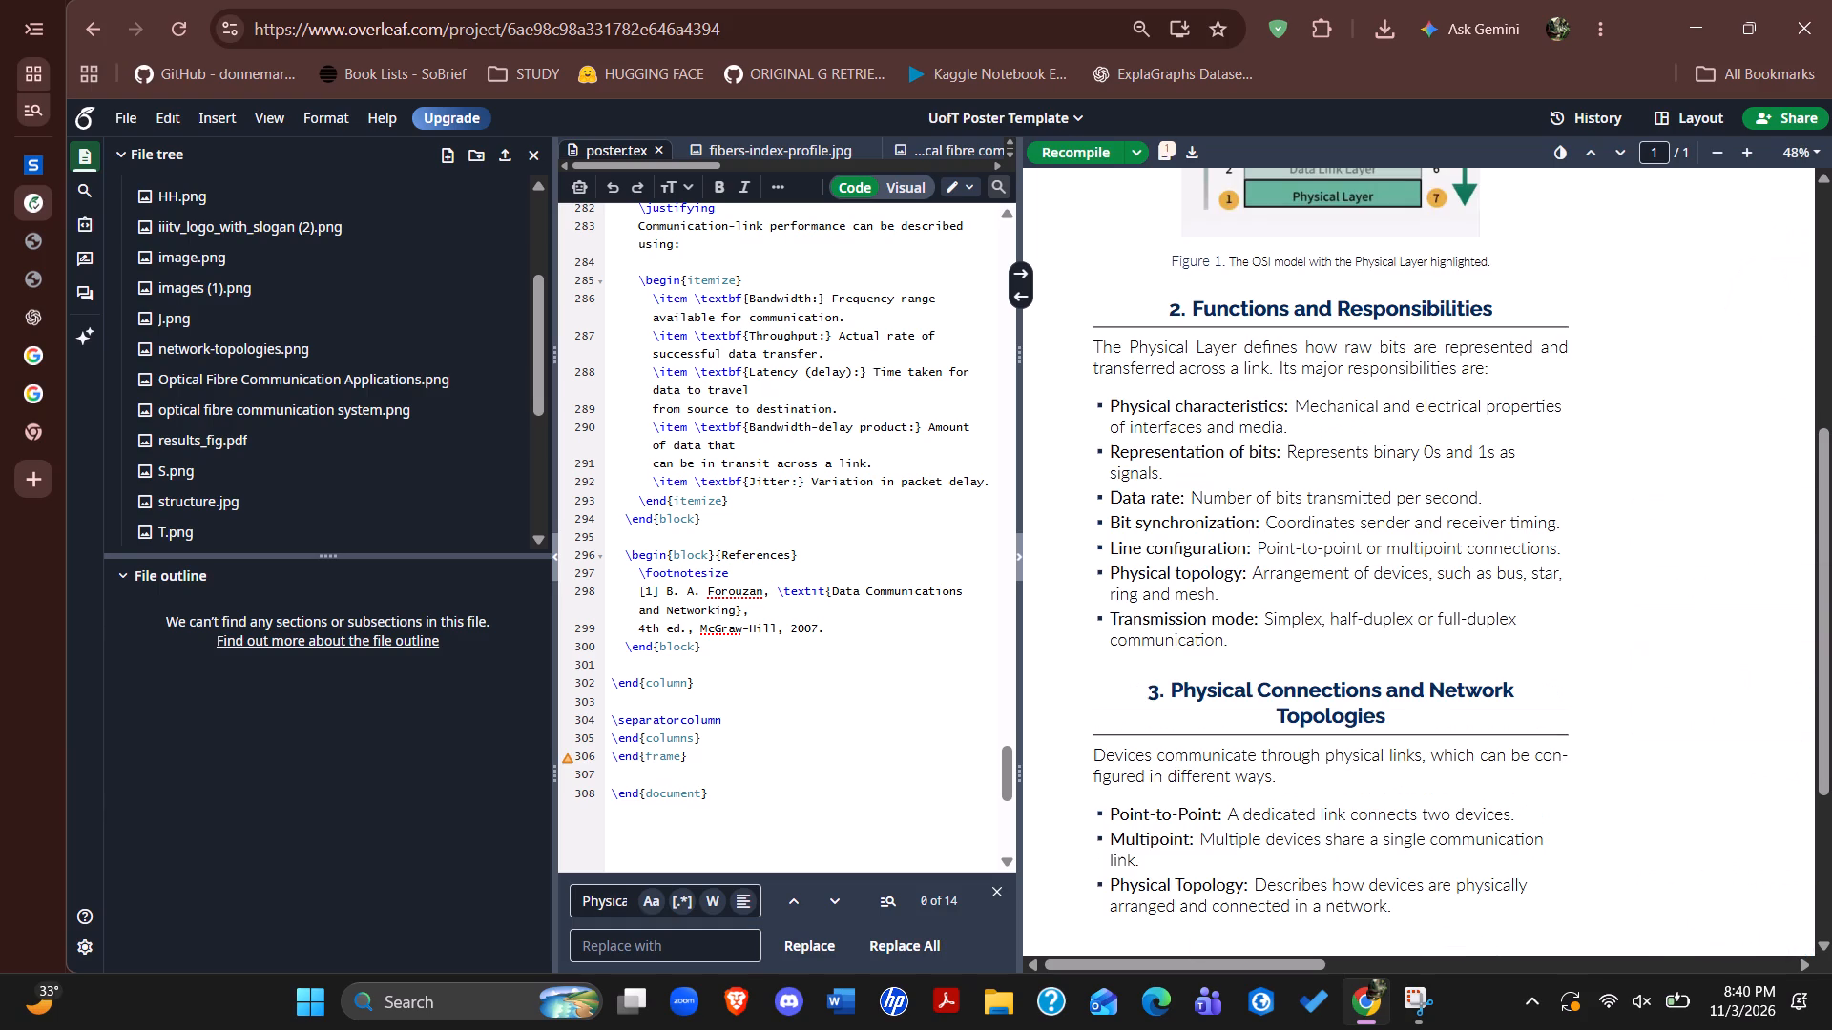
Review the recompiled poster's section 3 heading, topology figure and neighbouring columns alongside the end of the source.
scroll(1093, 559, down, 1)
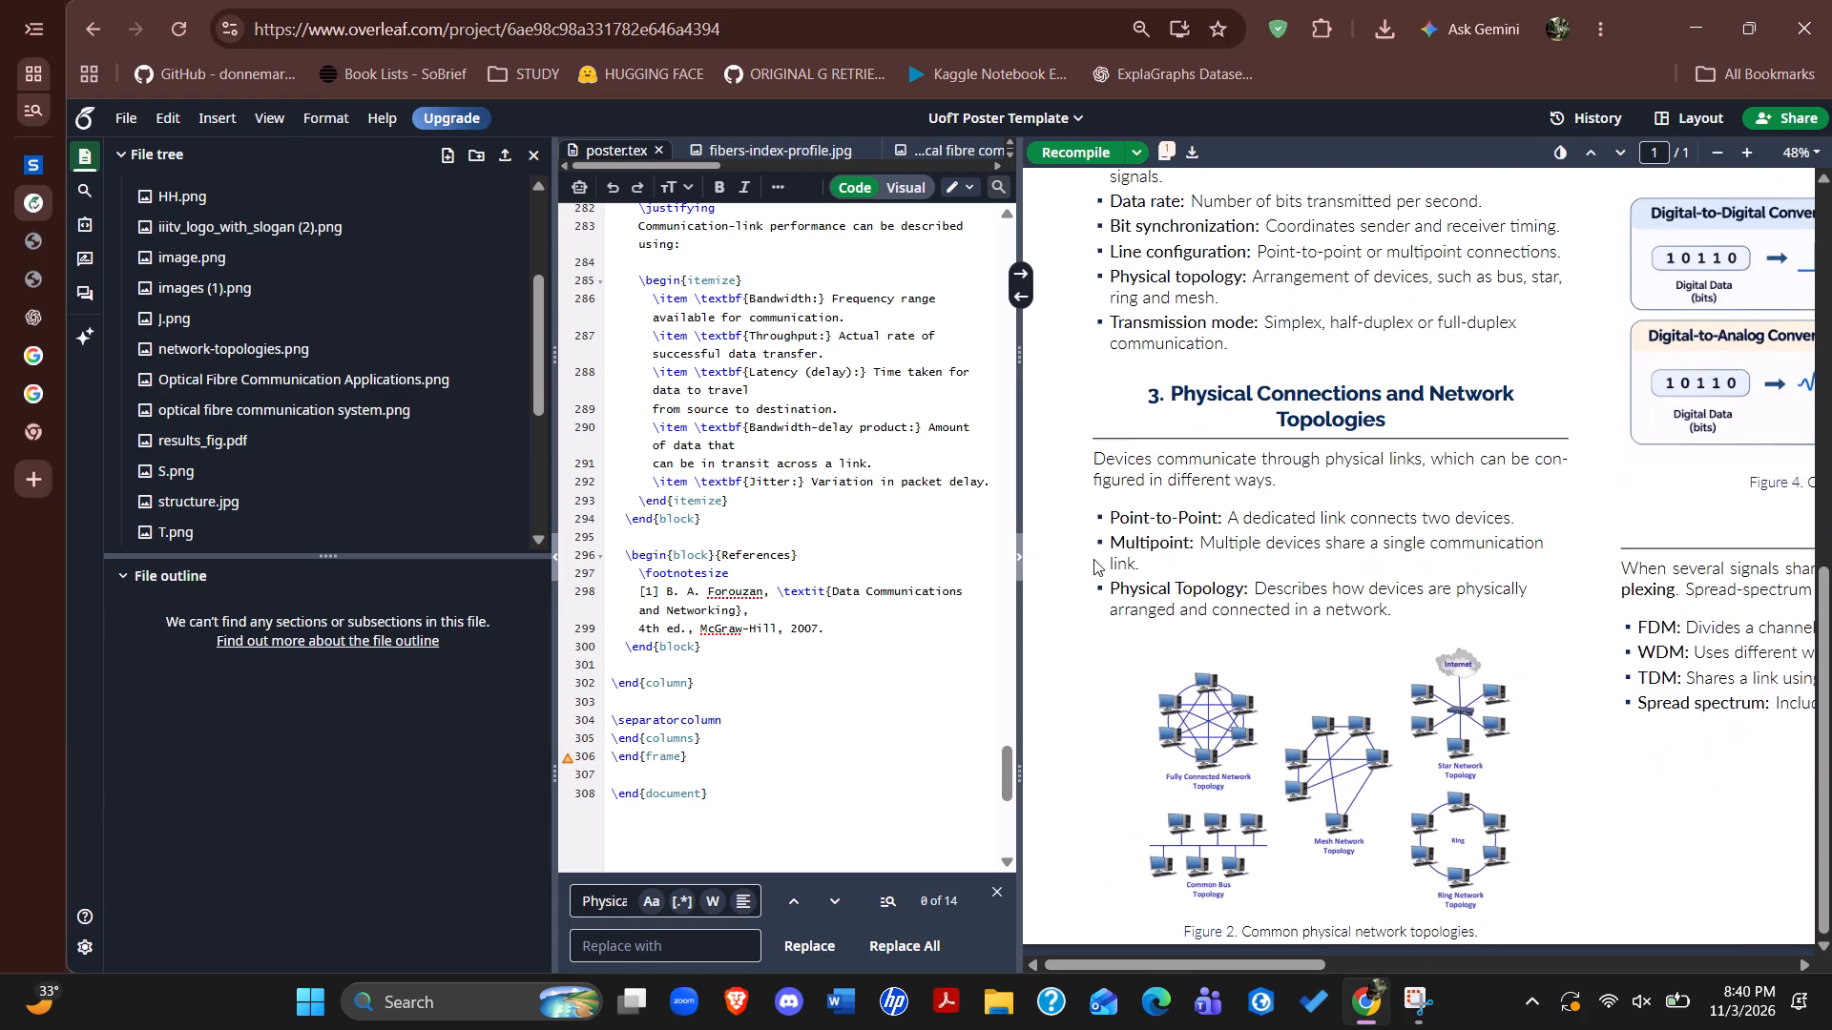
scroll(1093, 559, down, 7)
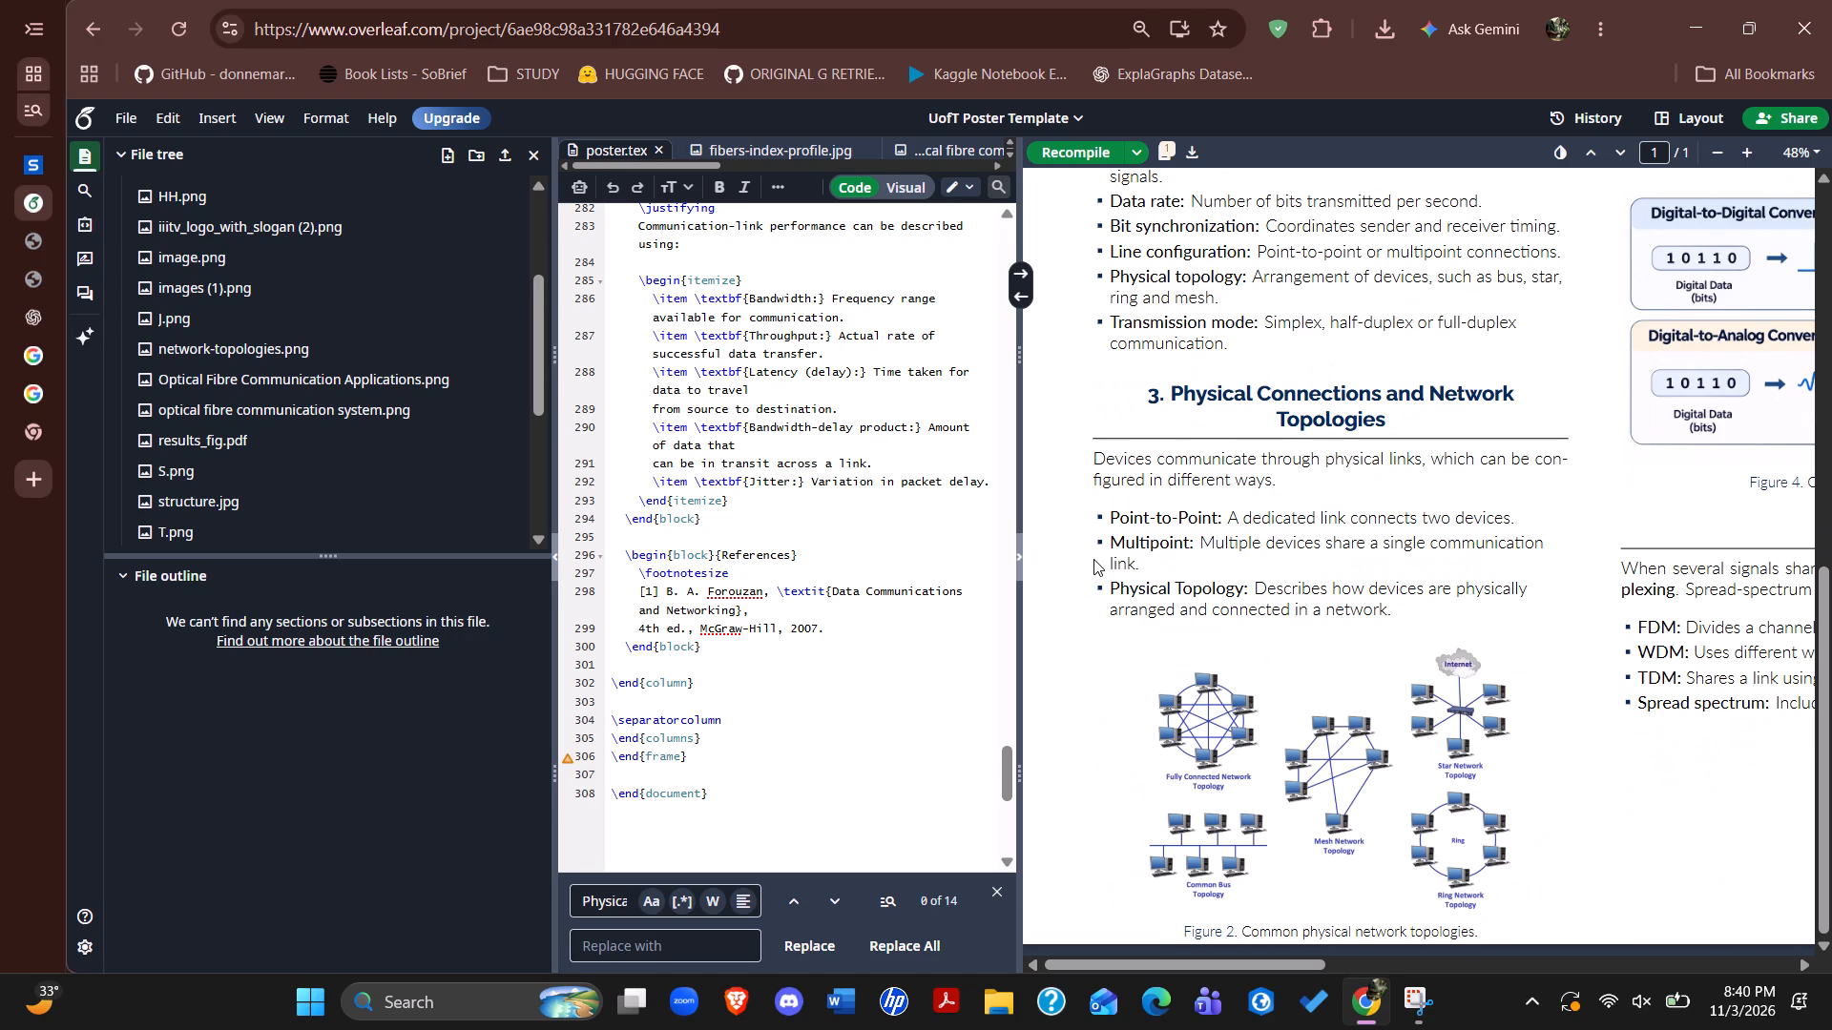
scroll(833, 487, up, 1)
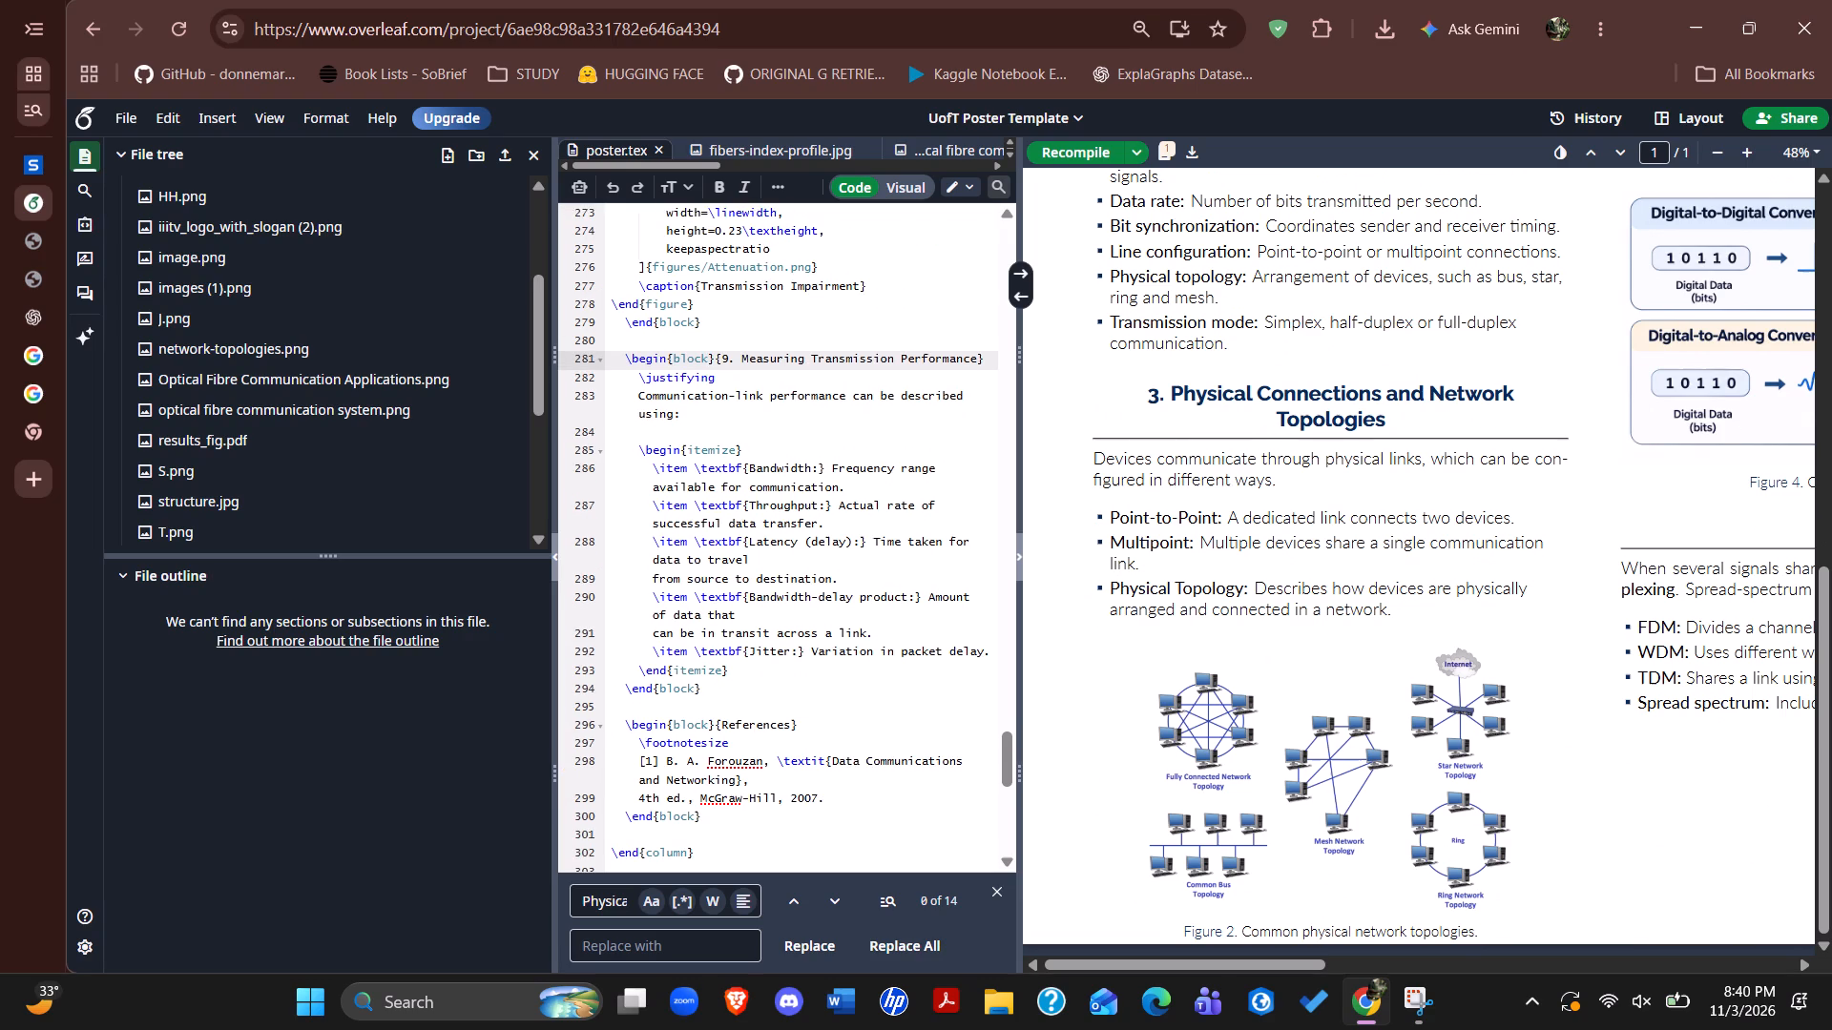
scroll(826, 432, up, 1)
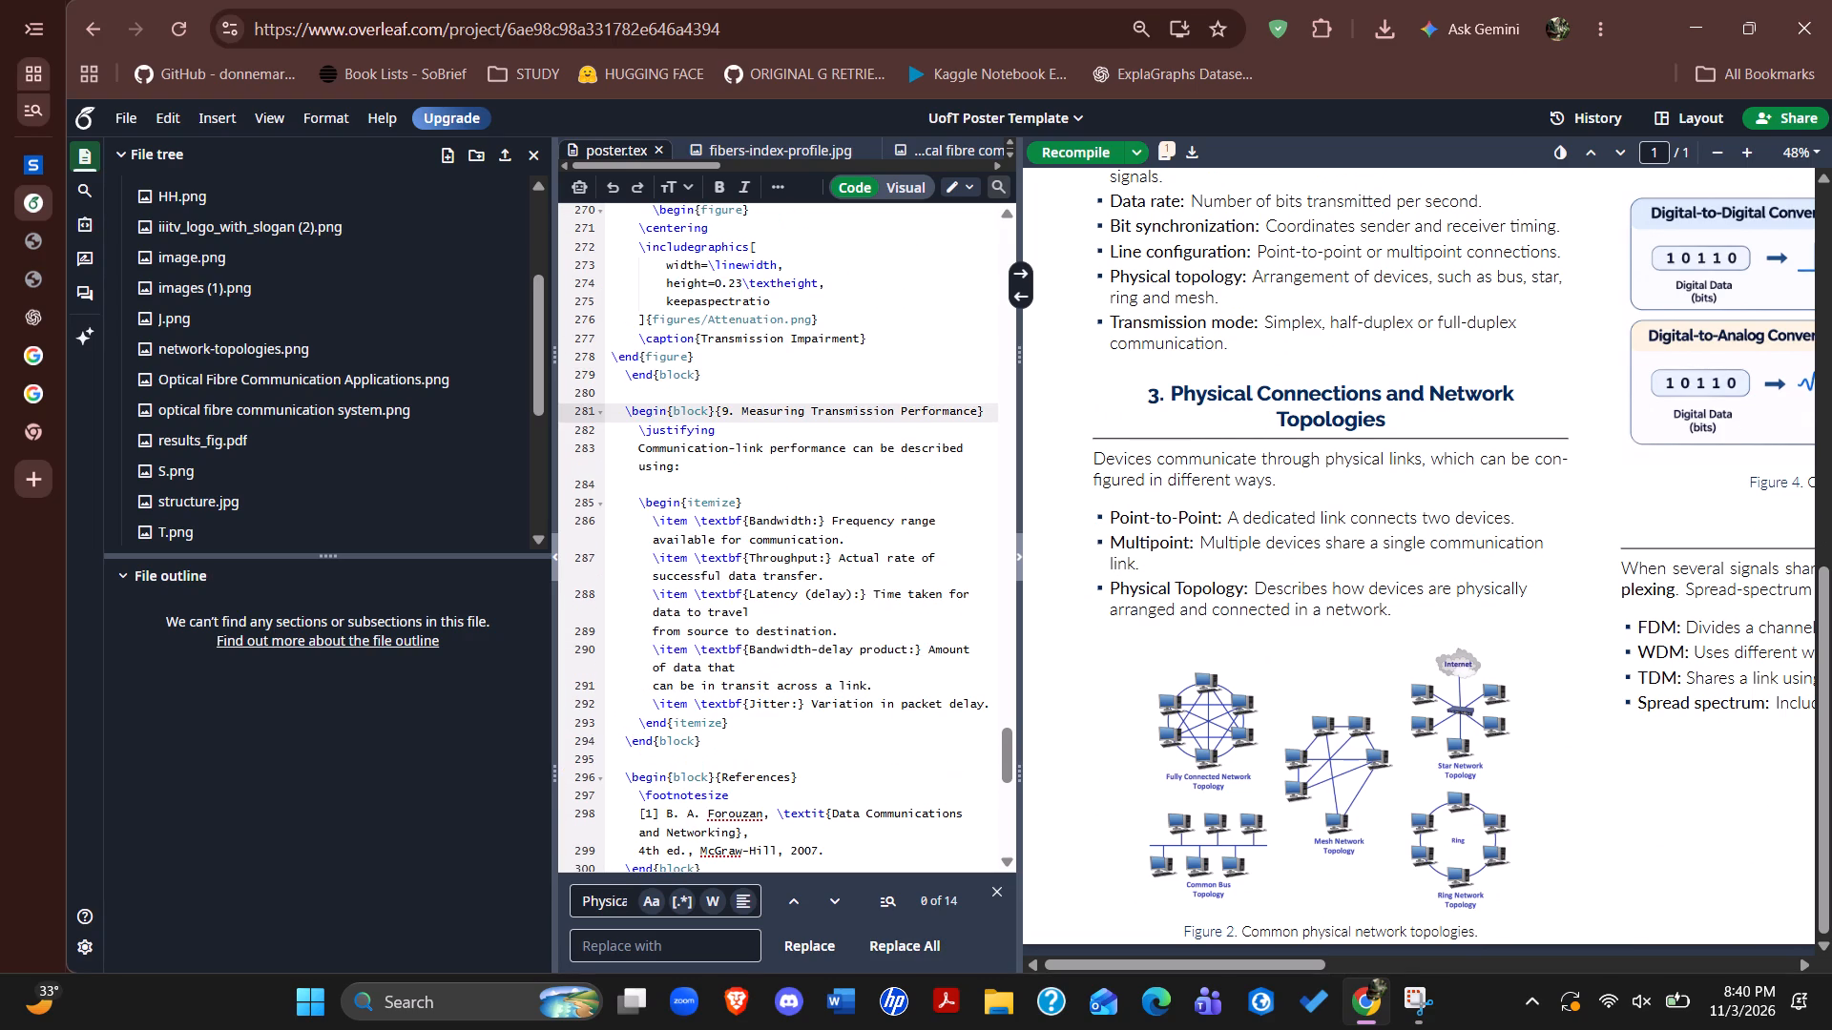
triple_click(1260, 400)
scroll(740, 464, up, 1)
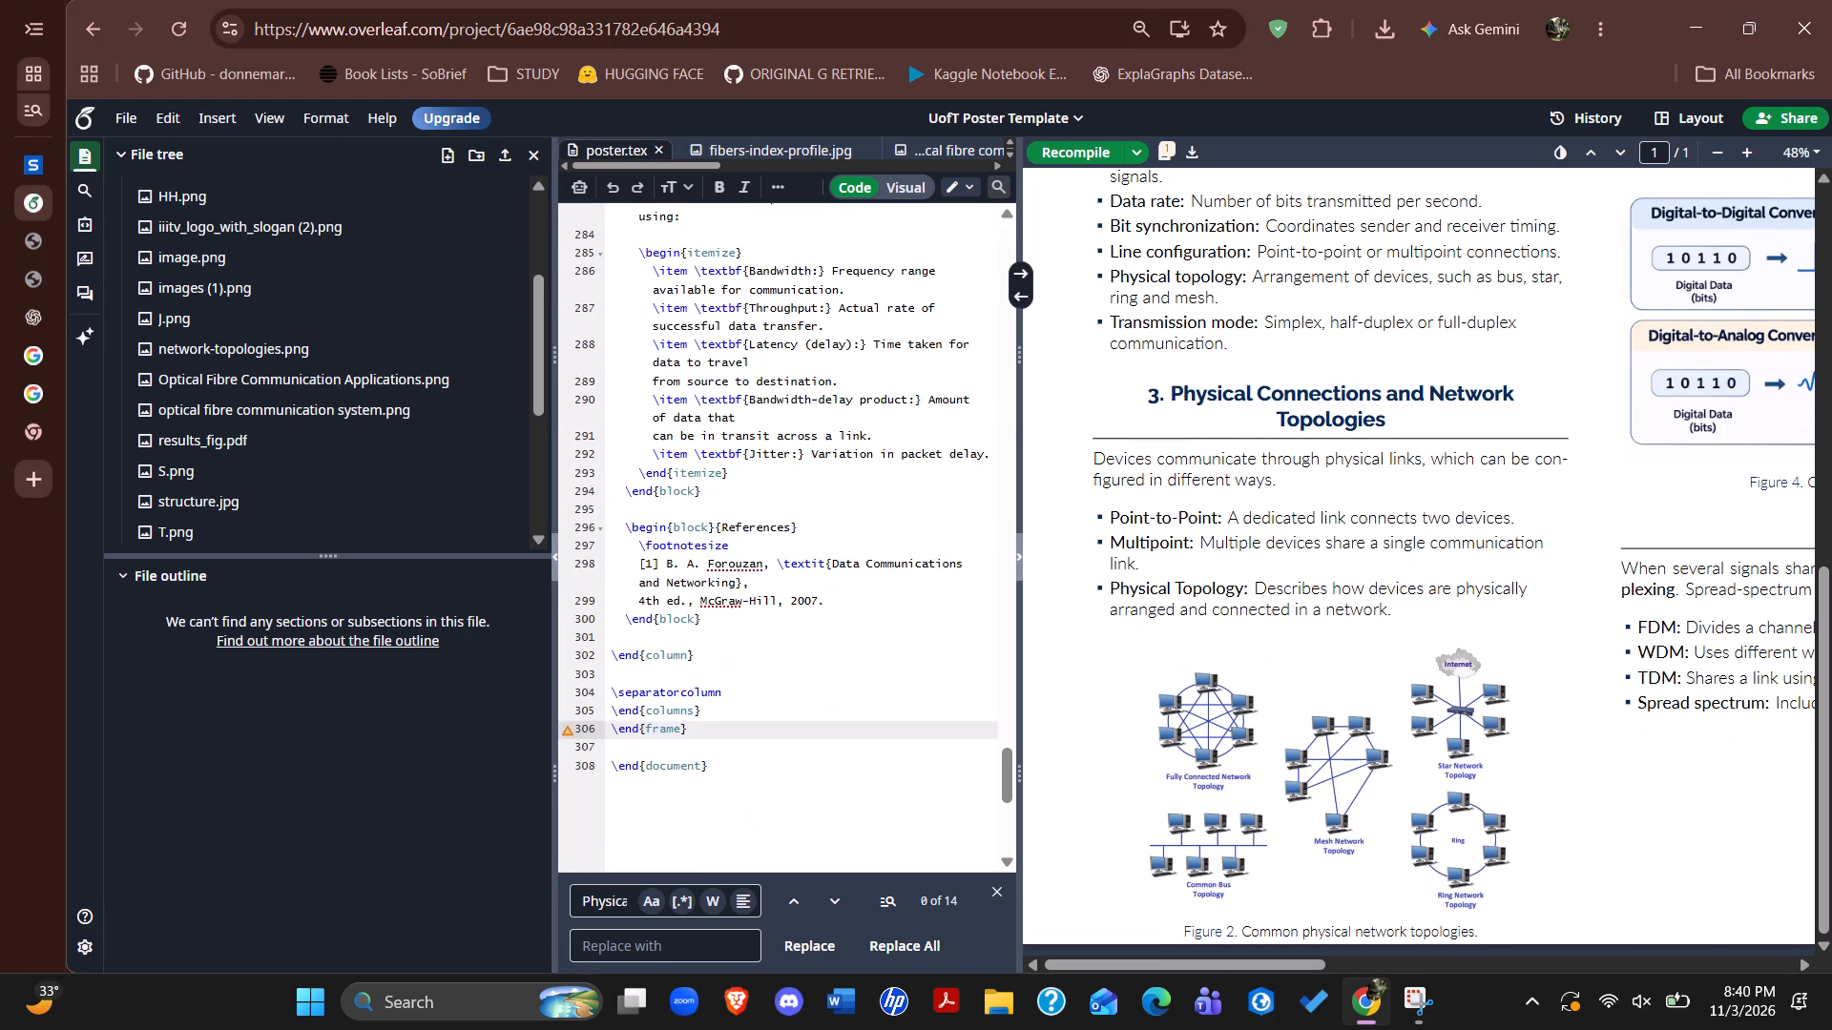
scroll(740, 464, up, 2)
scroll(1215, 641, down, 2)
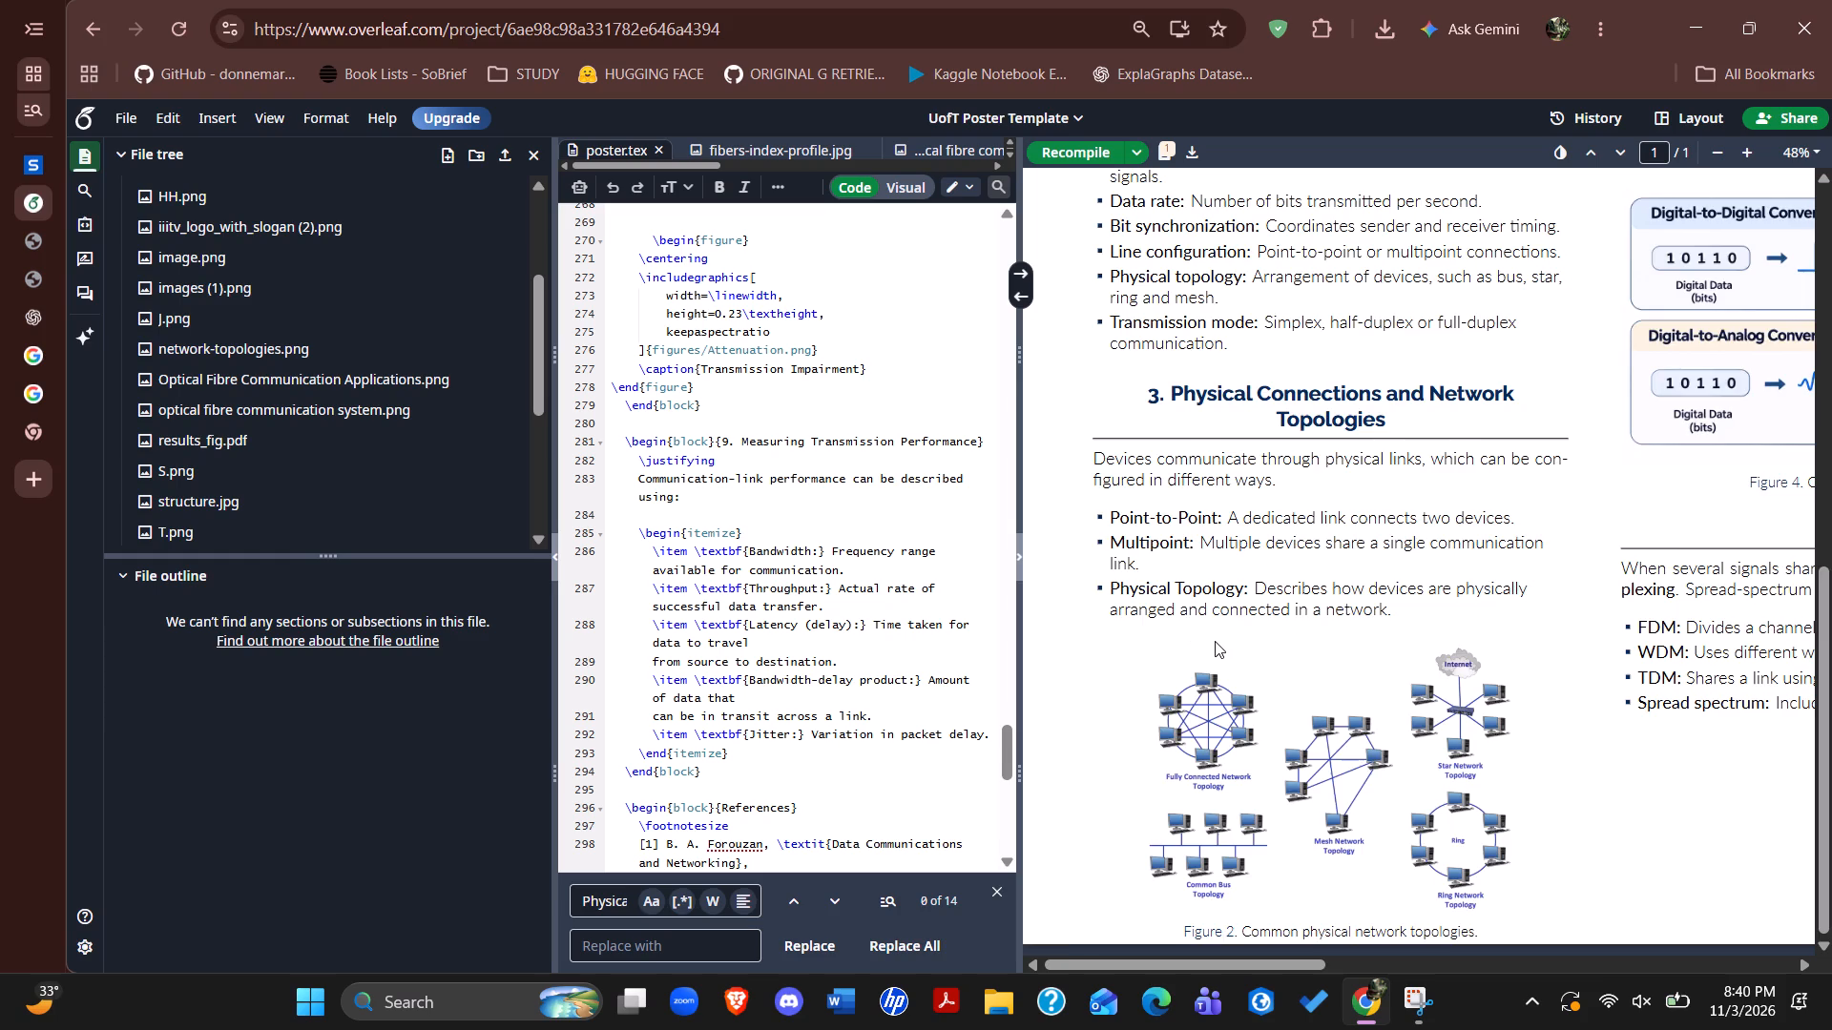
scroll(1215, 641, left, 2)
scroll(1215, 641, right, 5)
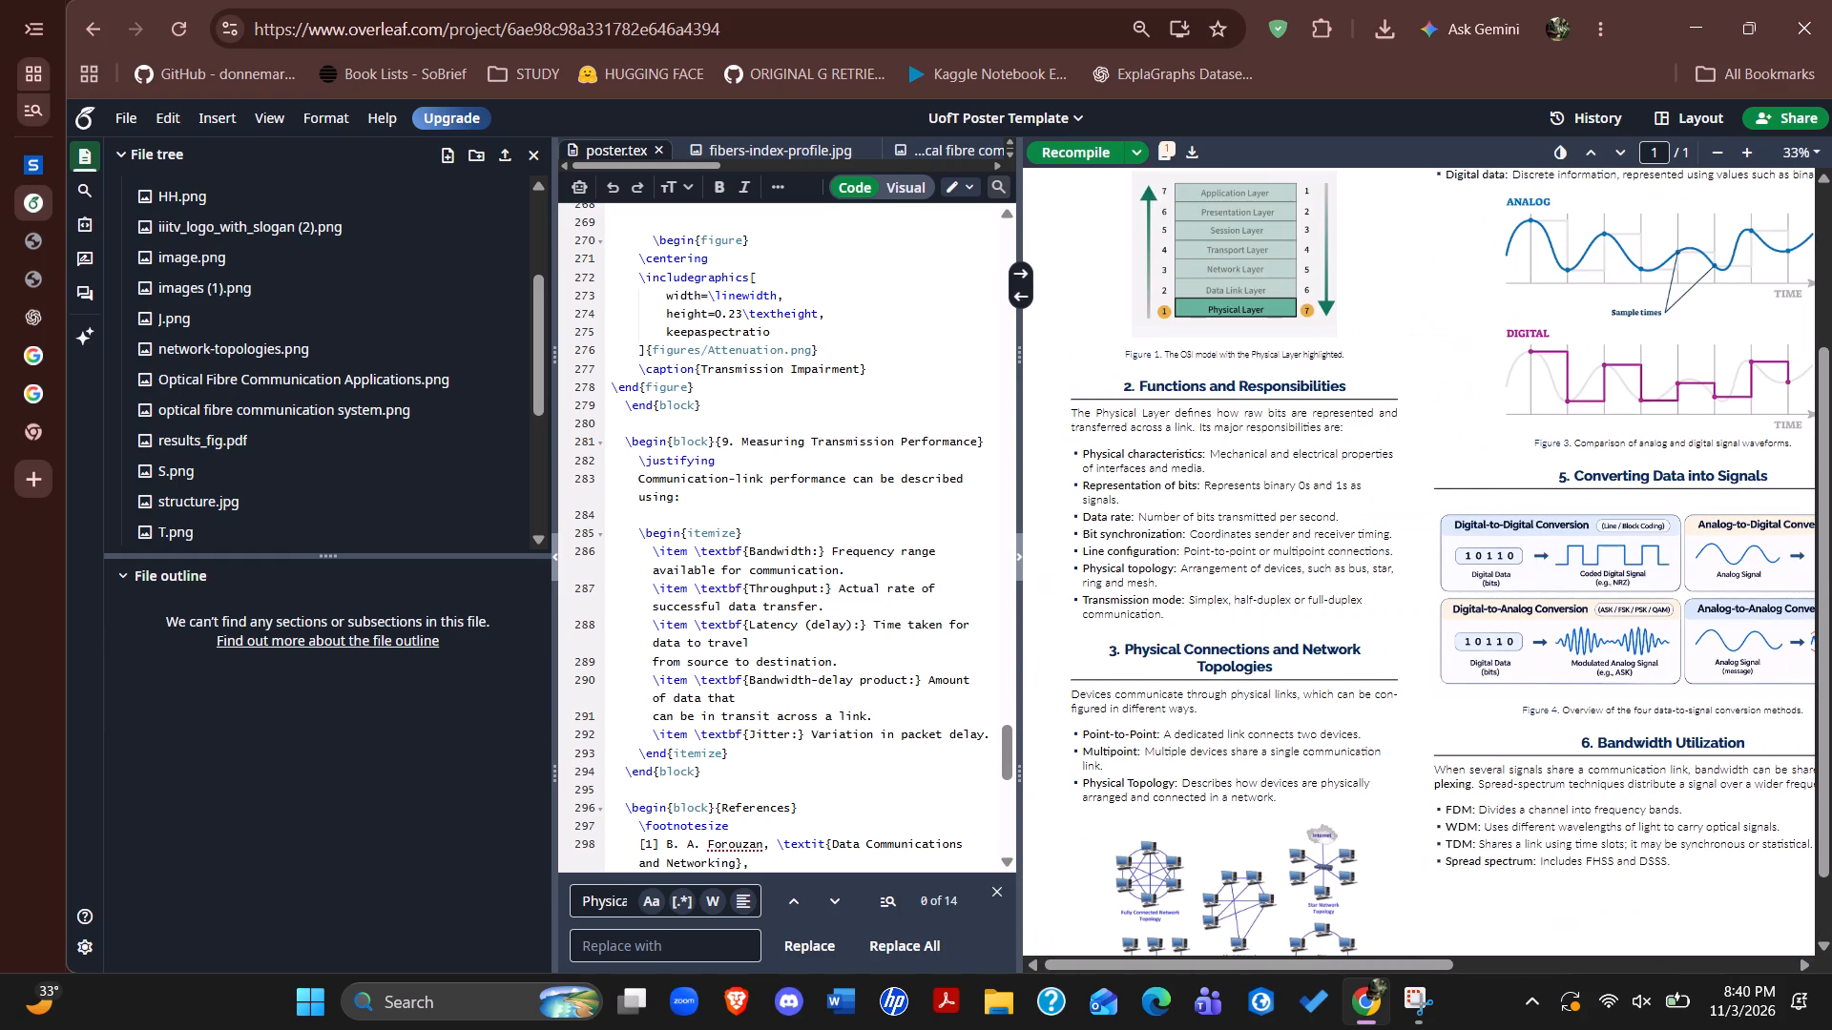
Search poster.tex for "Phys" to locate the section 3 block title.
double_click(604, 897)
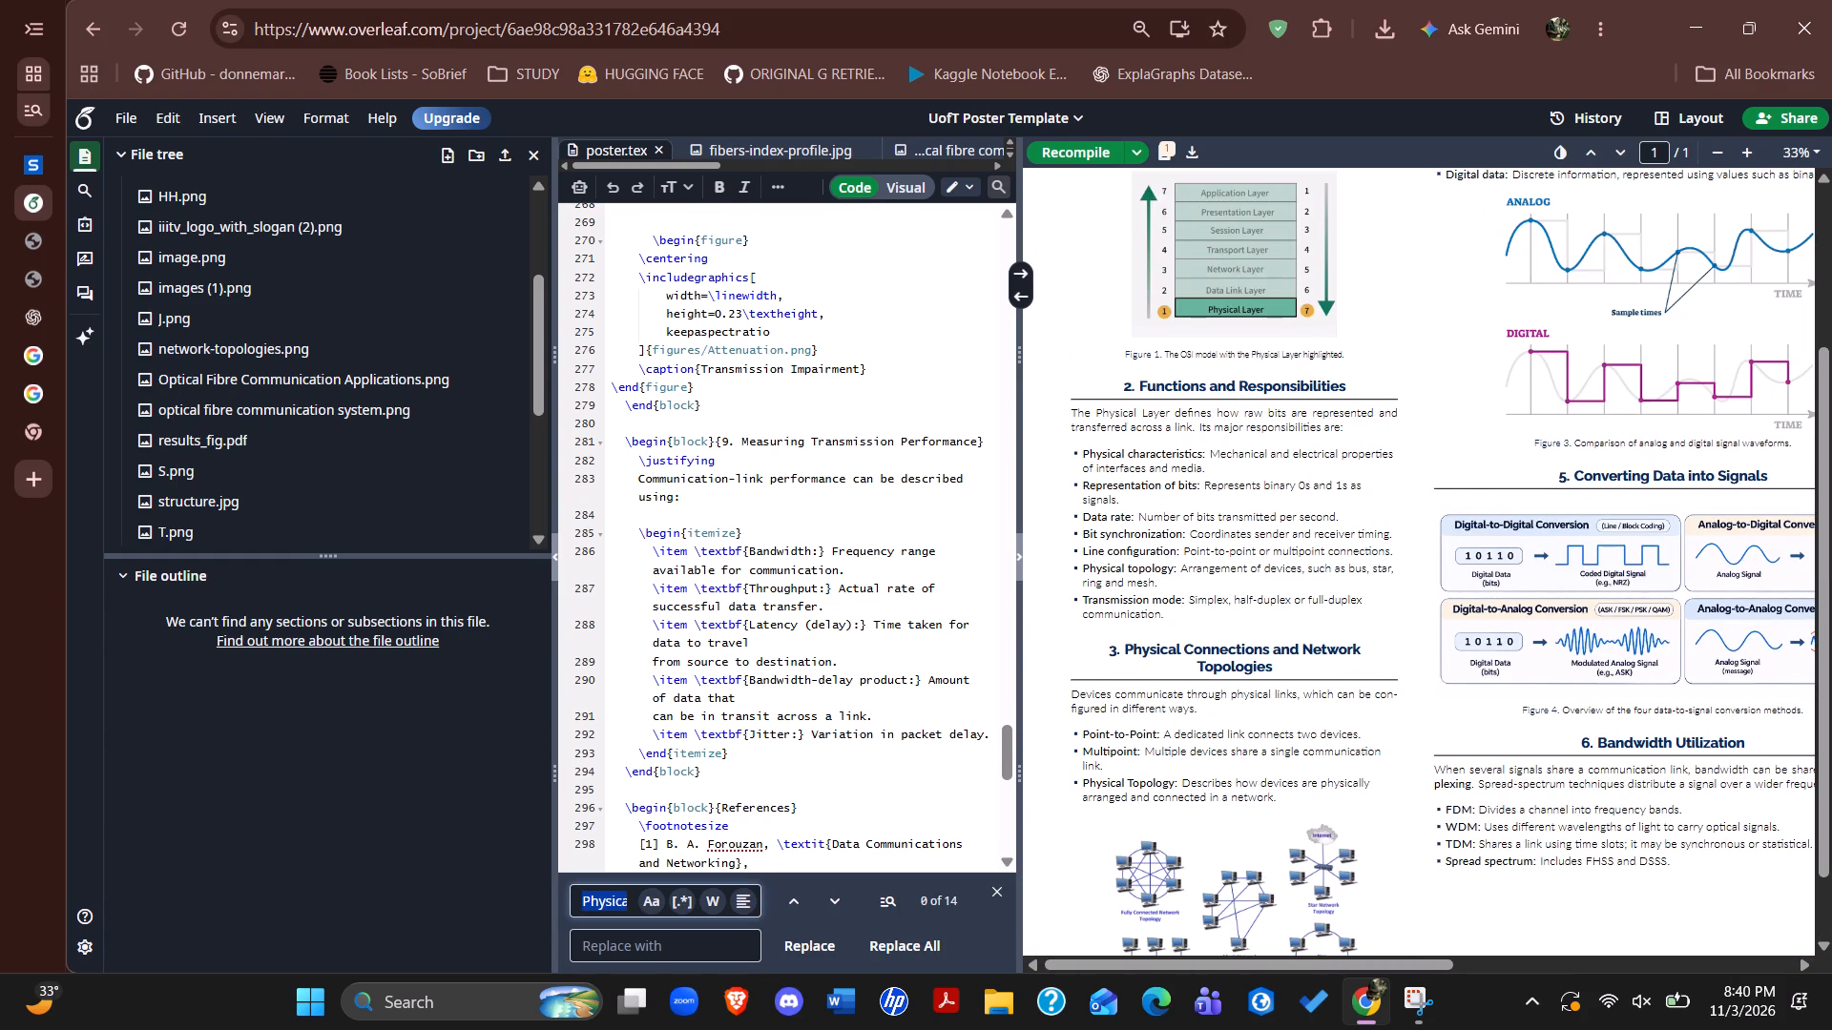
key(c)
key(BackSpace)
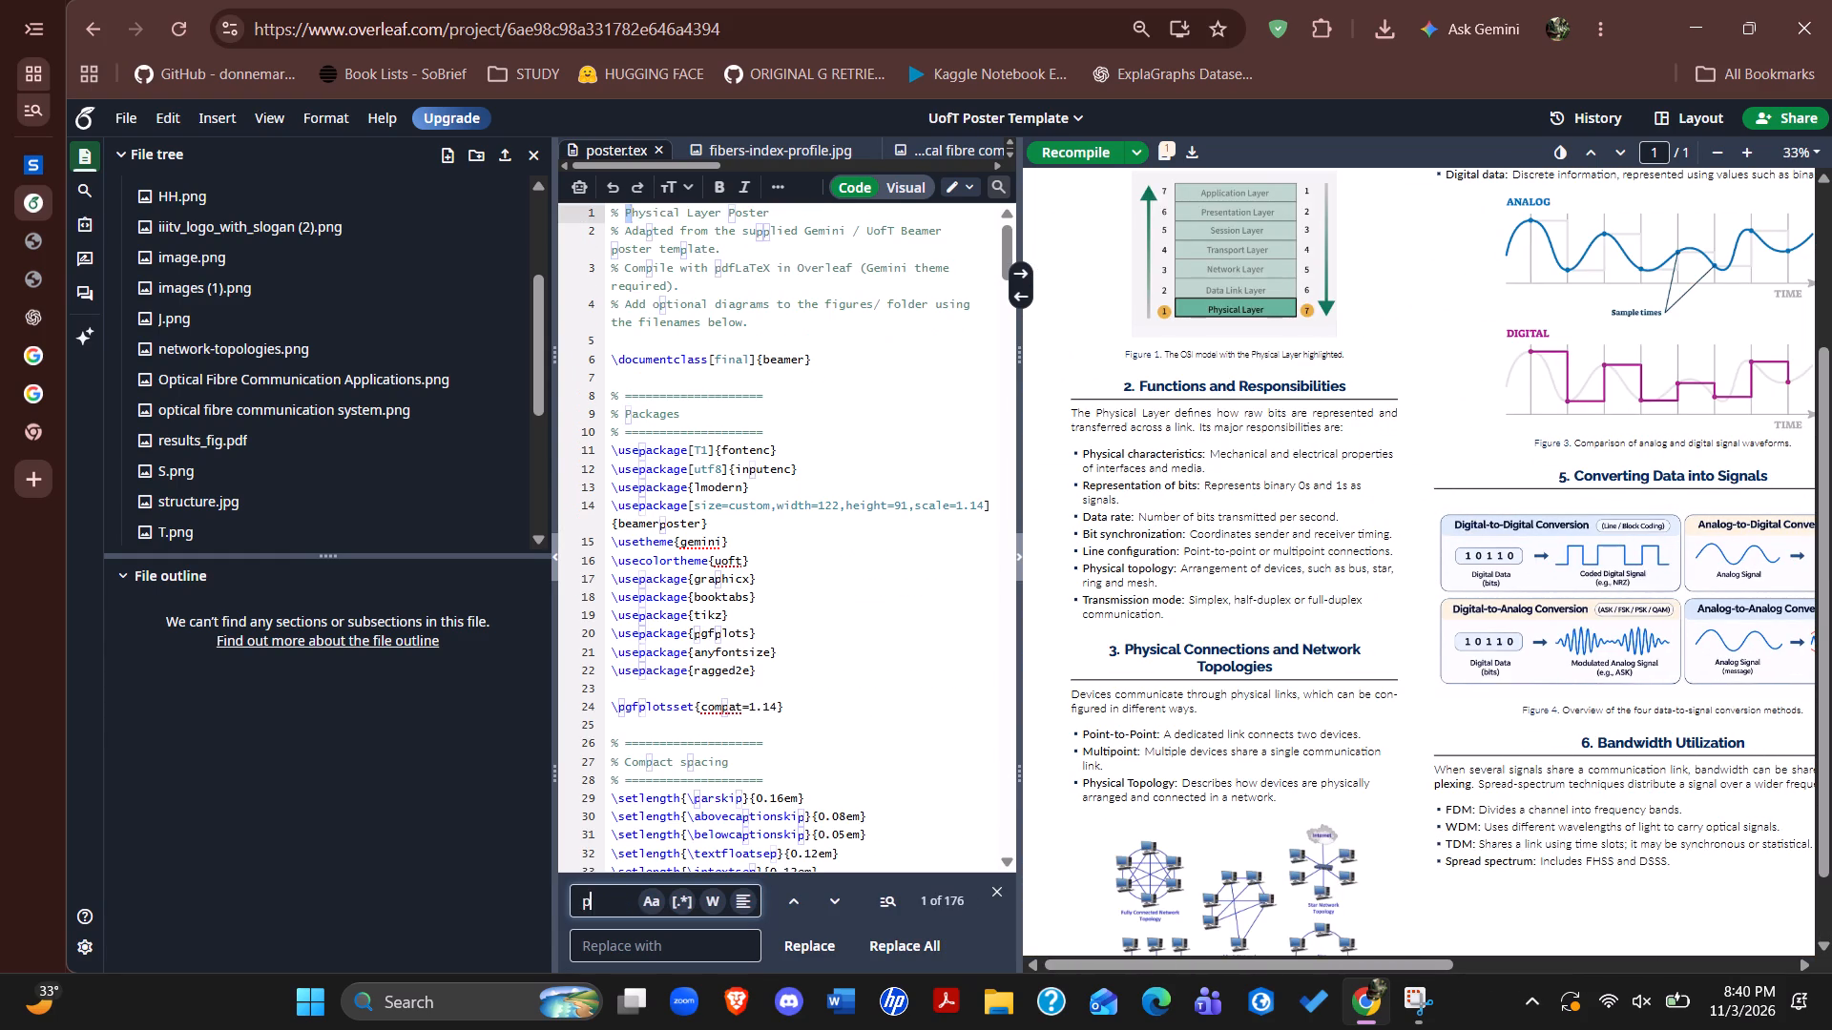
key(BackSpace)
key(BackSpace)
key(BackSpace)
key(BackSpace)
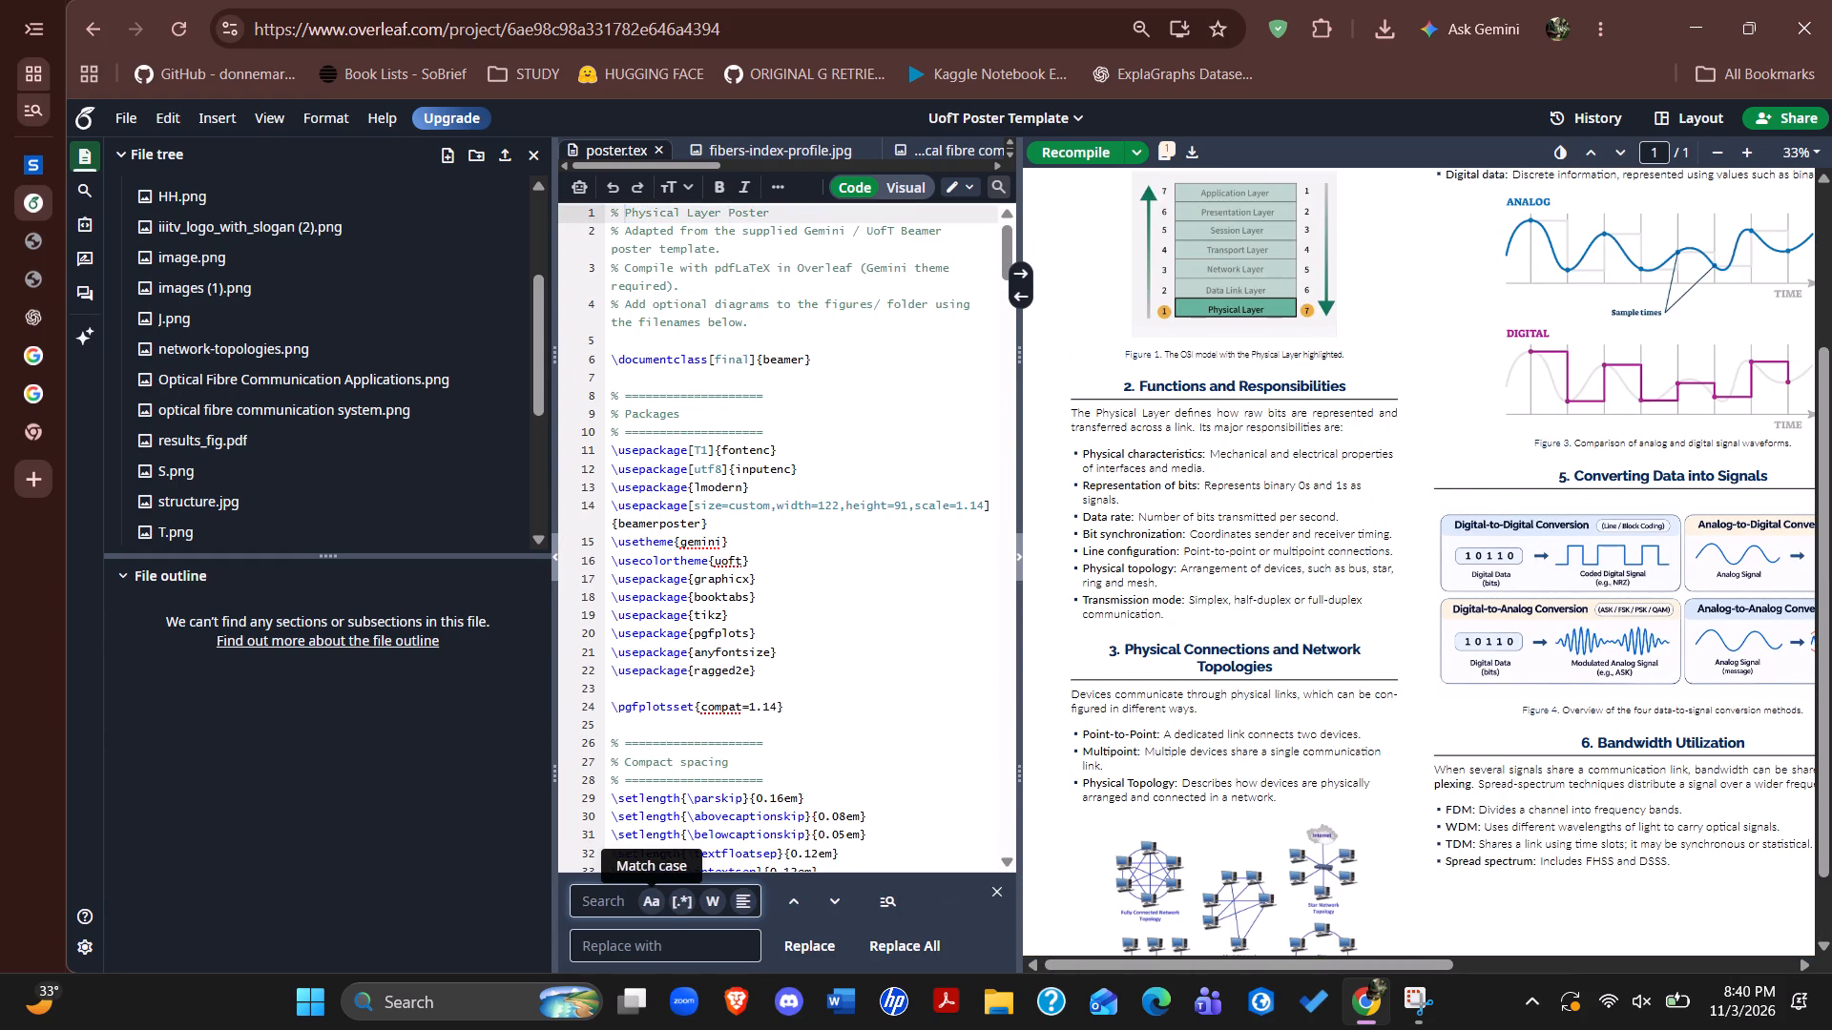
key(p)
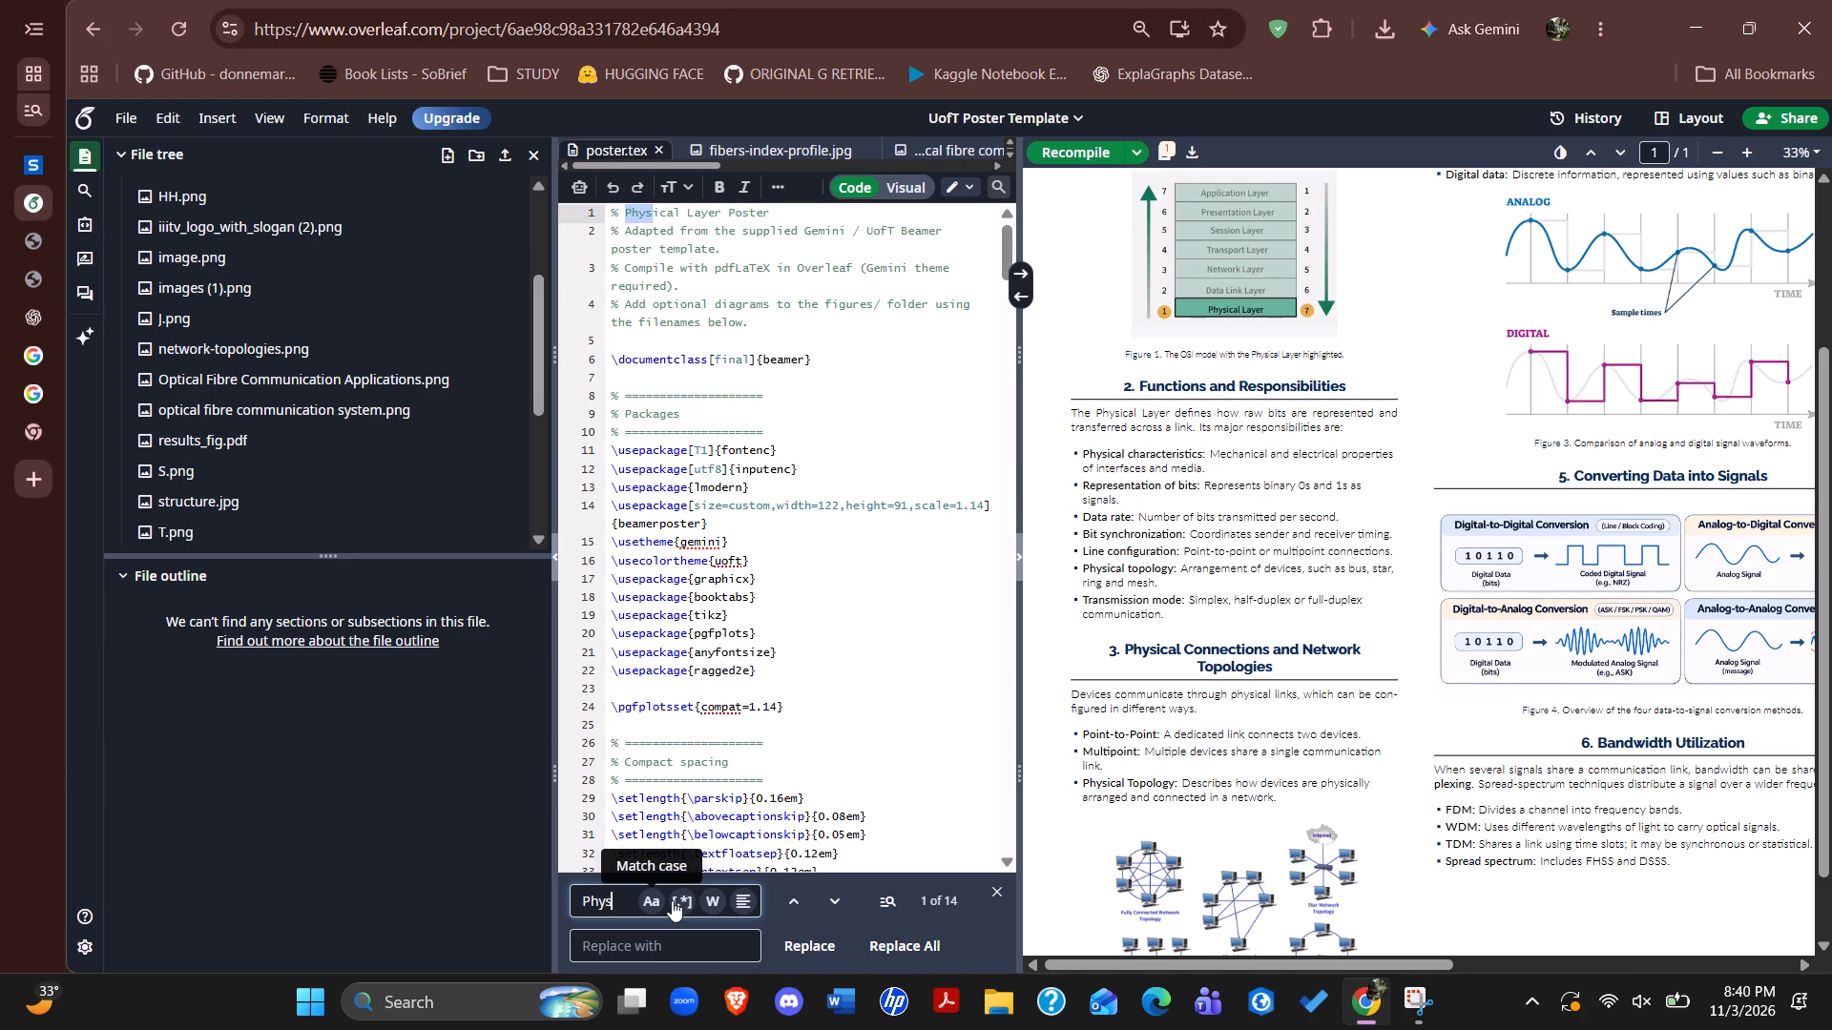
click(835, 892)
click(835, 892)
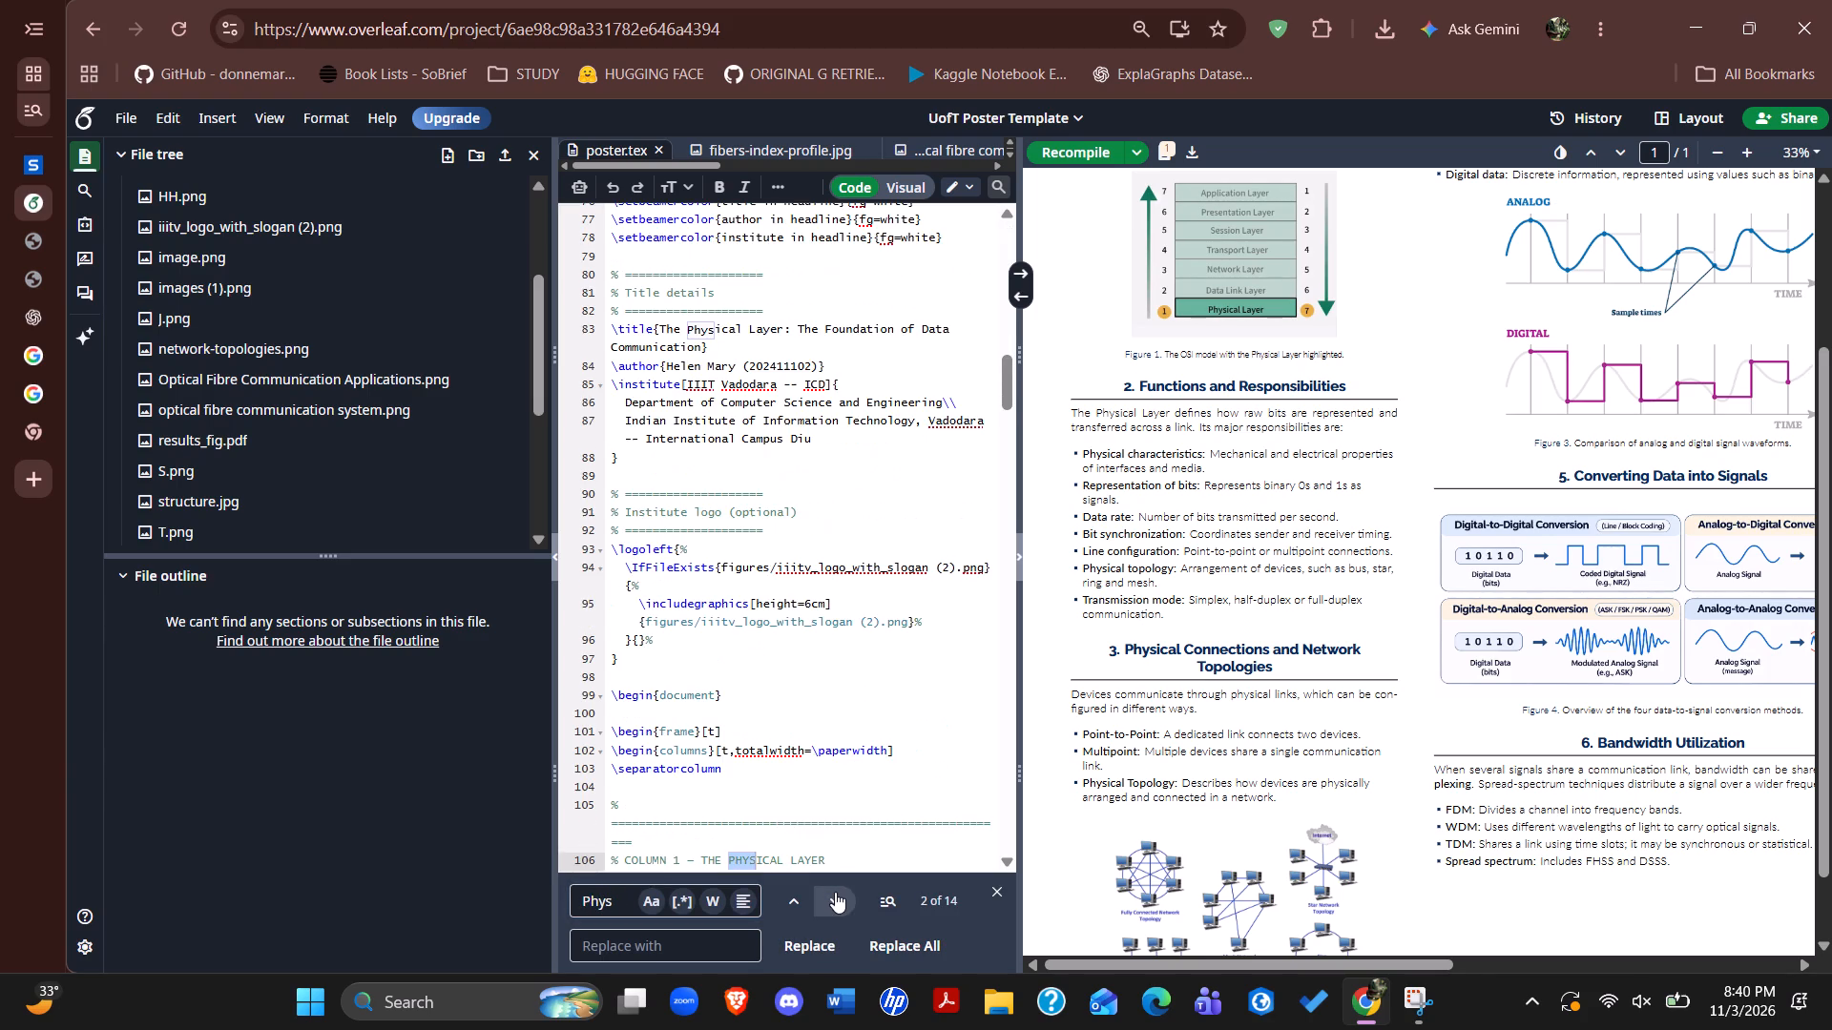
scroll(824, 698, down, 5)
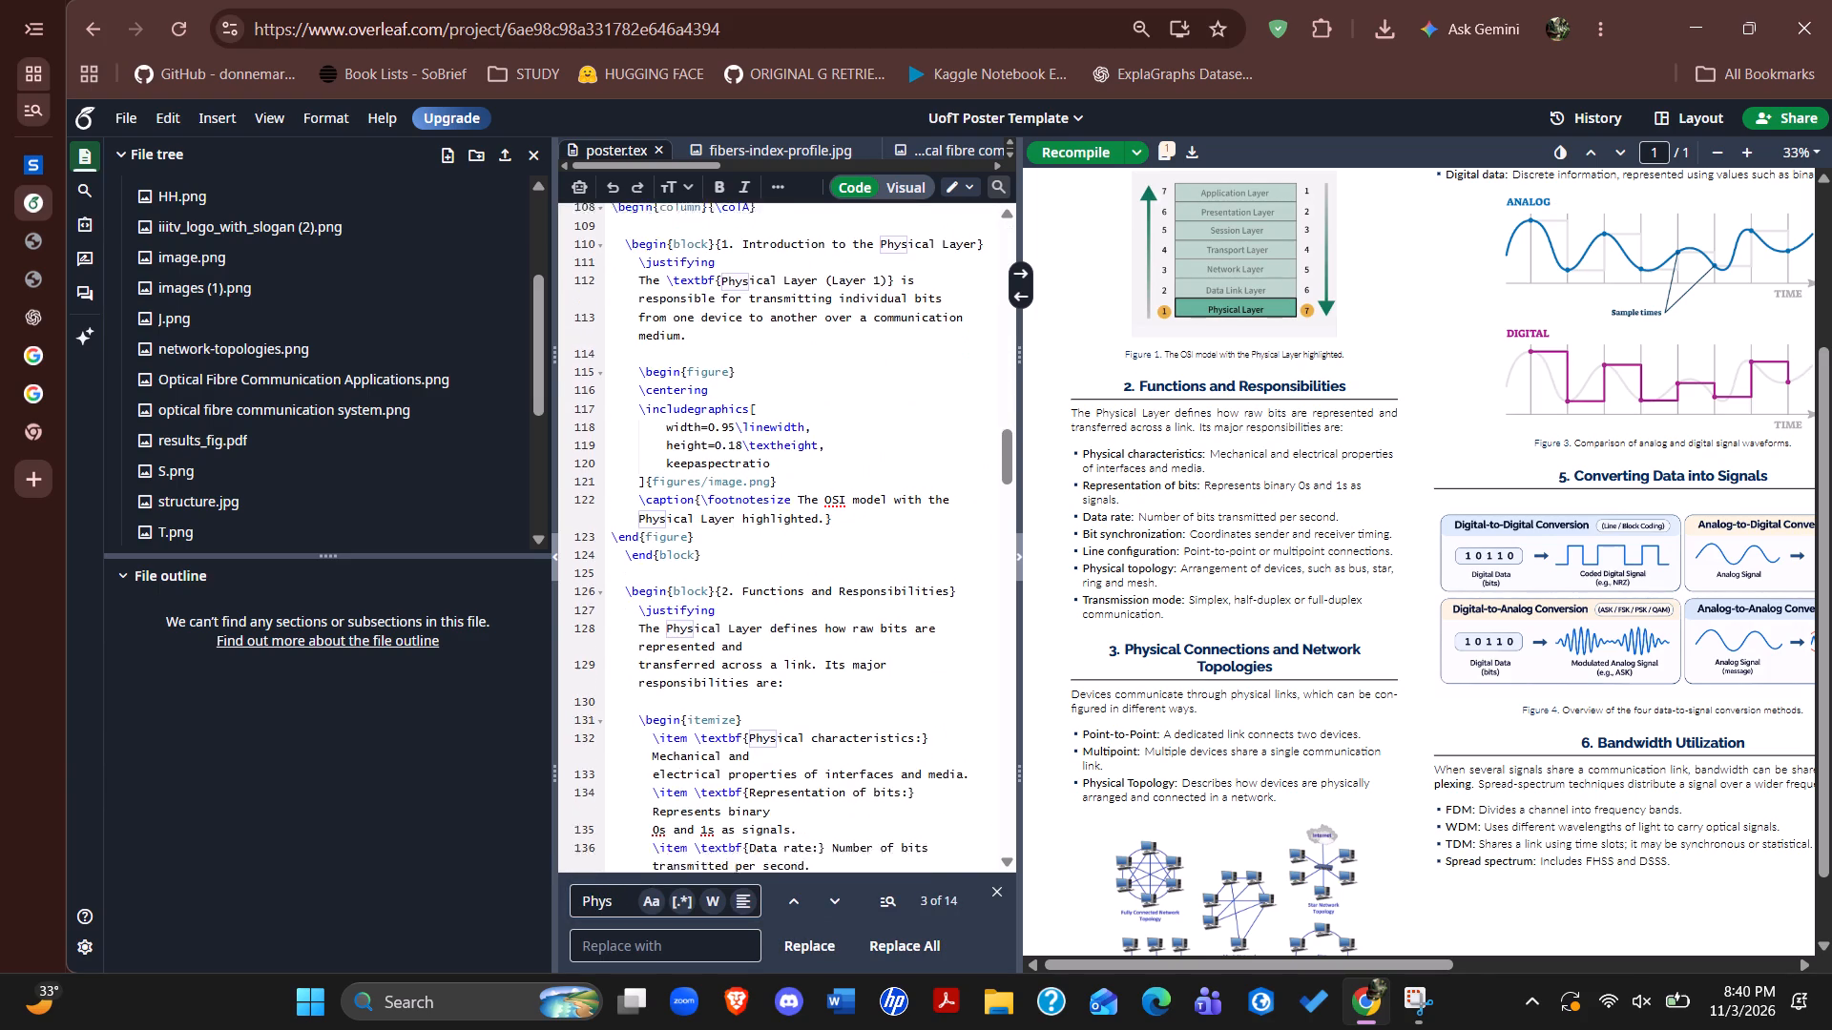
scroll(824, 698, down, 3)
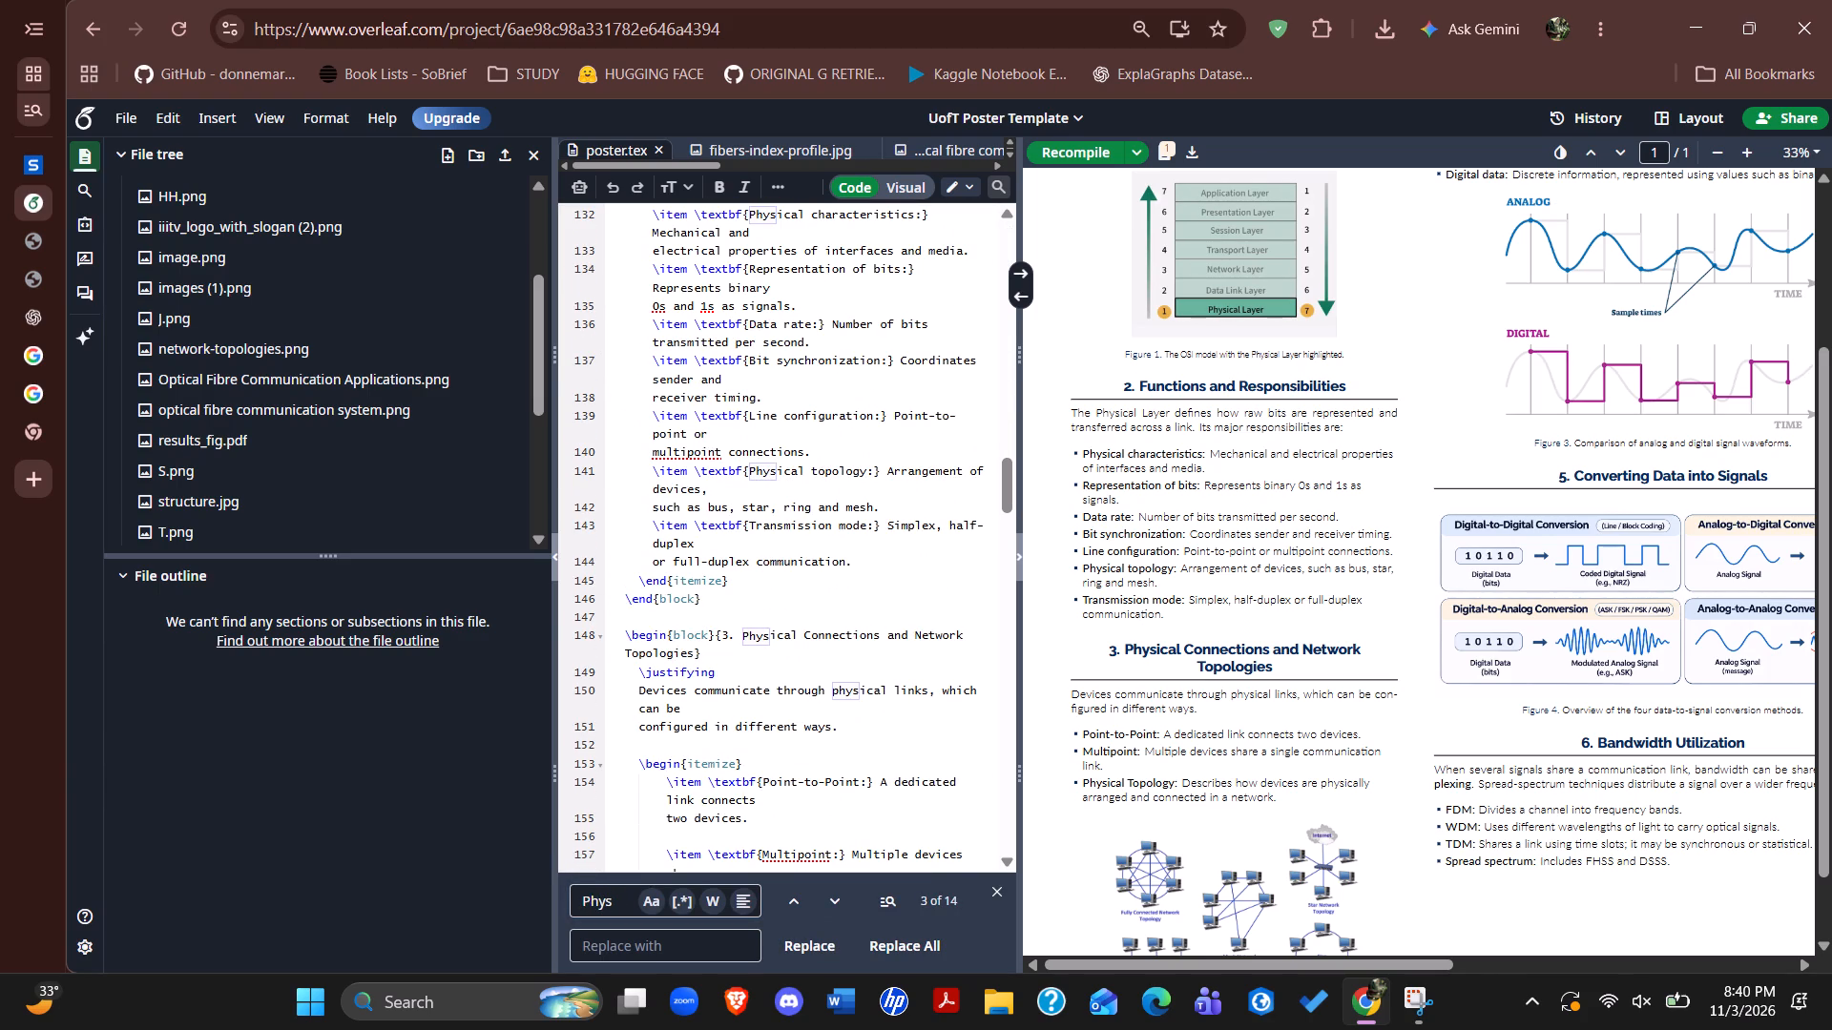
Shorten the section 3 block title to "Network Topologies" by removing "Physical Connections and", and recompile the poster.
double_click(923, 637)
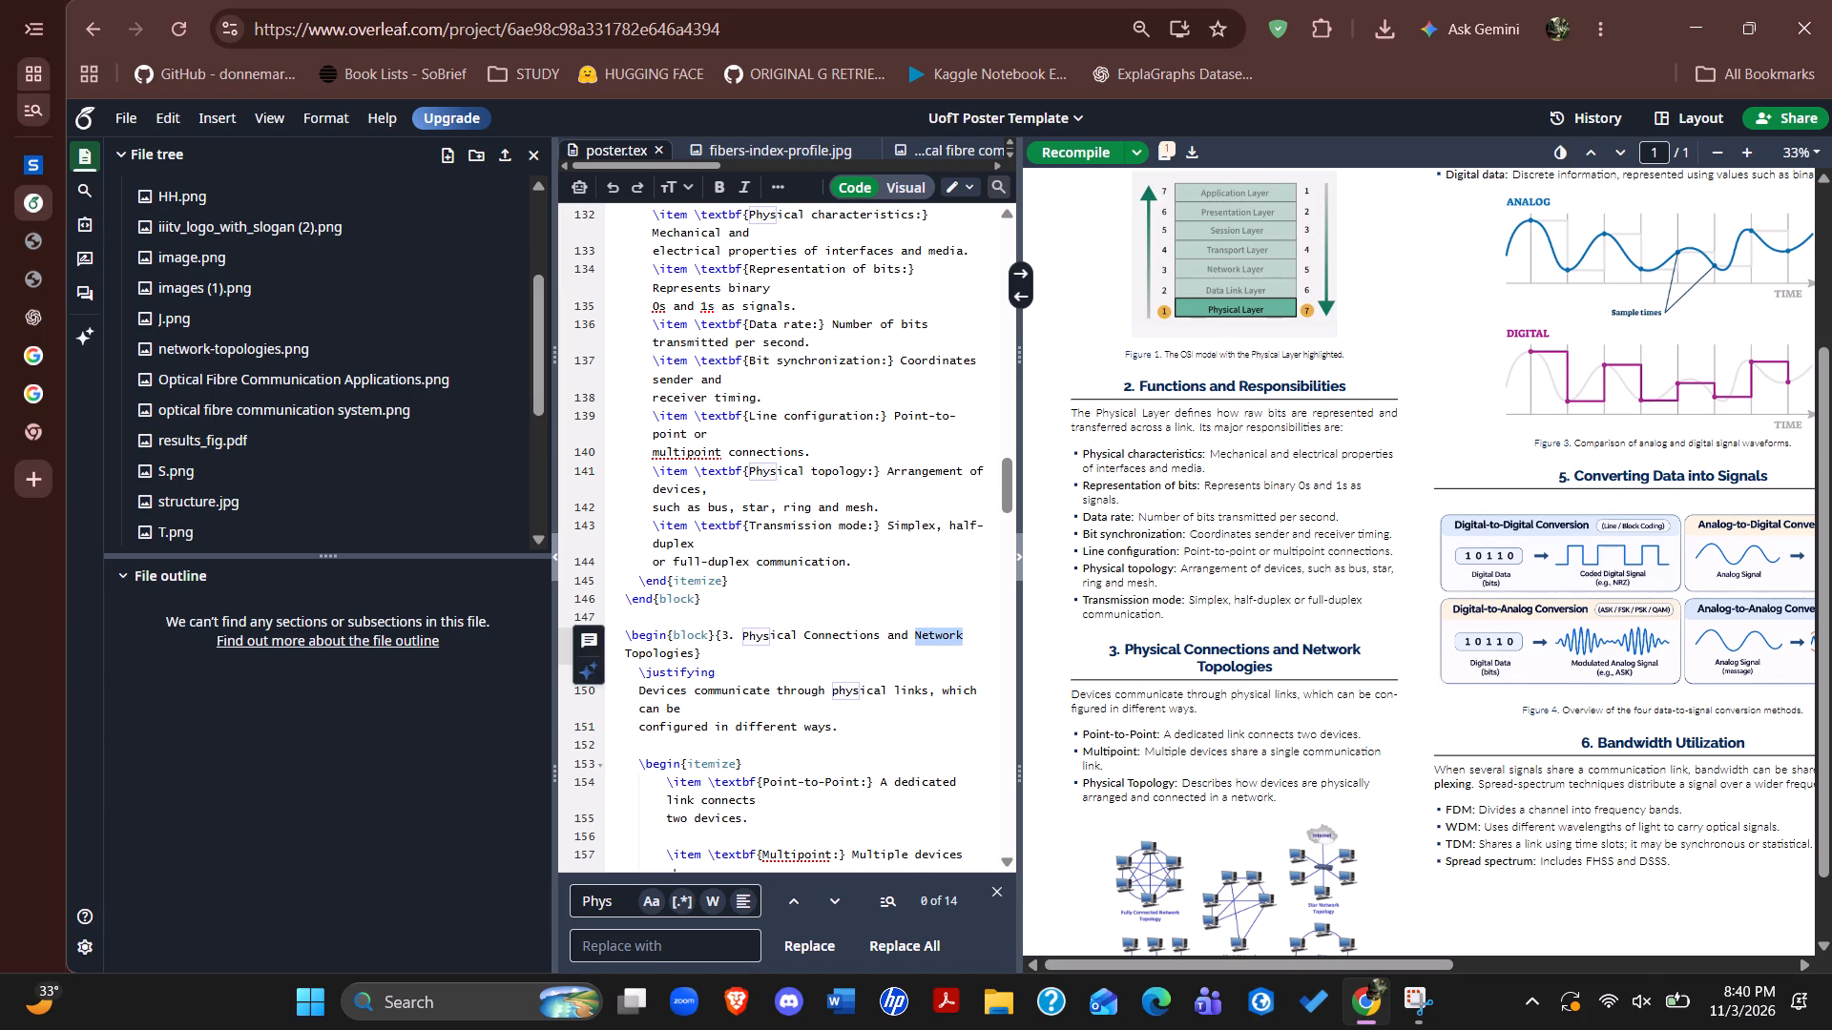
drag(911, 636, 746, 628)
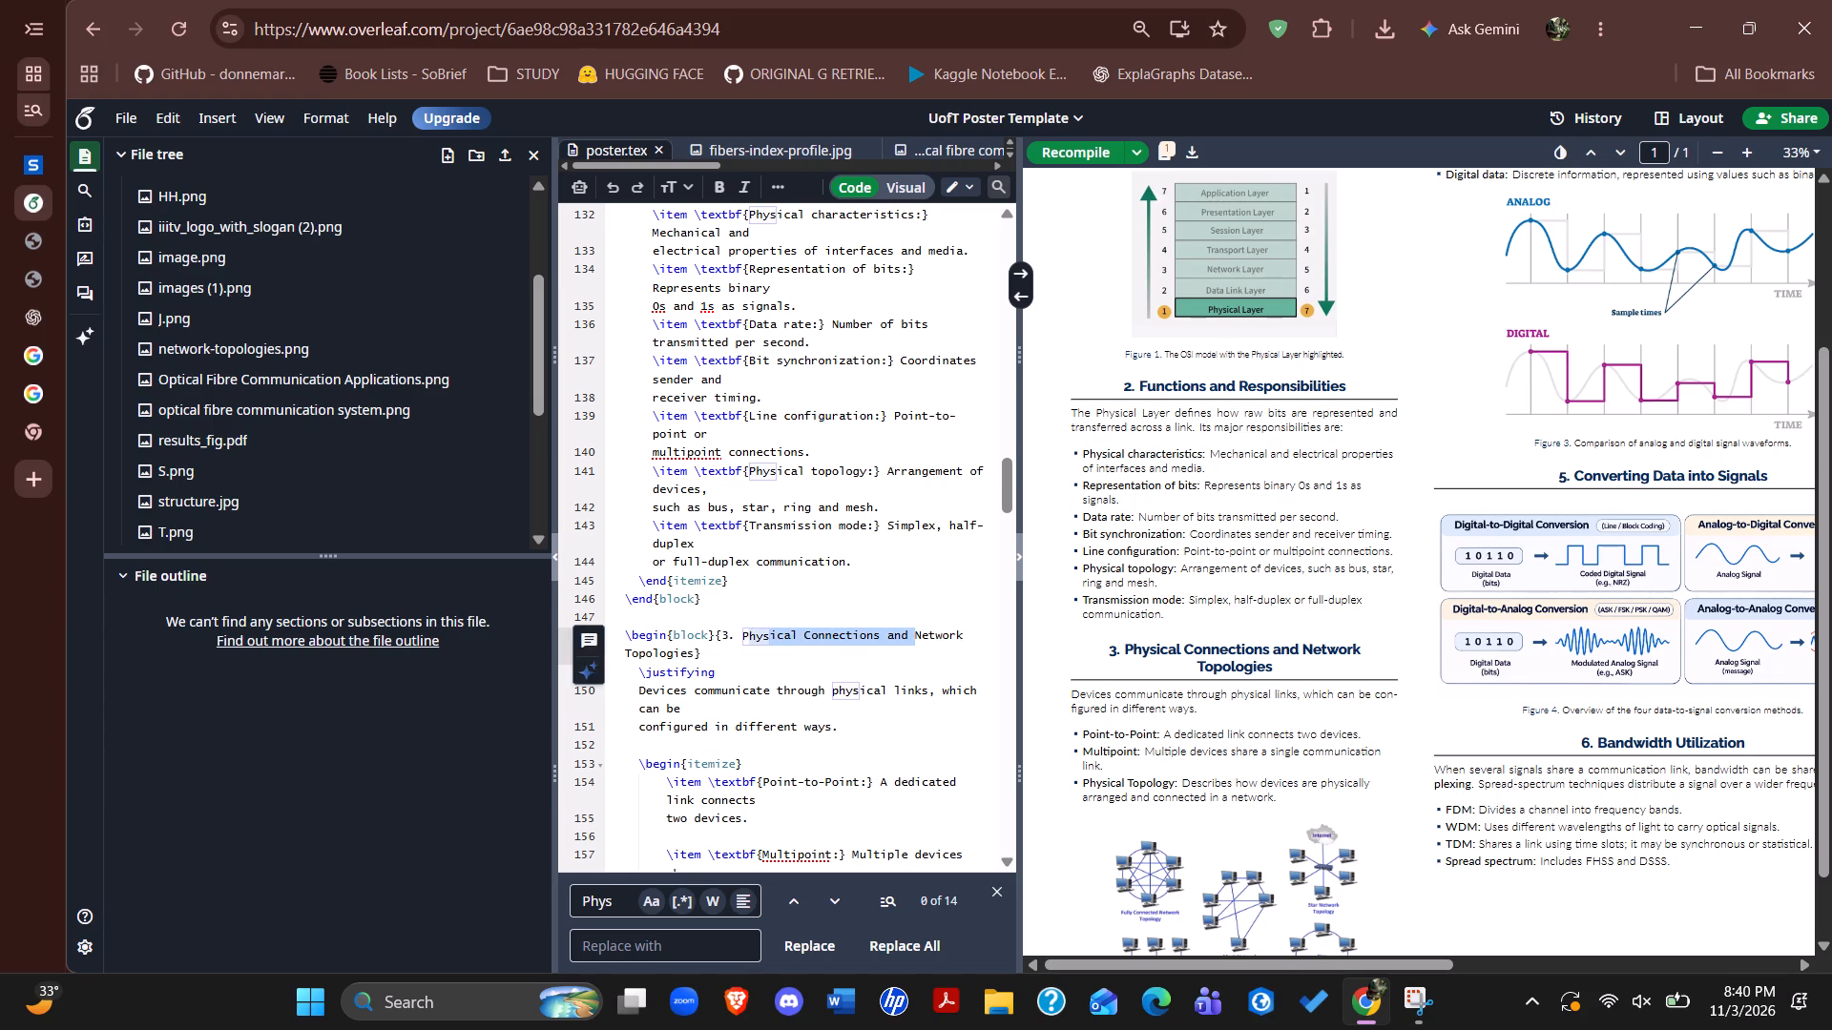
key(BackSpace)
key(BackSpace)
key(BackSpace)
key(space)
key(ctrl+s)
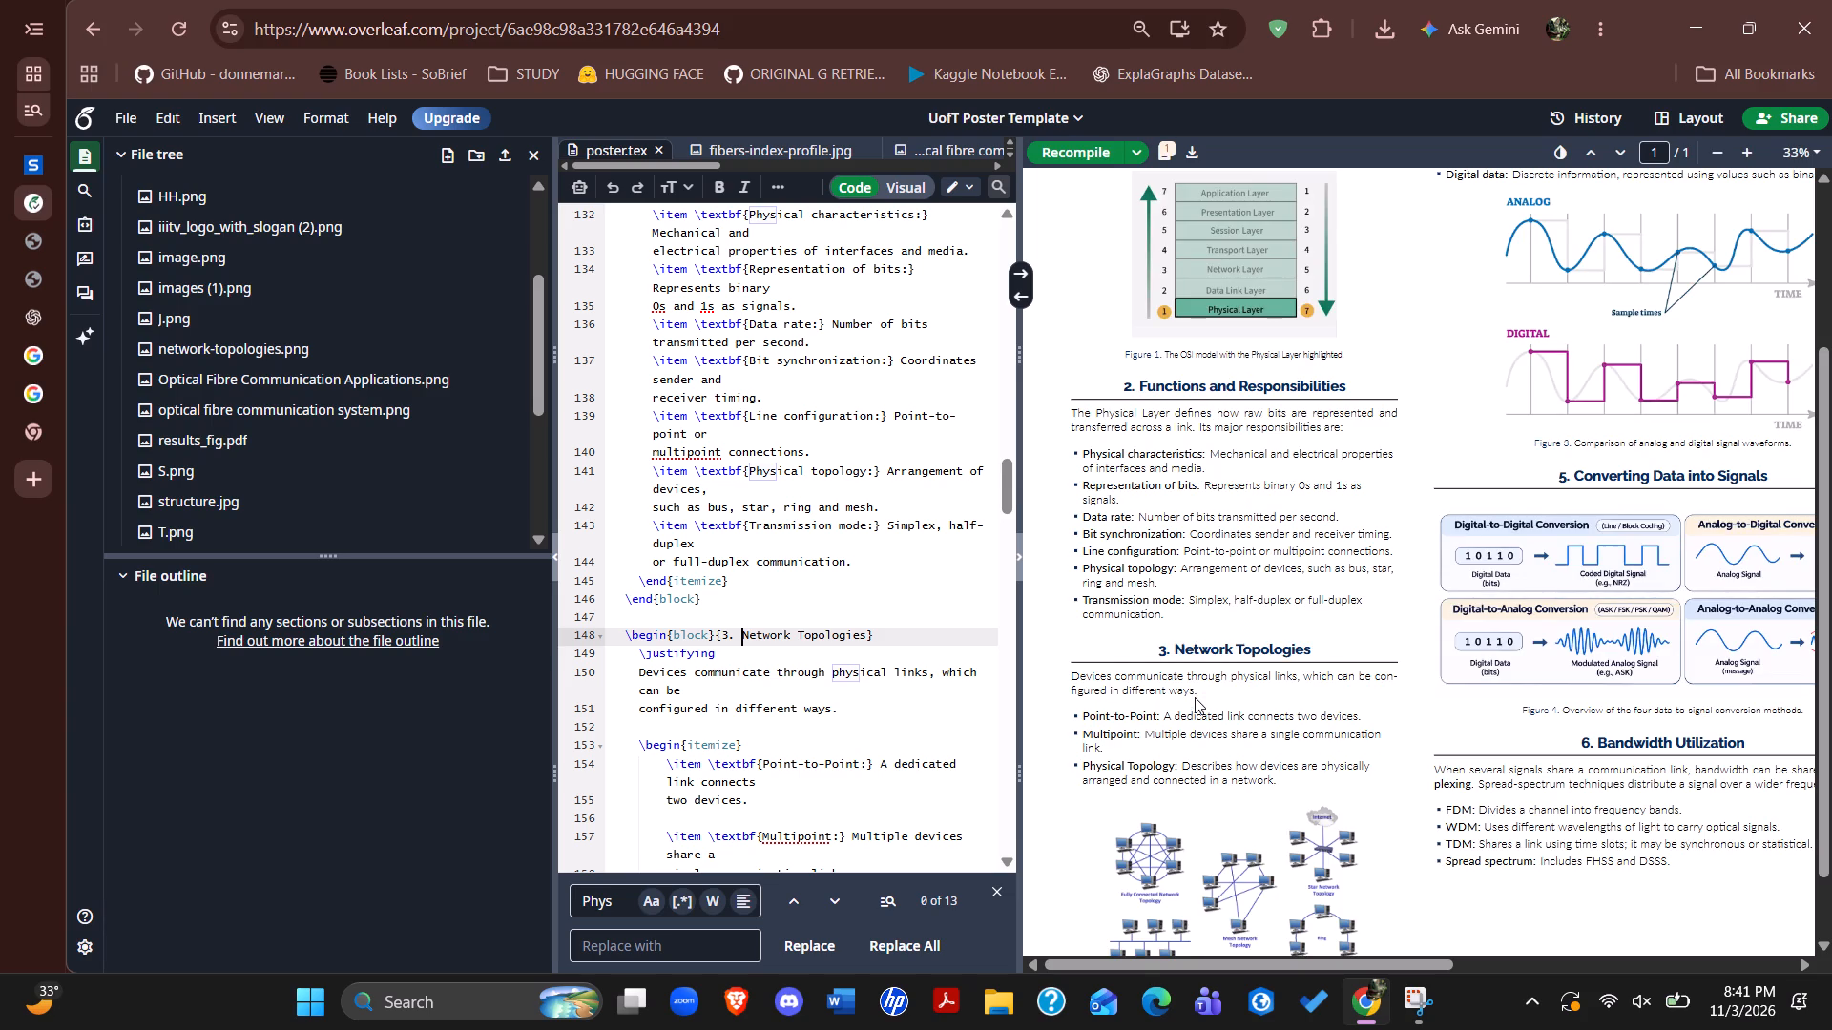
Review the recompiled poster across all three columns, checking the section headings and overall layout.
scroll(1195, 697, down, 2)
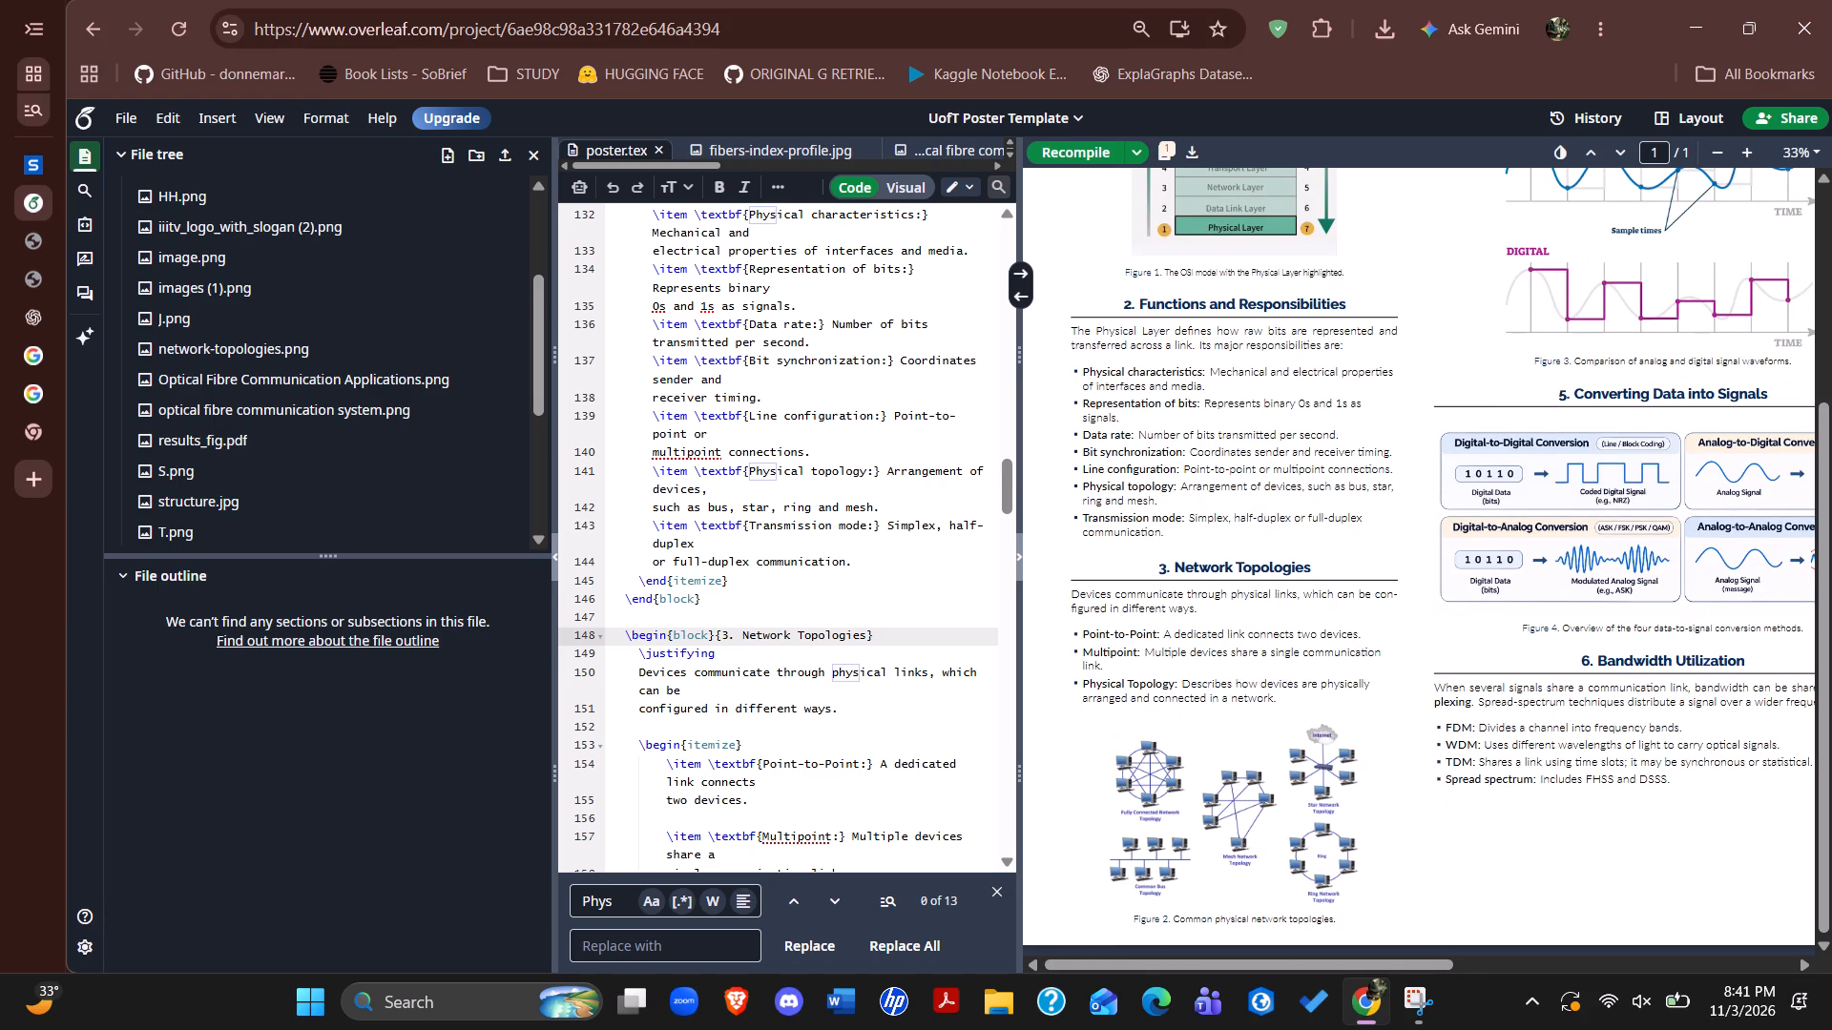
scroll(1195, 697, left, 5)
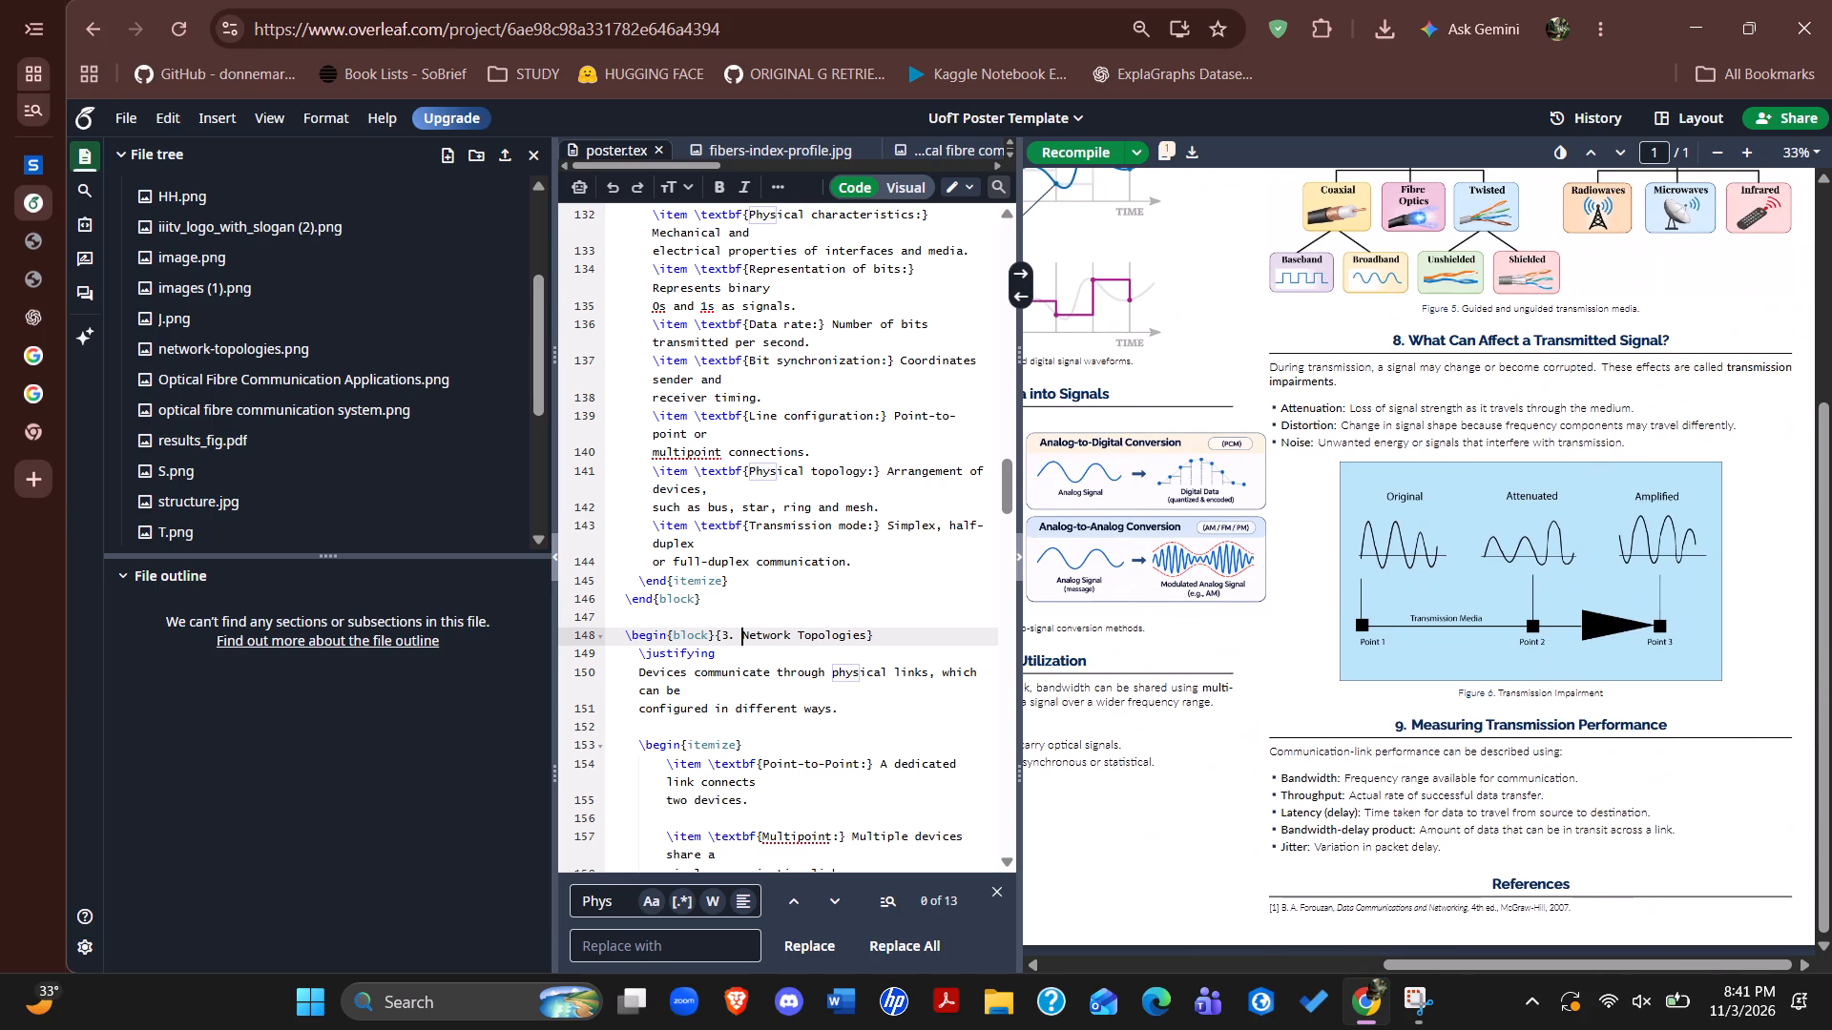
scroll(1195, 697, right, 4)
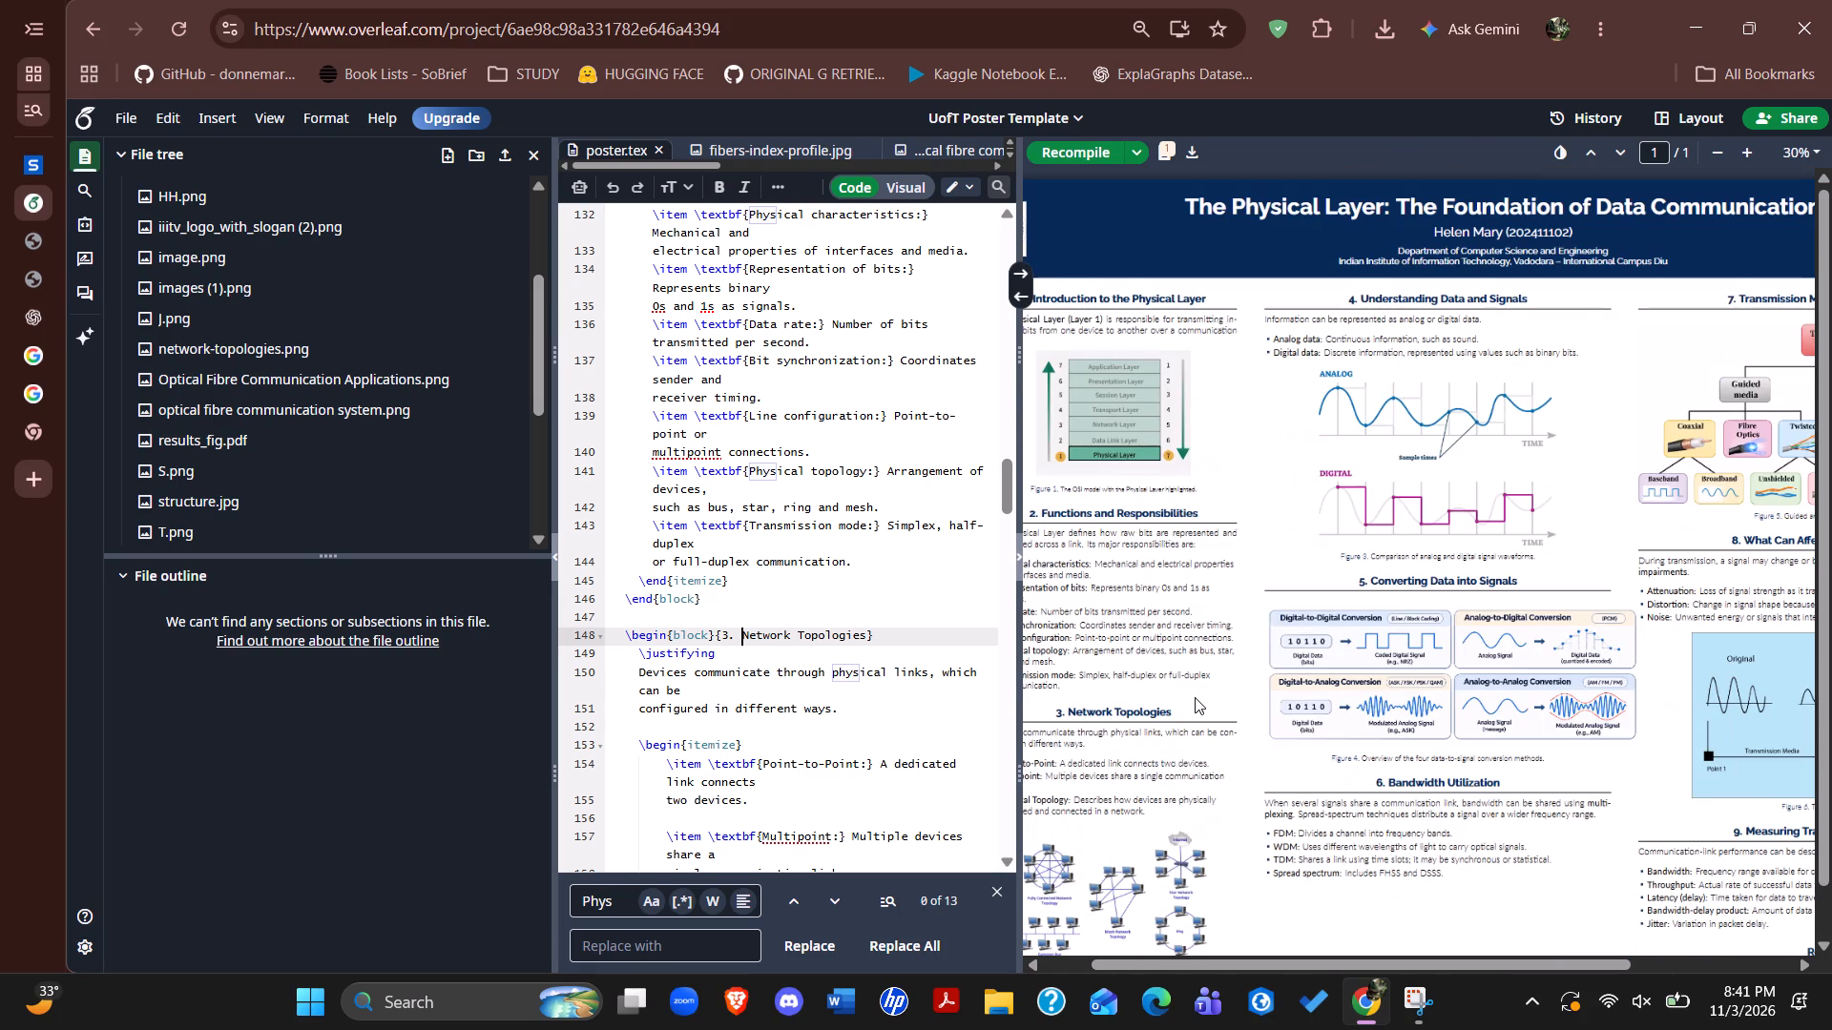
Review the poster's three columns, looking closely at sections 4 to 6 and their signal and conversion figures.
scroll(1195, 697, right, 1)
scroll(1195, 697, left, 4)
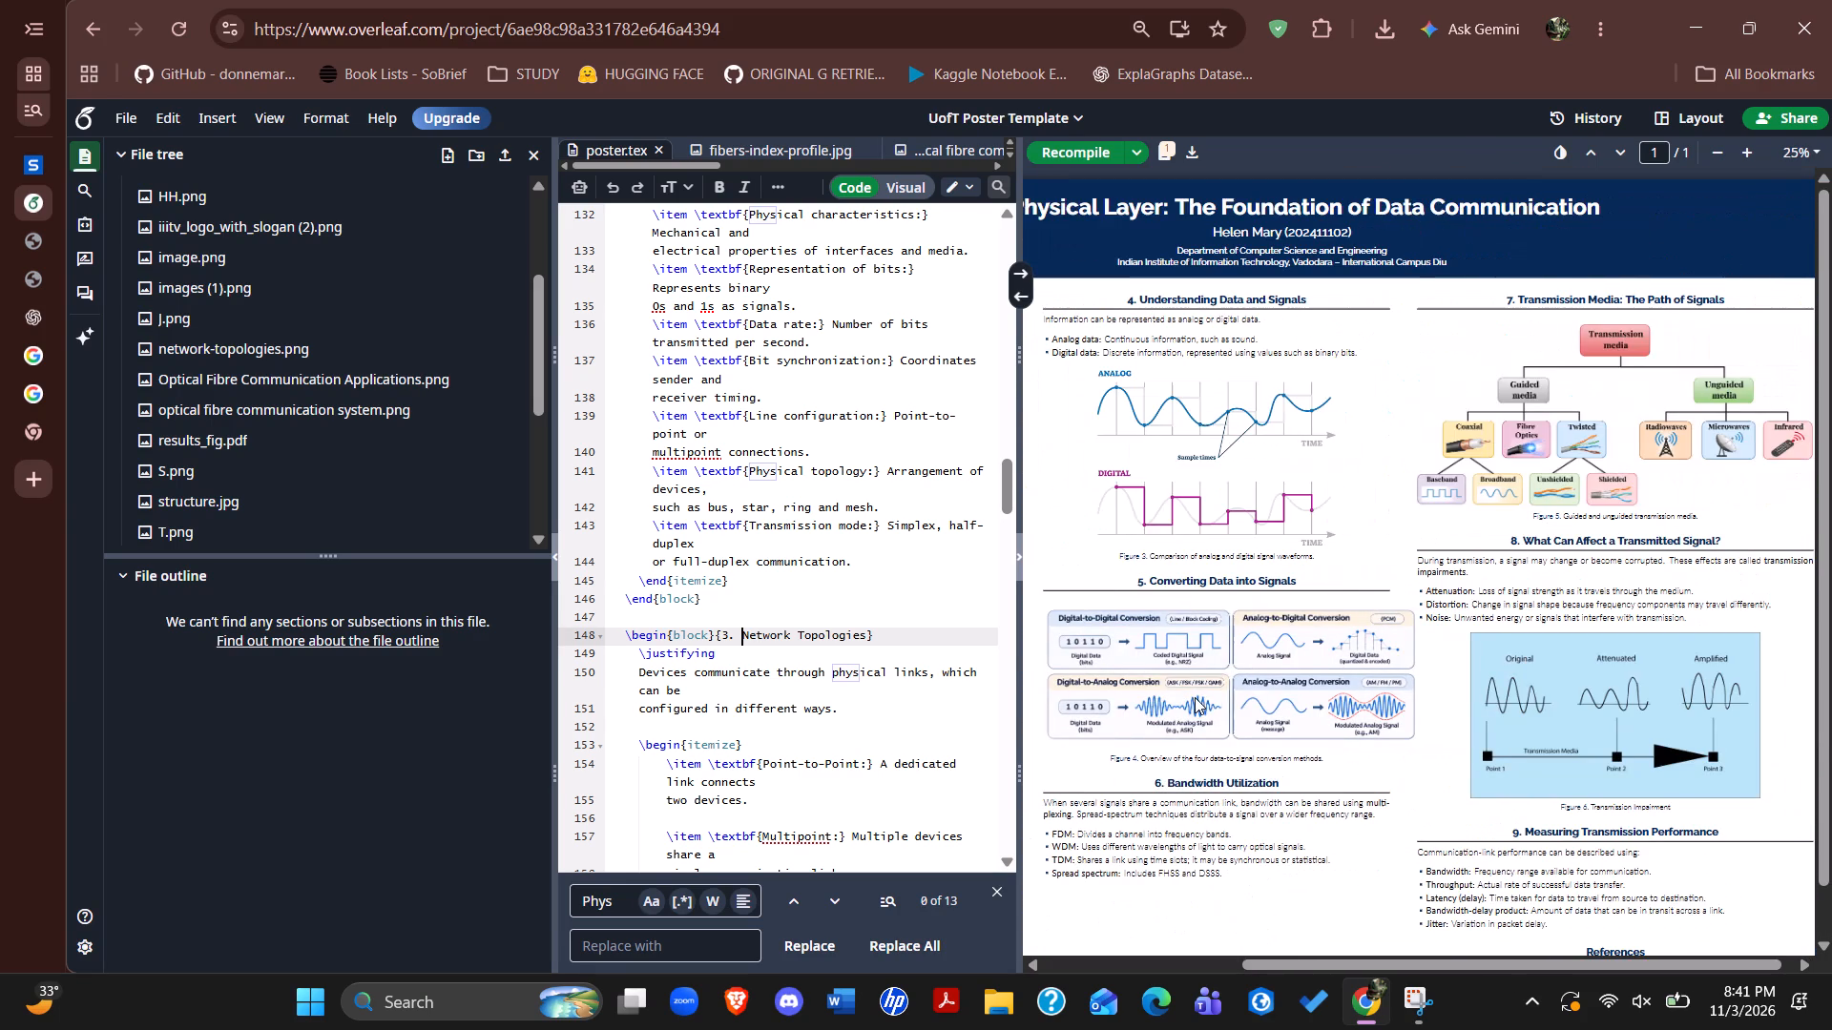
scroll(1195, 697, down, 1)
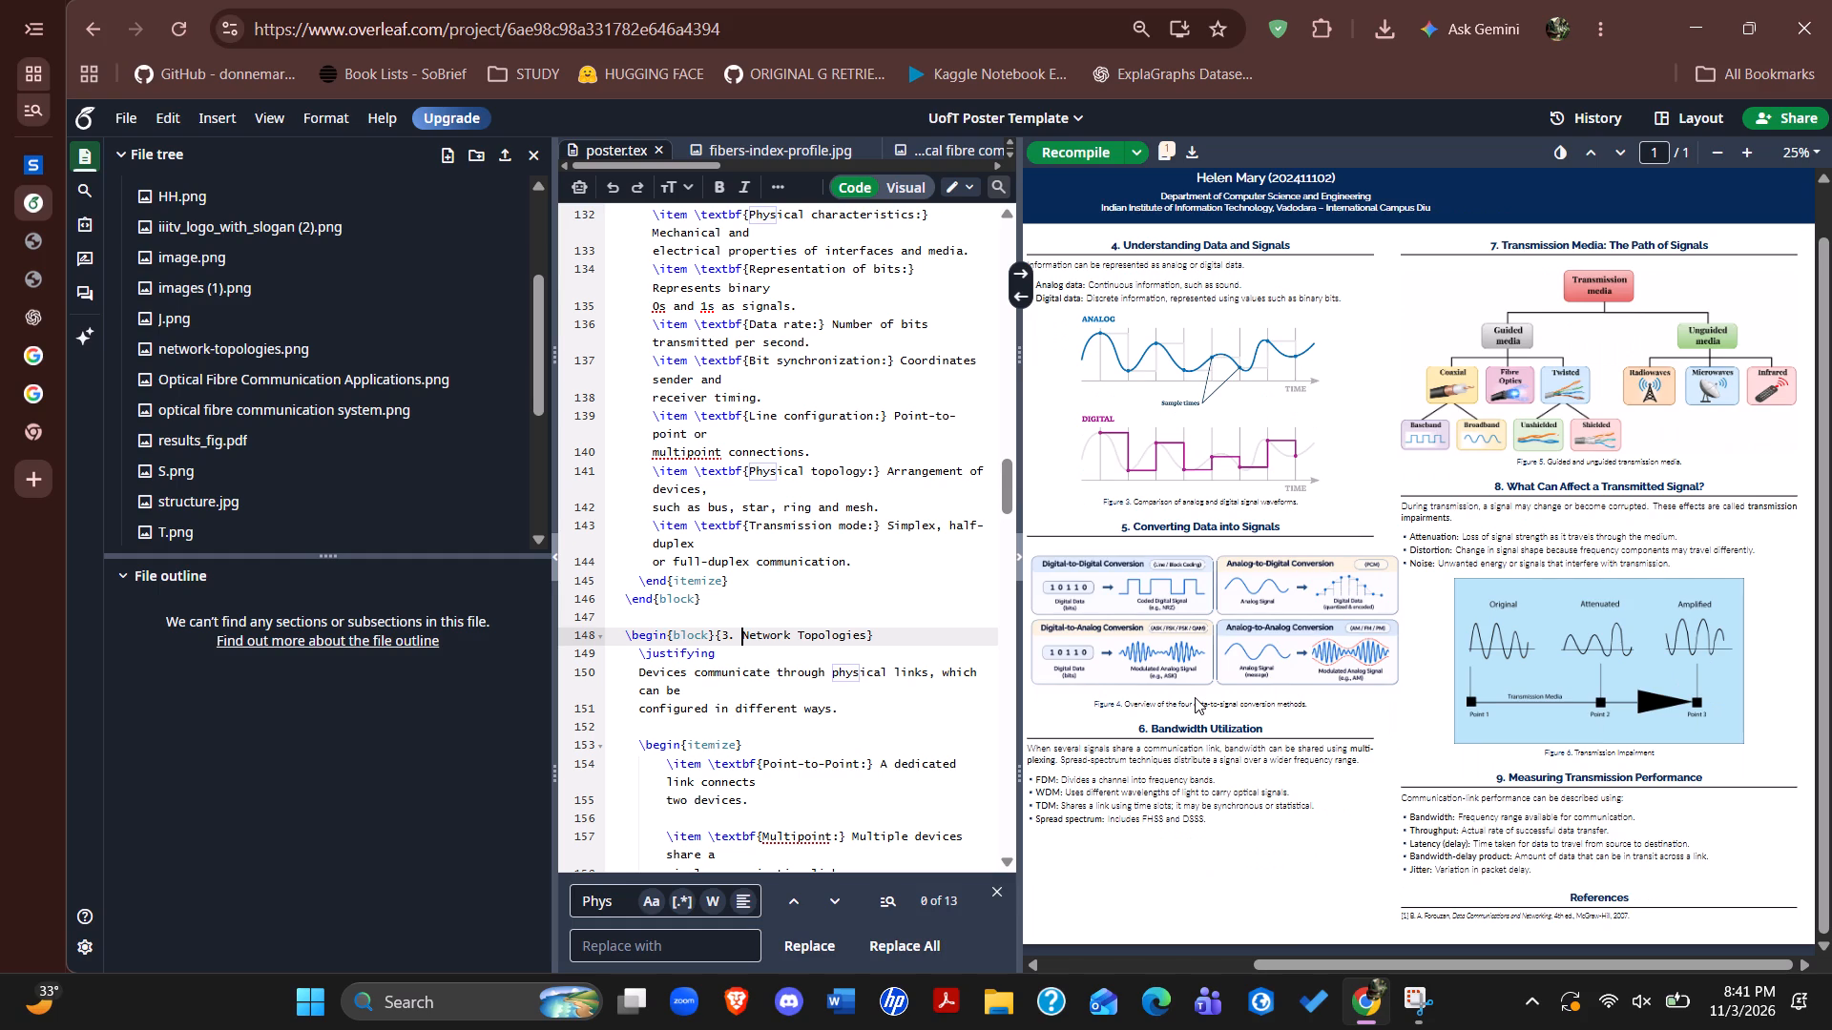
scroll(1195, 697, right, 4)
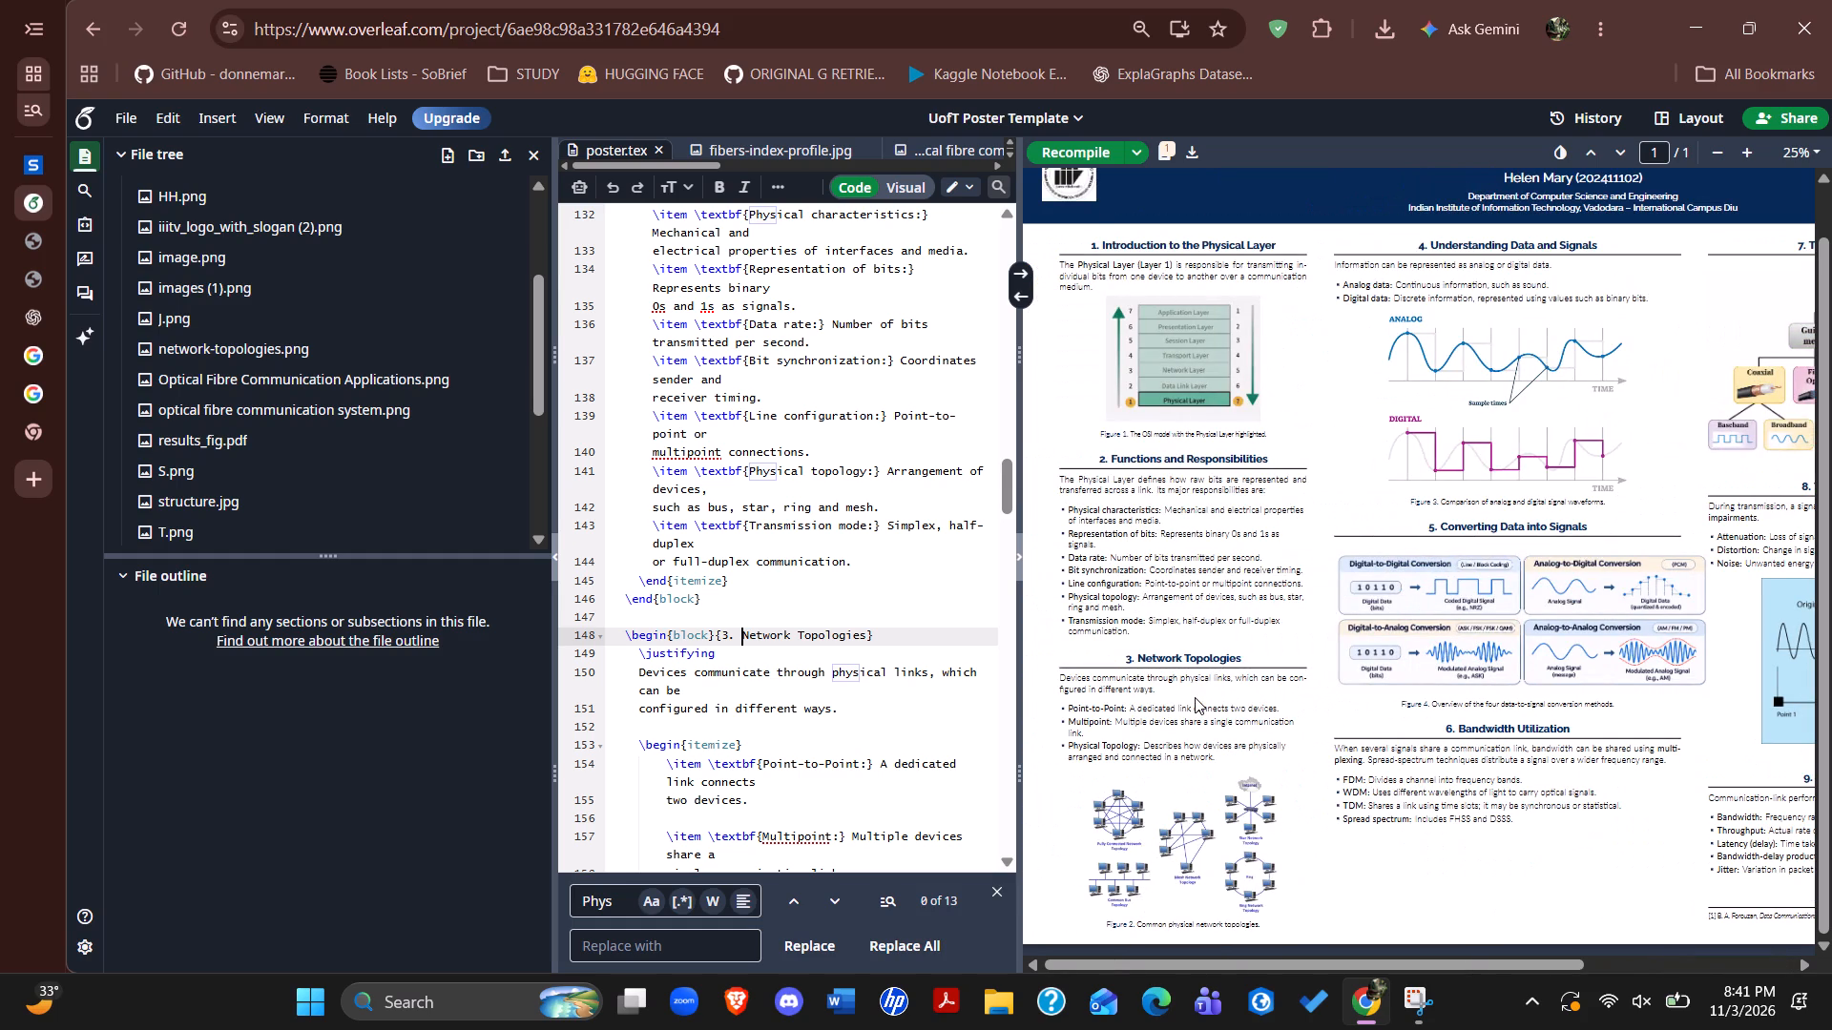
scroll(1195, 697, down, 1)
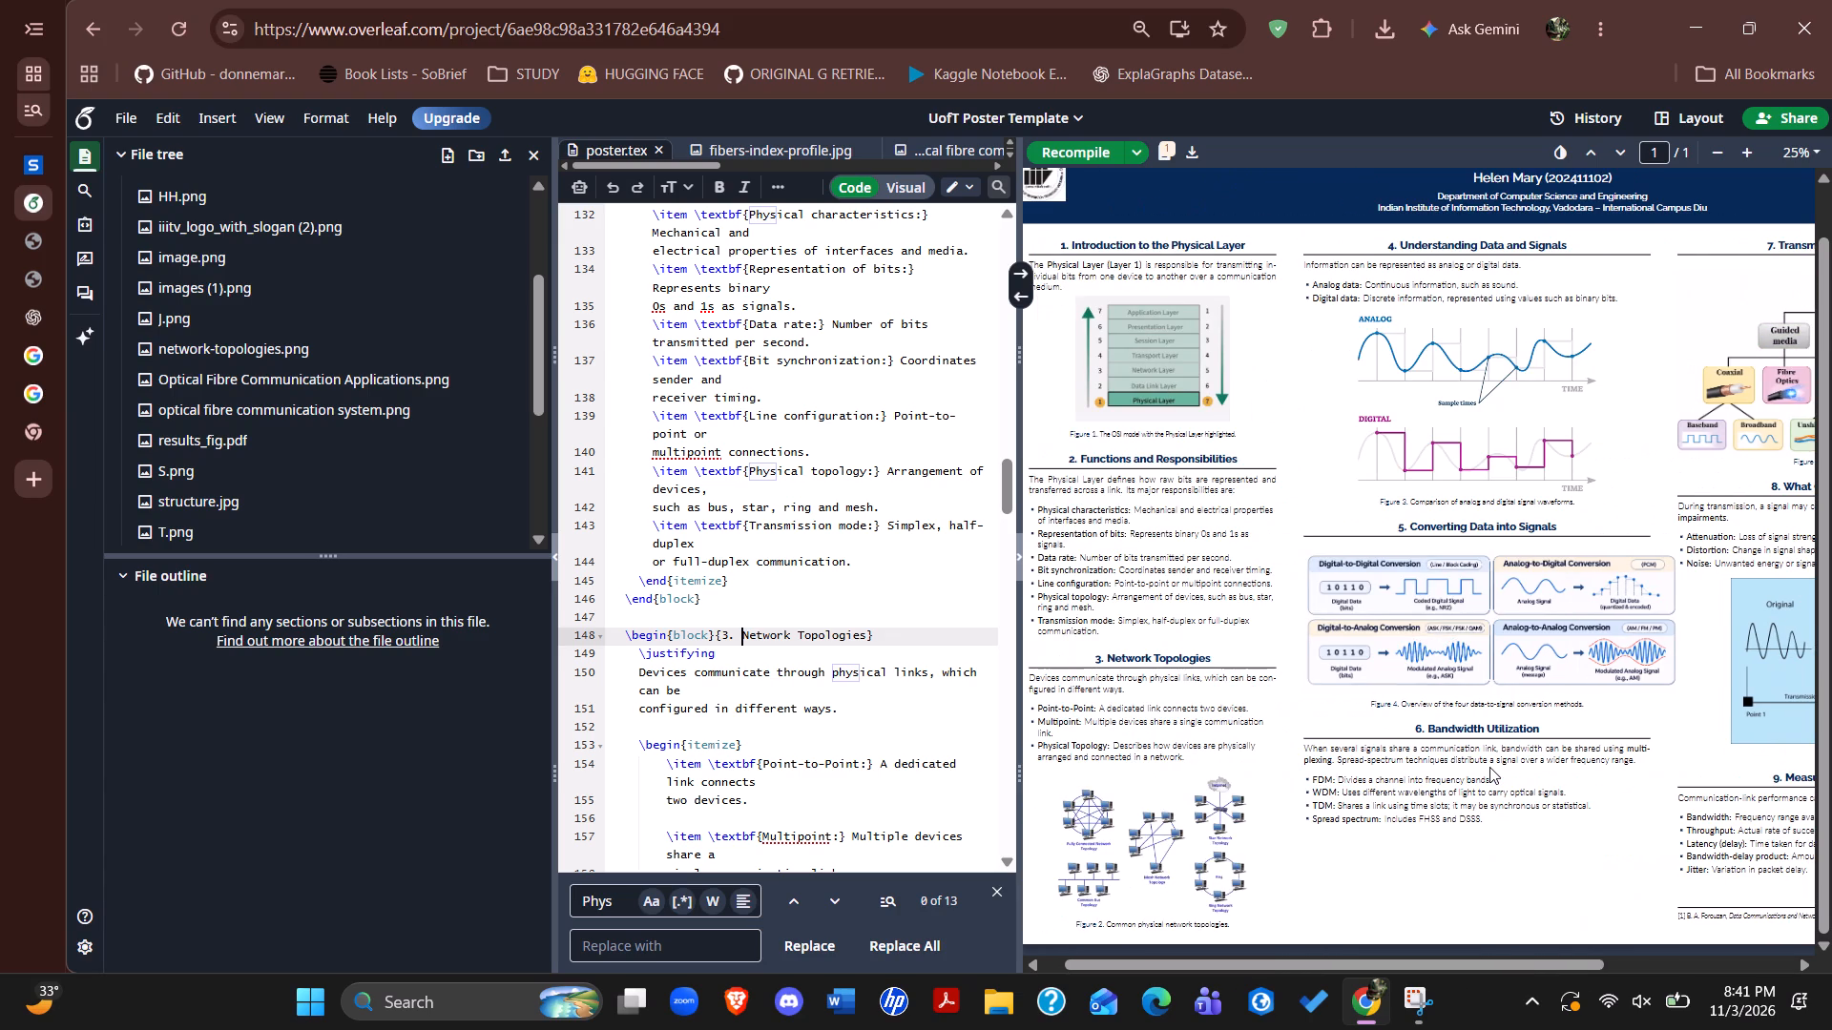
click(1489, 767)
scroll(1489, 767, down, 1)
scroll(1489, 767, left, 1)
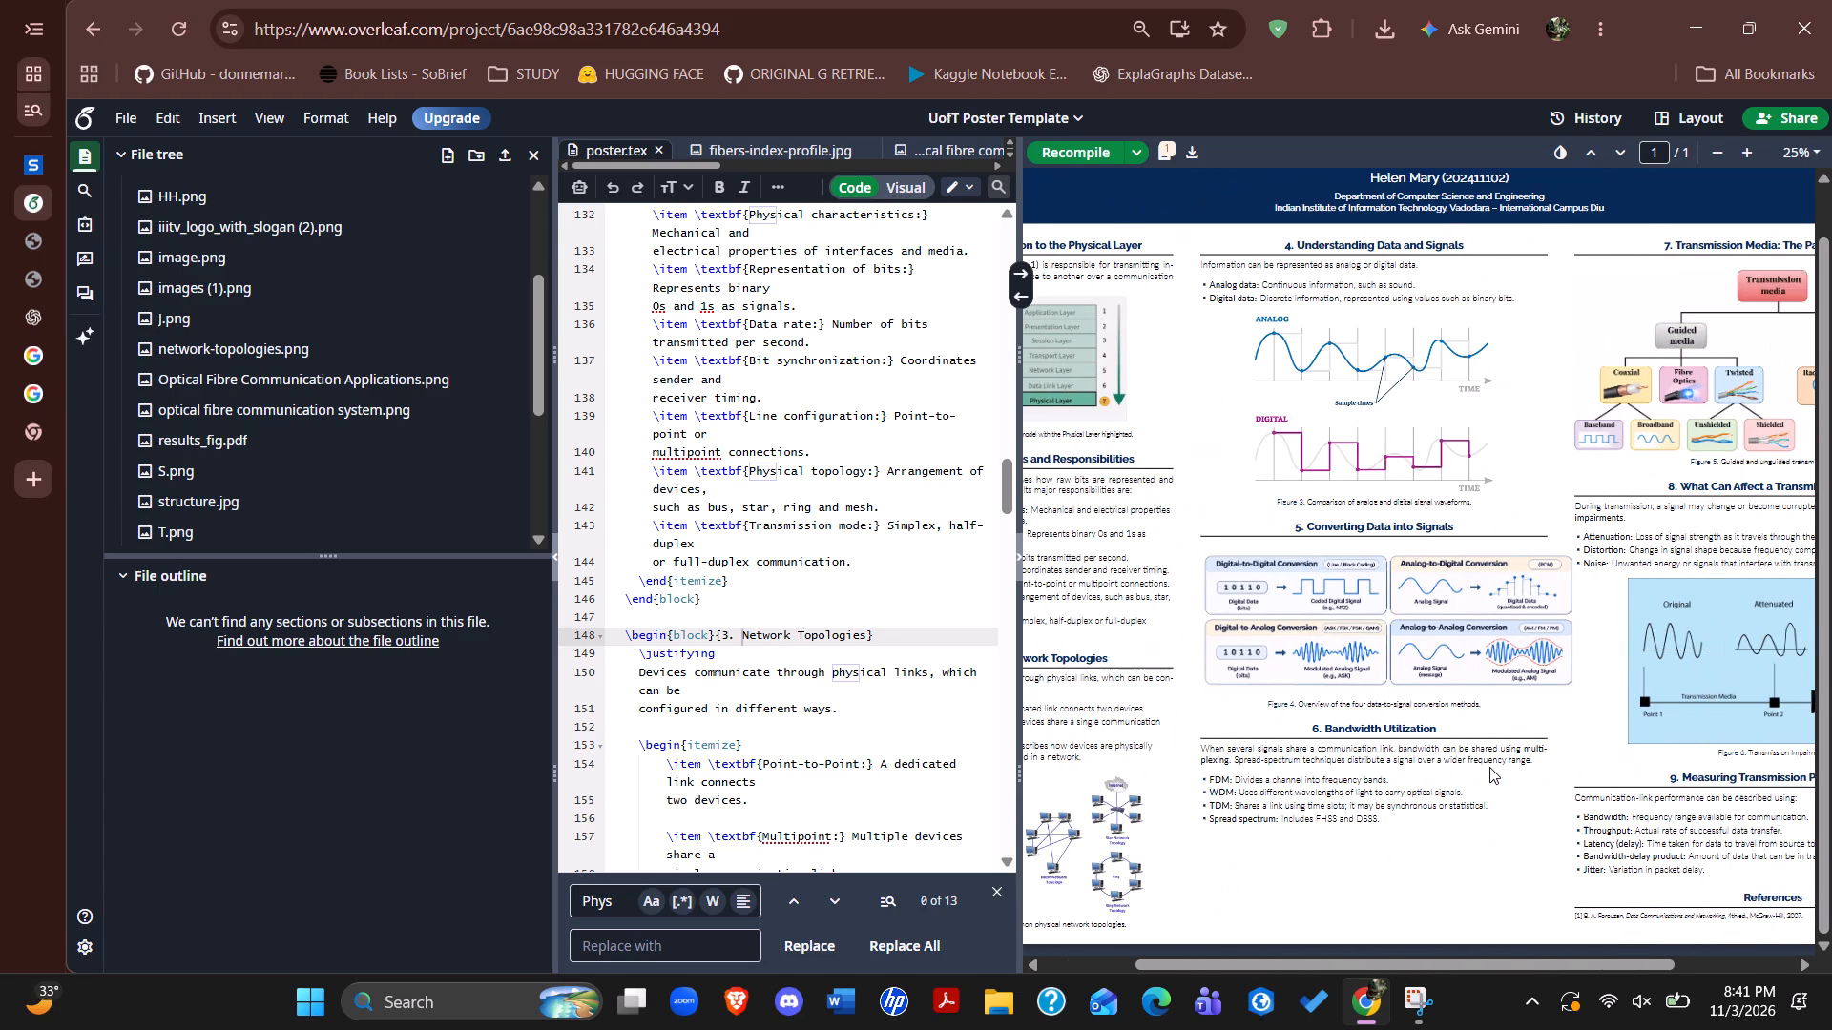
scroll(1489, 767, left, 1)
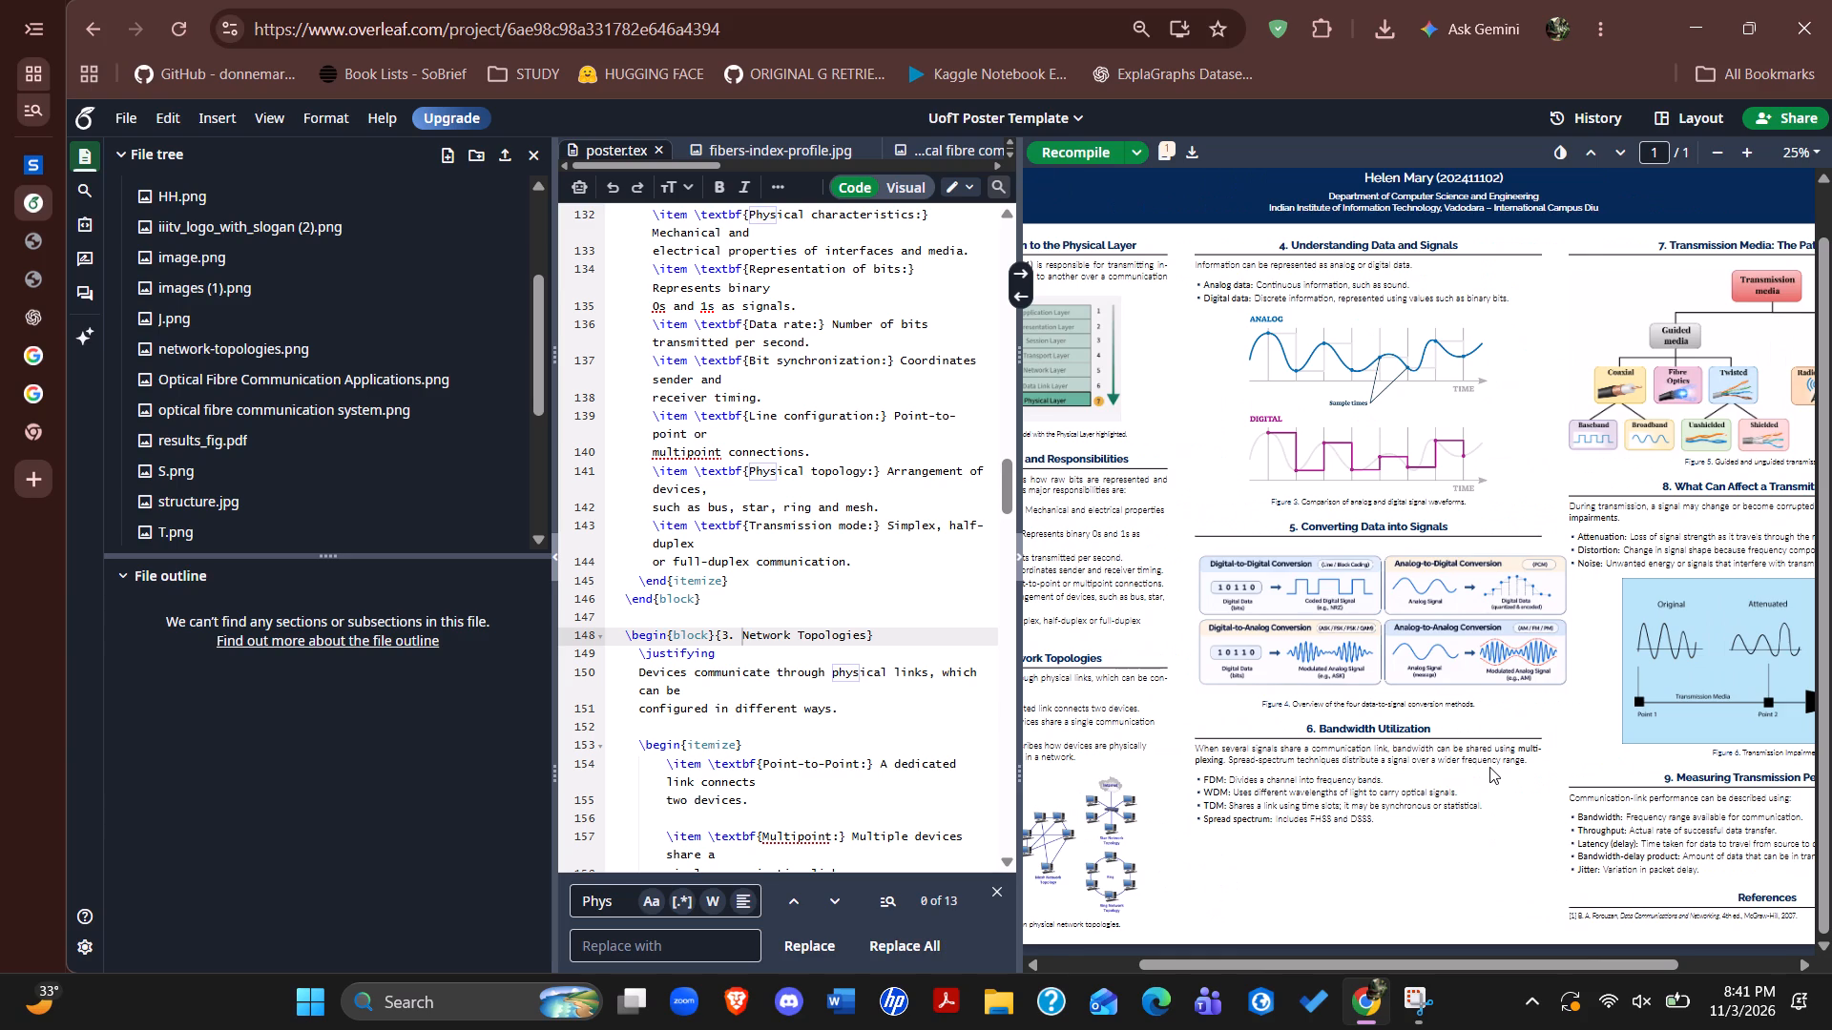
click(1339, 523)
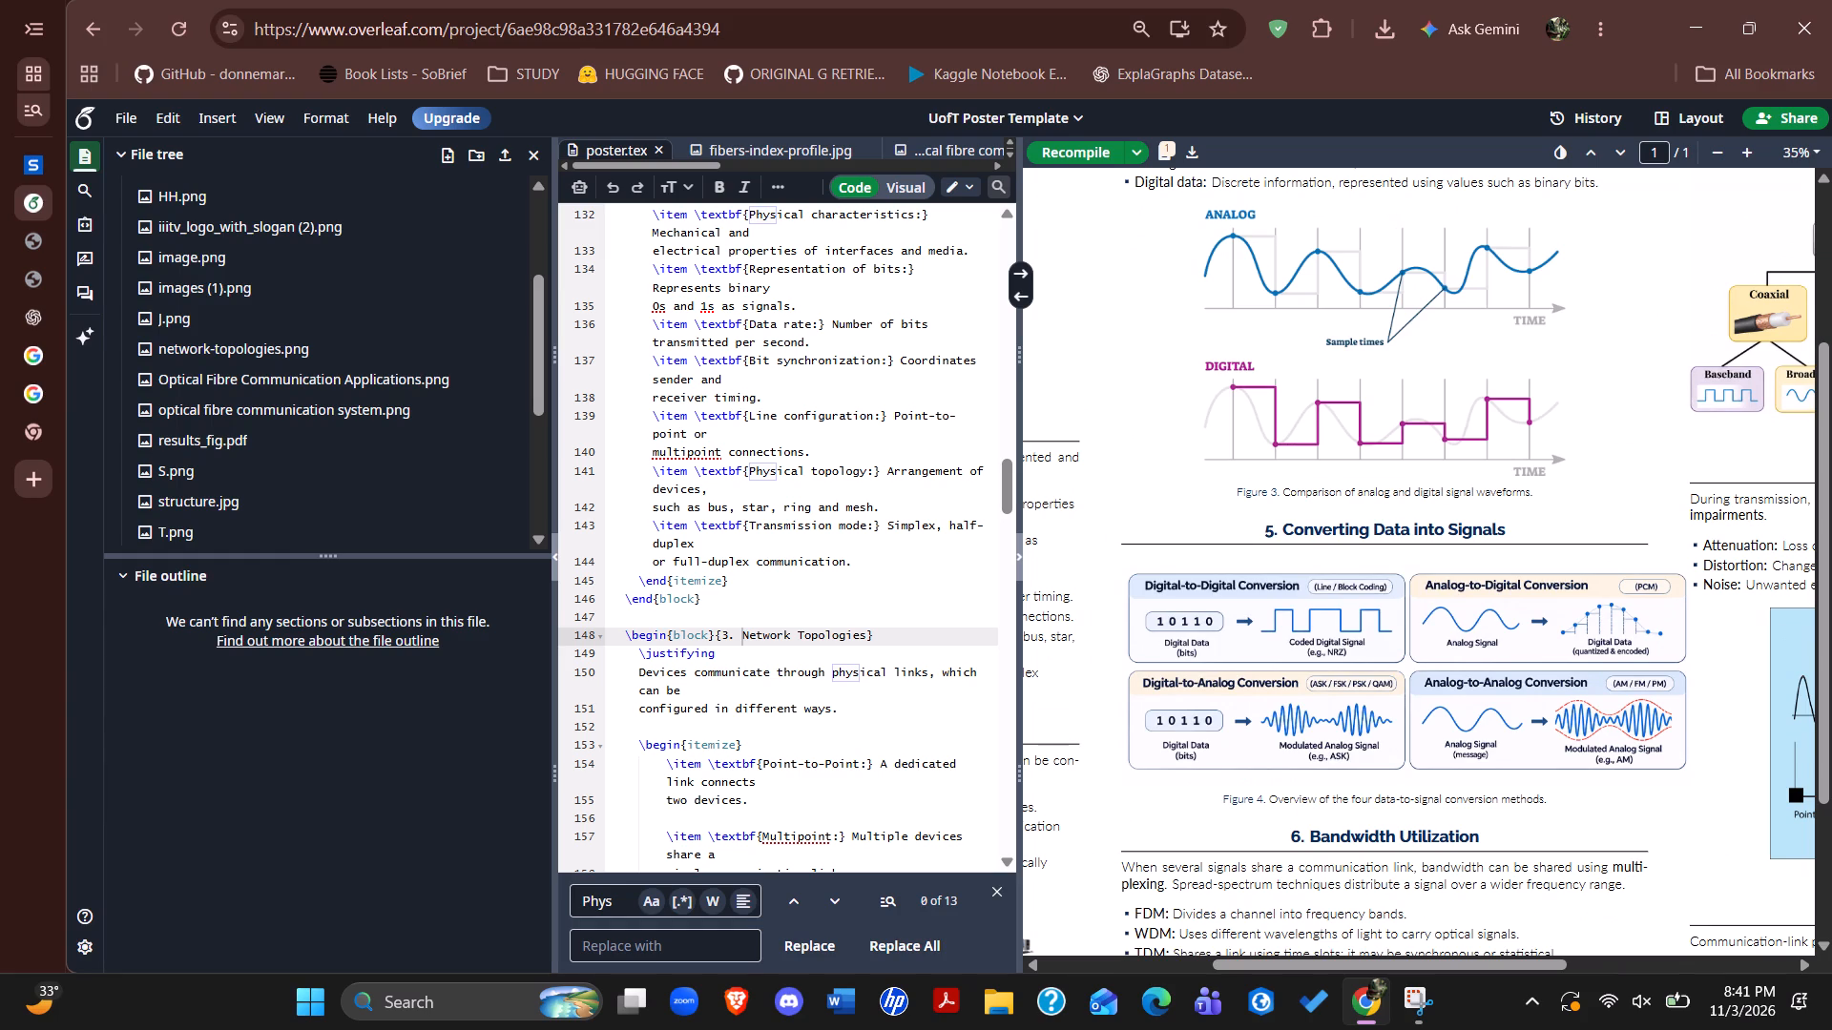
scroll(1339, 523, down, 1)
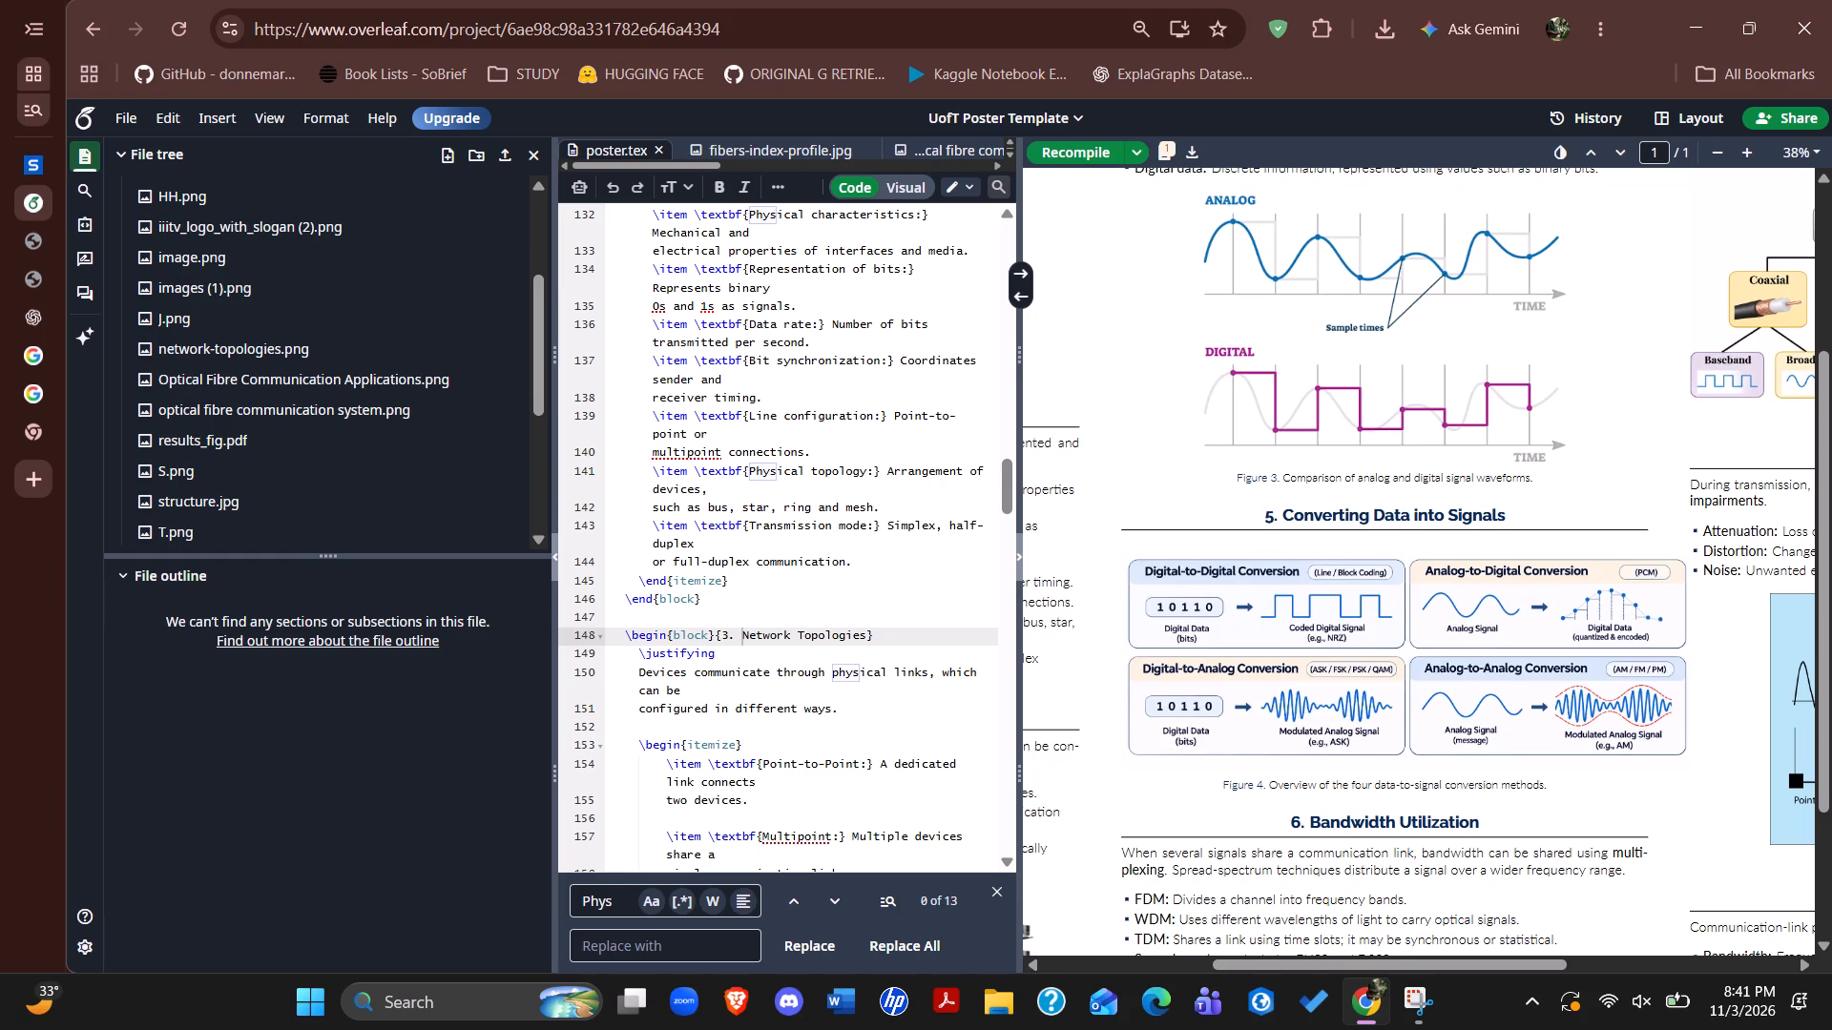
scroll(1339, 523, down, 1)
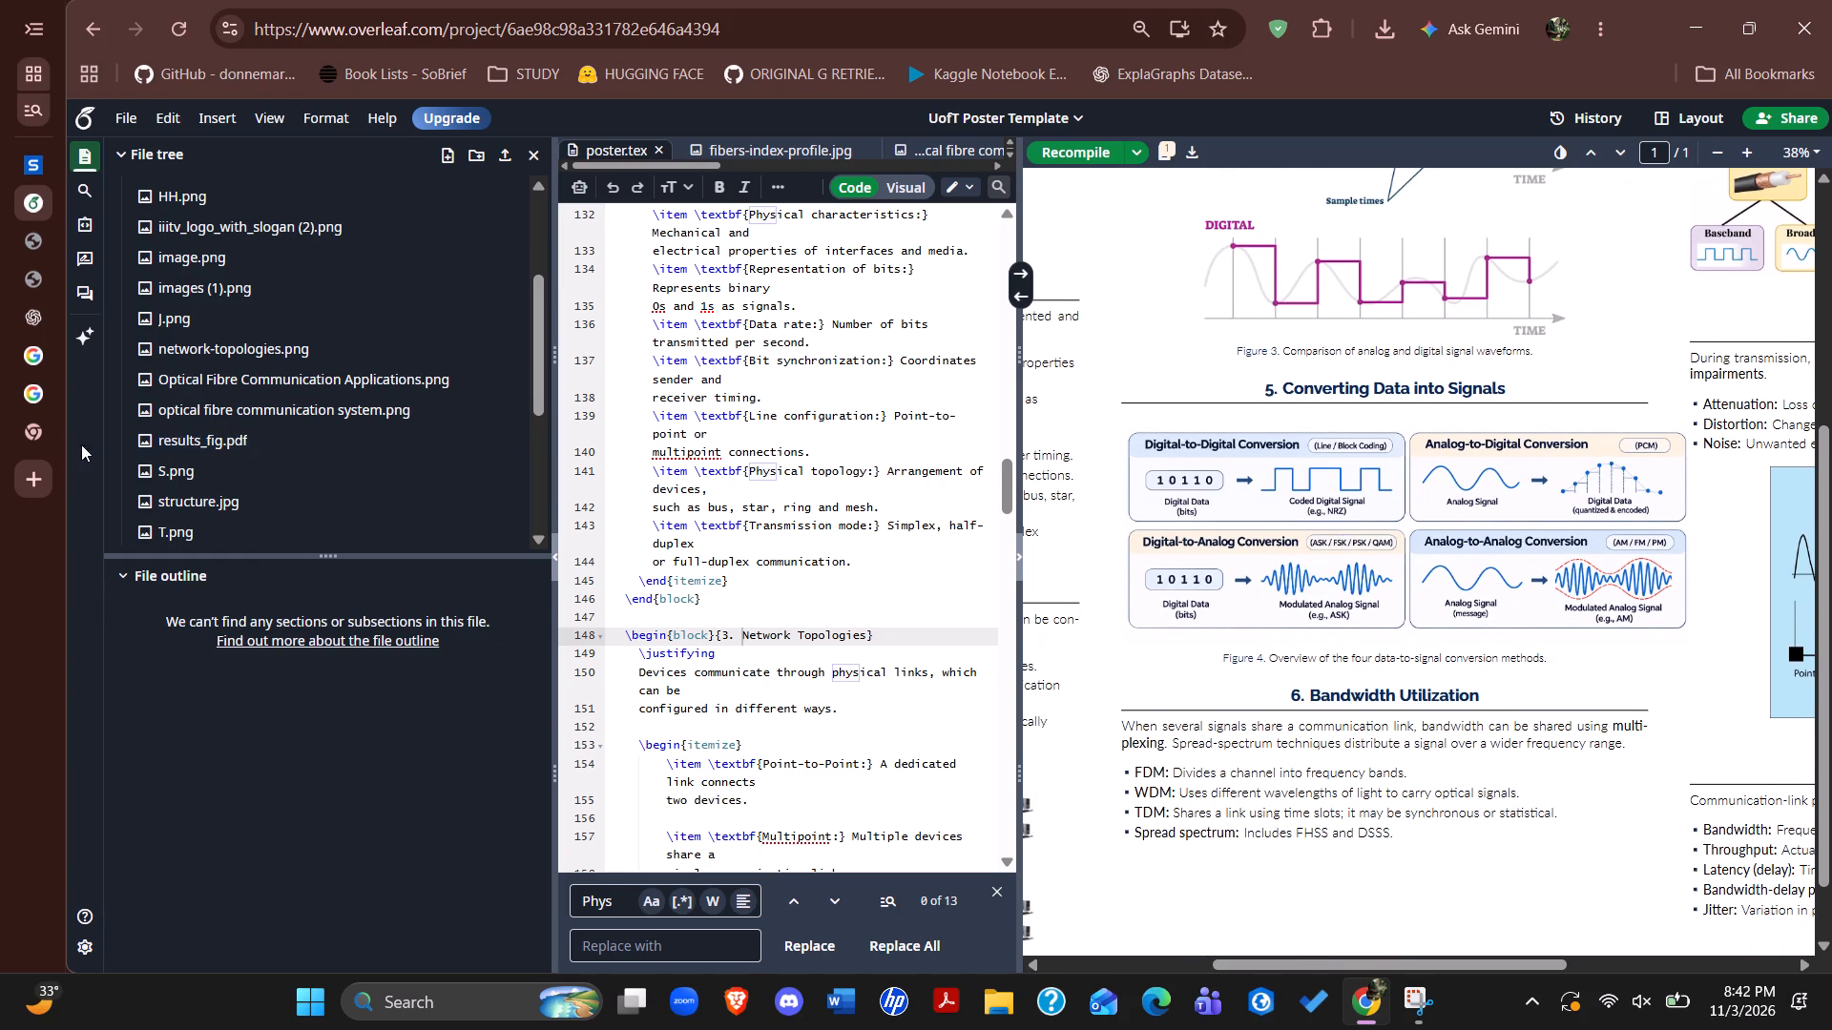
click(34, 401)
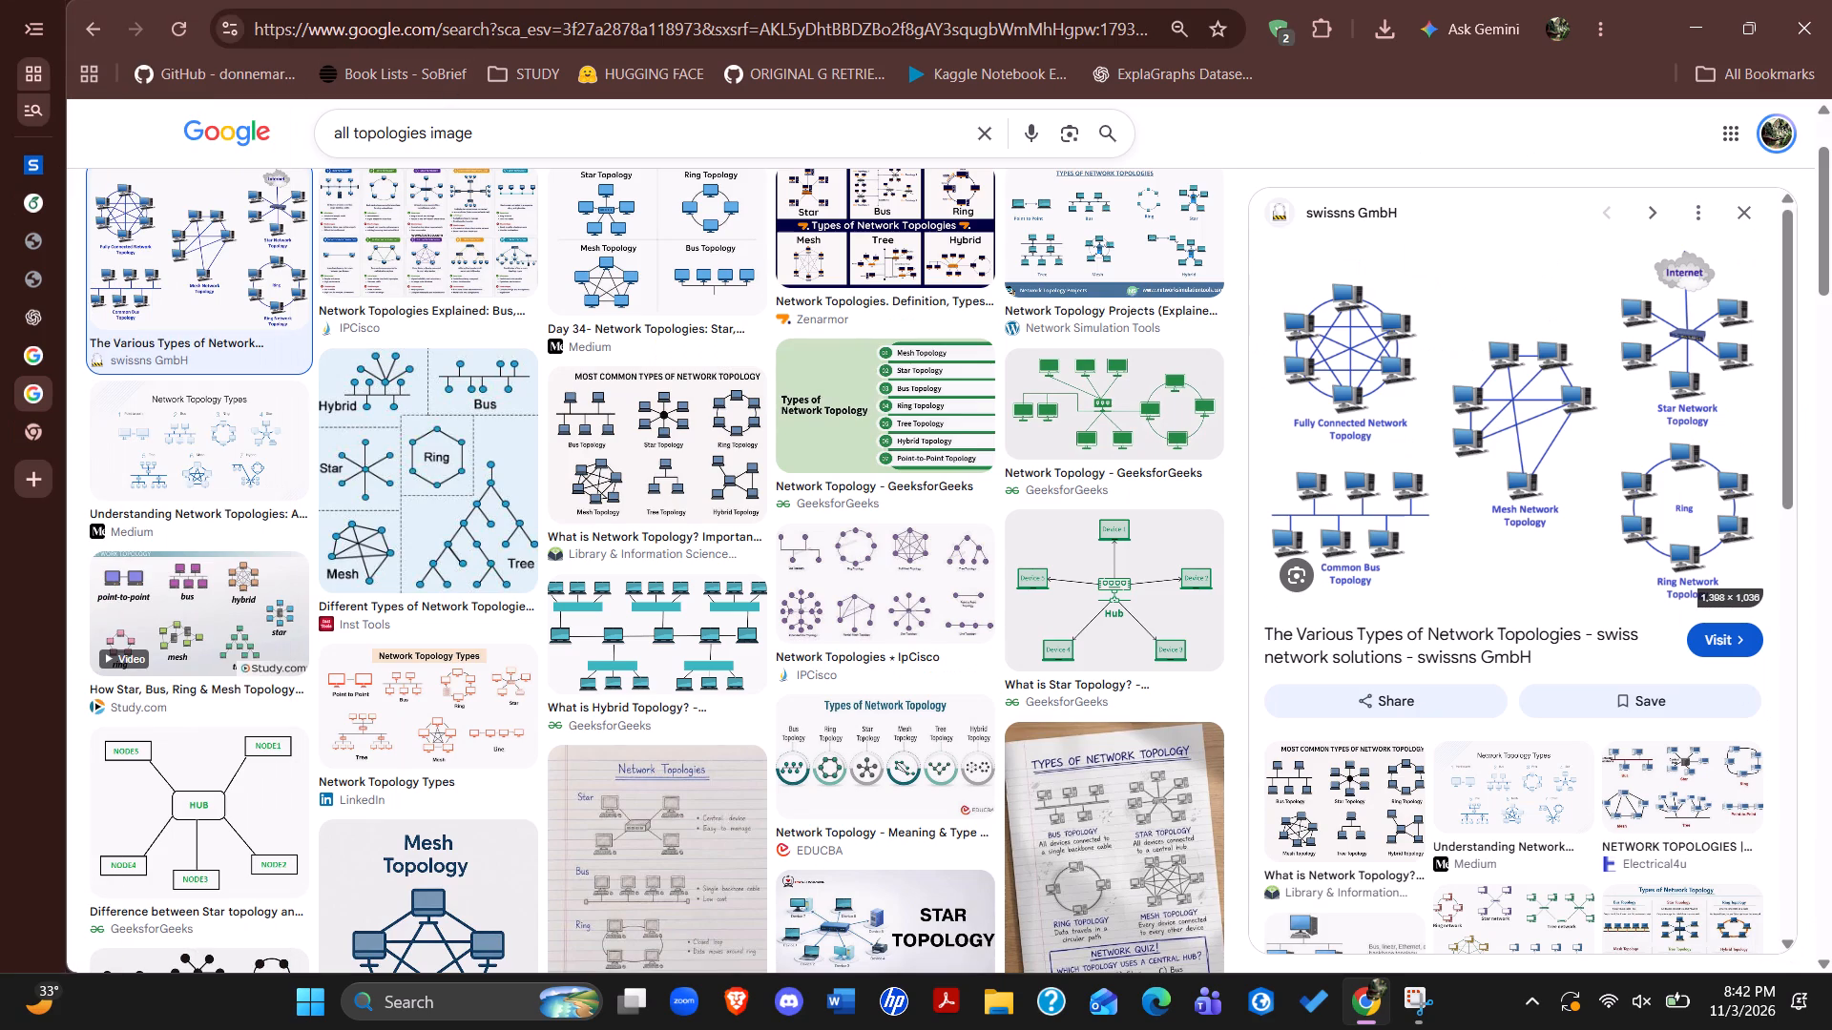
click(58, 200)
Check the poster's columns again, from the physical layer introduction to the transmission media, impairment and performance sections.
scroll(1240, 475, up, 1)
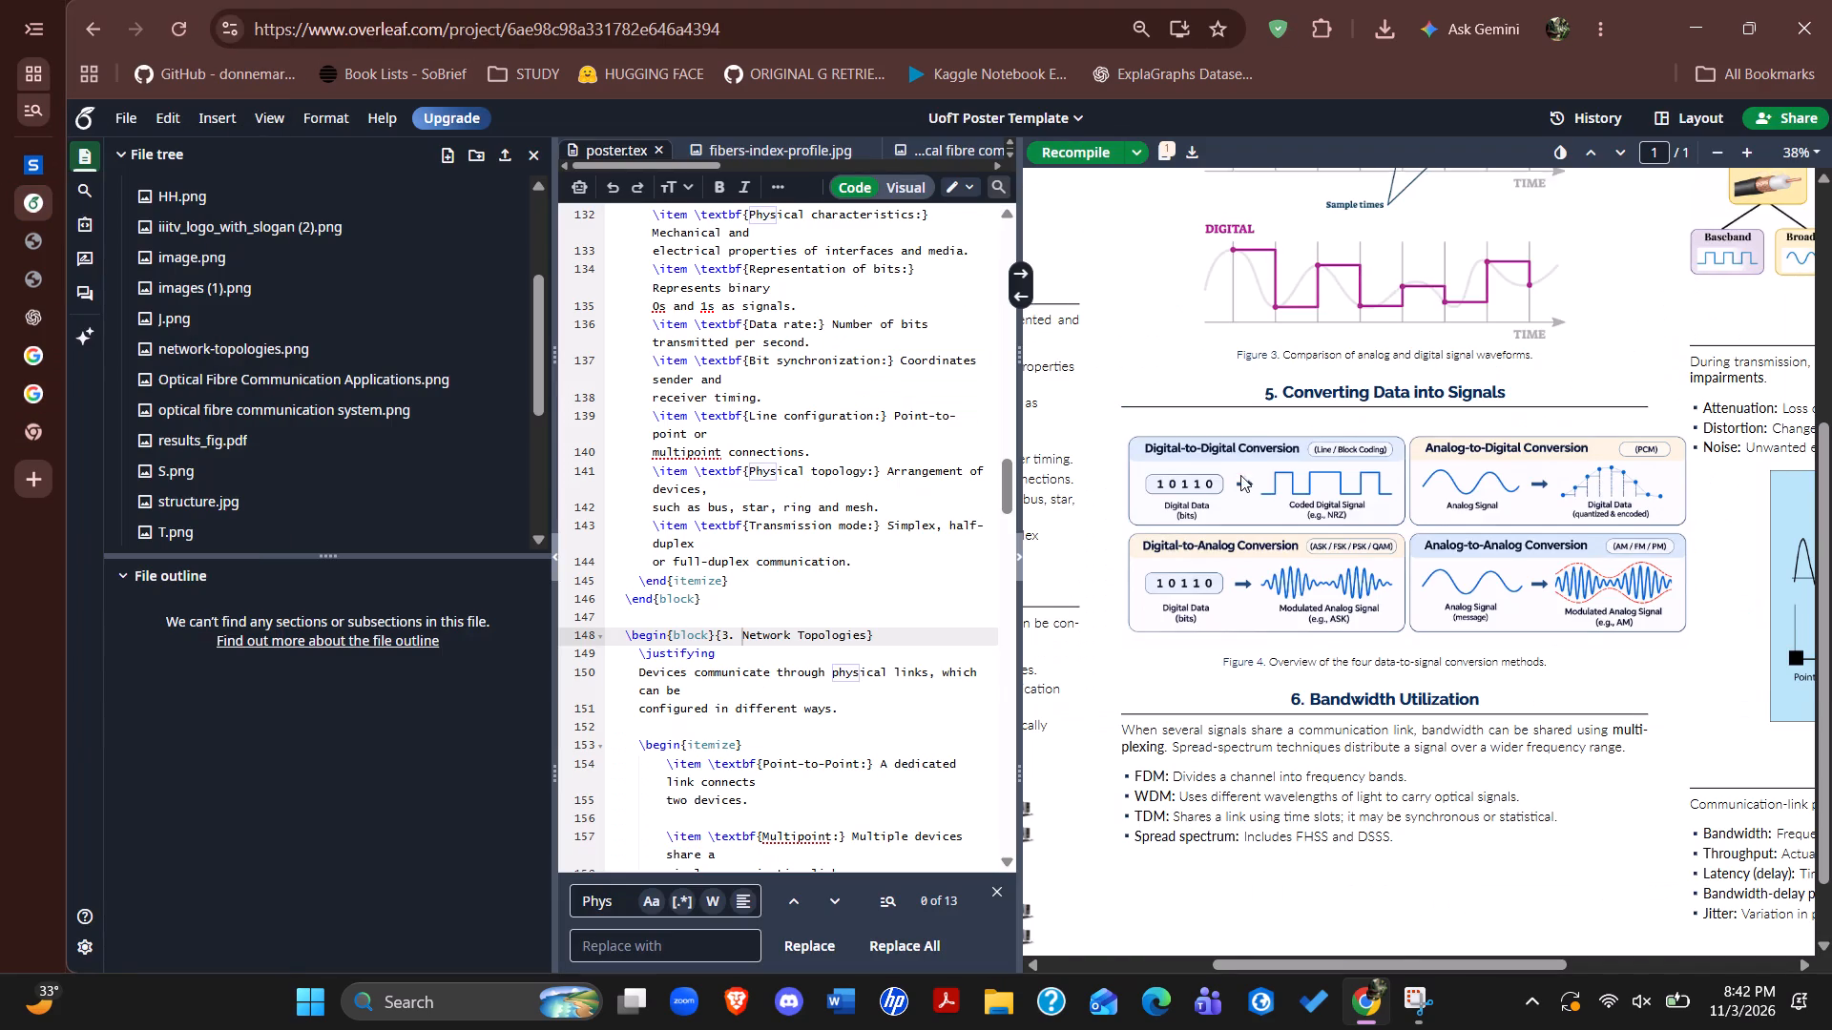
scroll(1240, 475, up, 1)
scroll(1240, 475, left, 2)
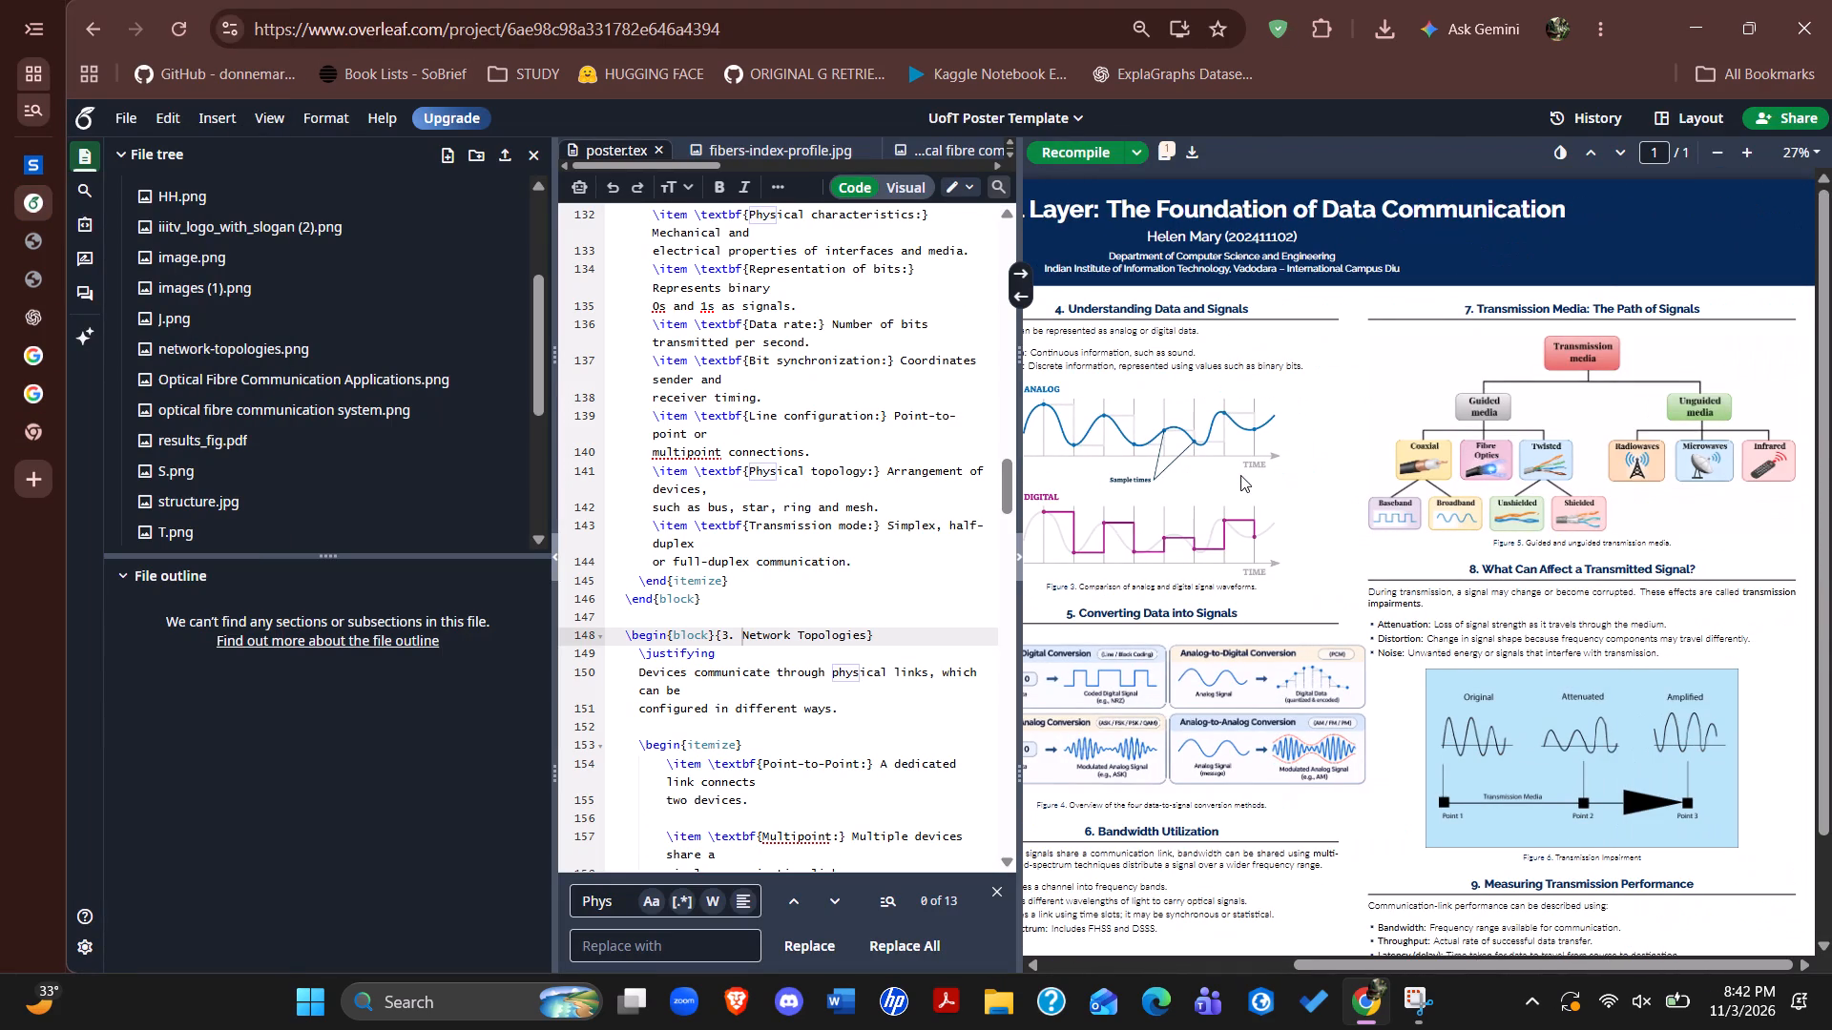
scroll(1240, 475, down, 1)
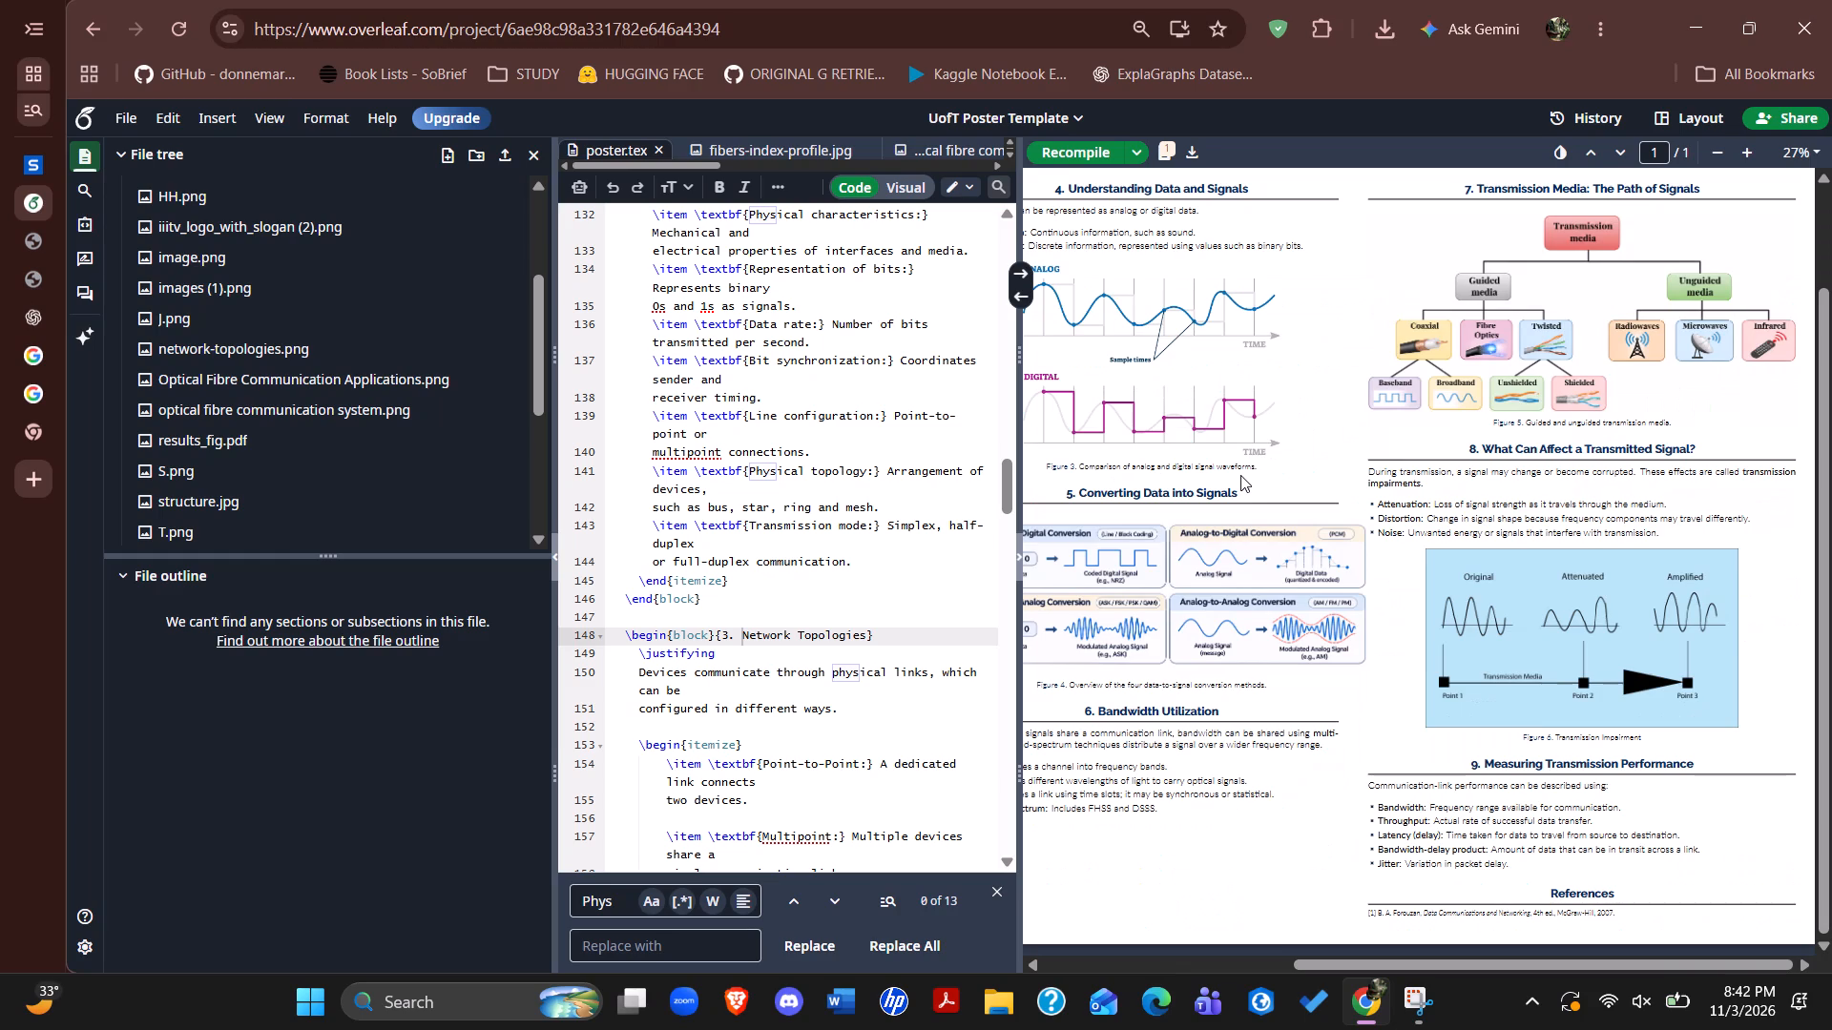
scroll(1240, 475, right, 3)
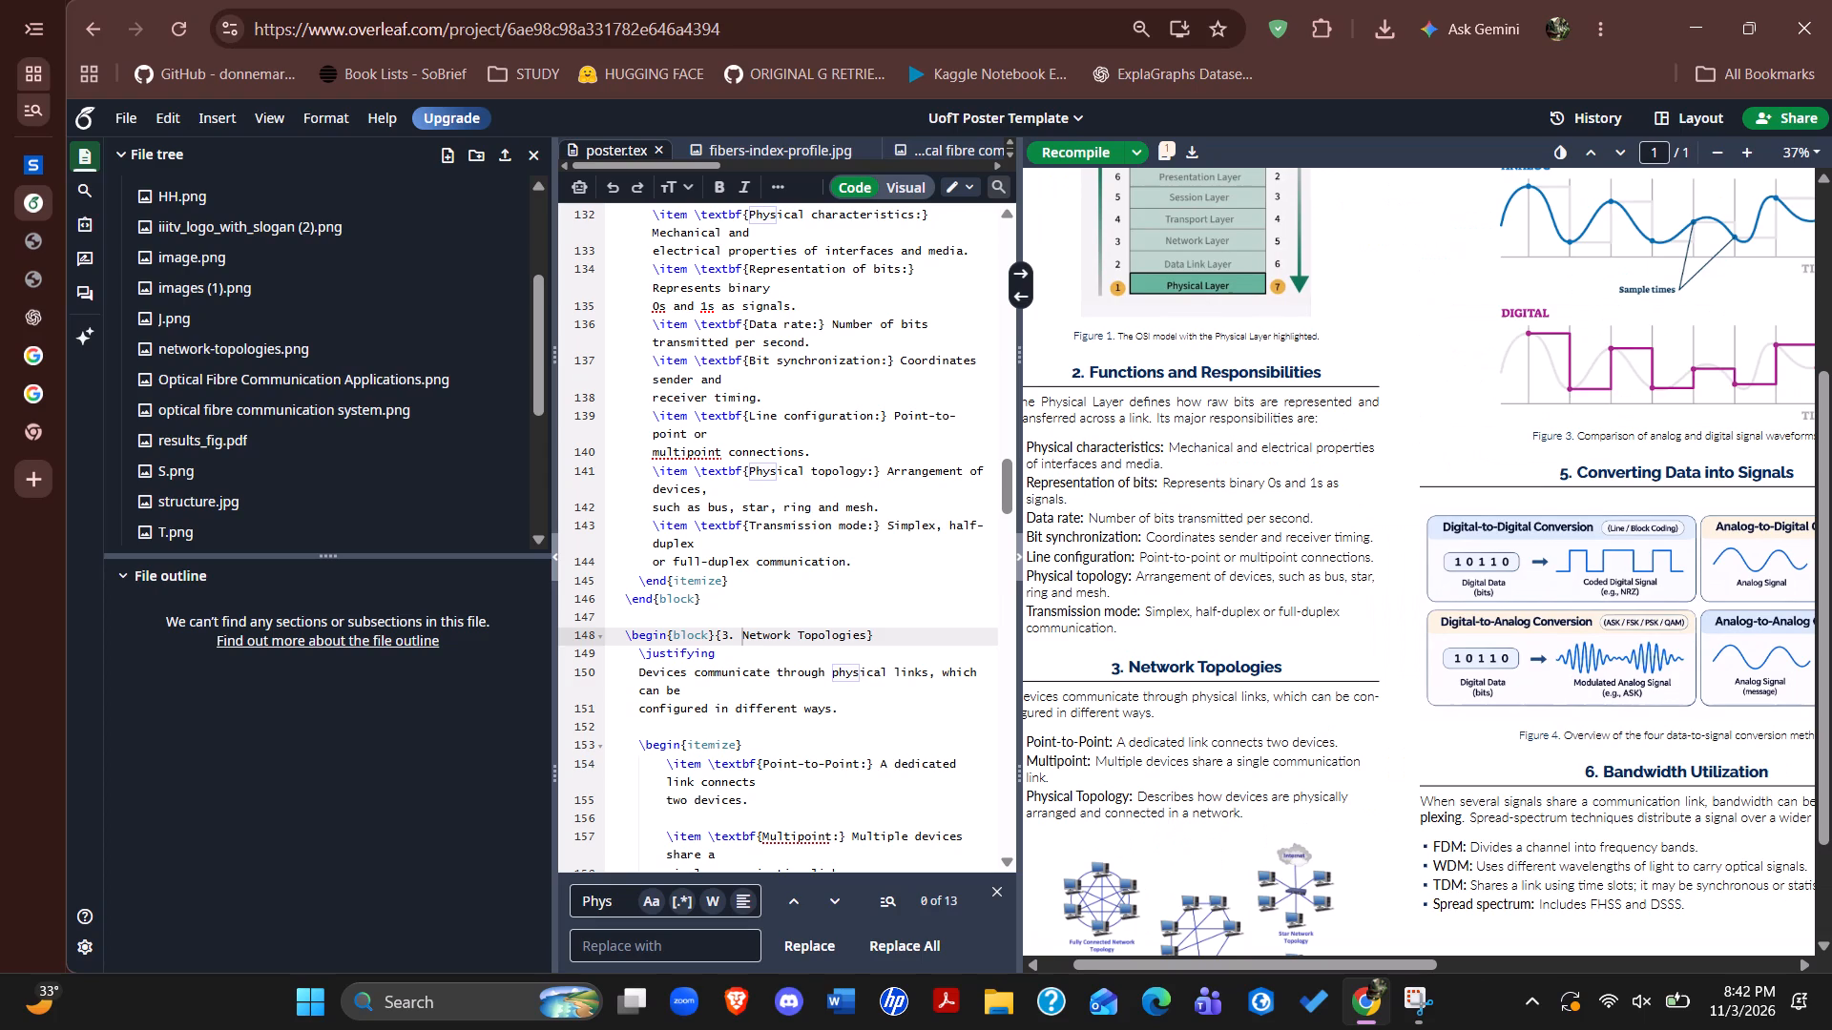
scroll(1197, 549, right, 1)
scroll(1197, 549, up, 1)
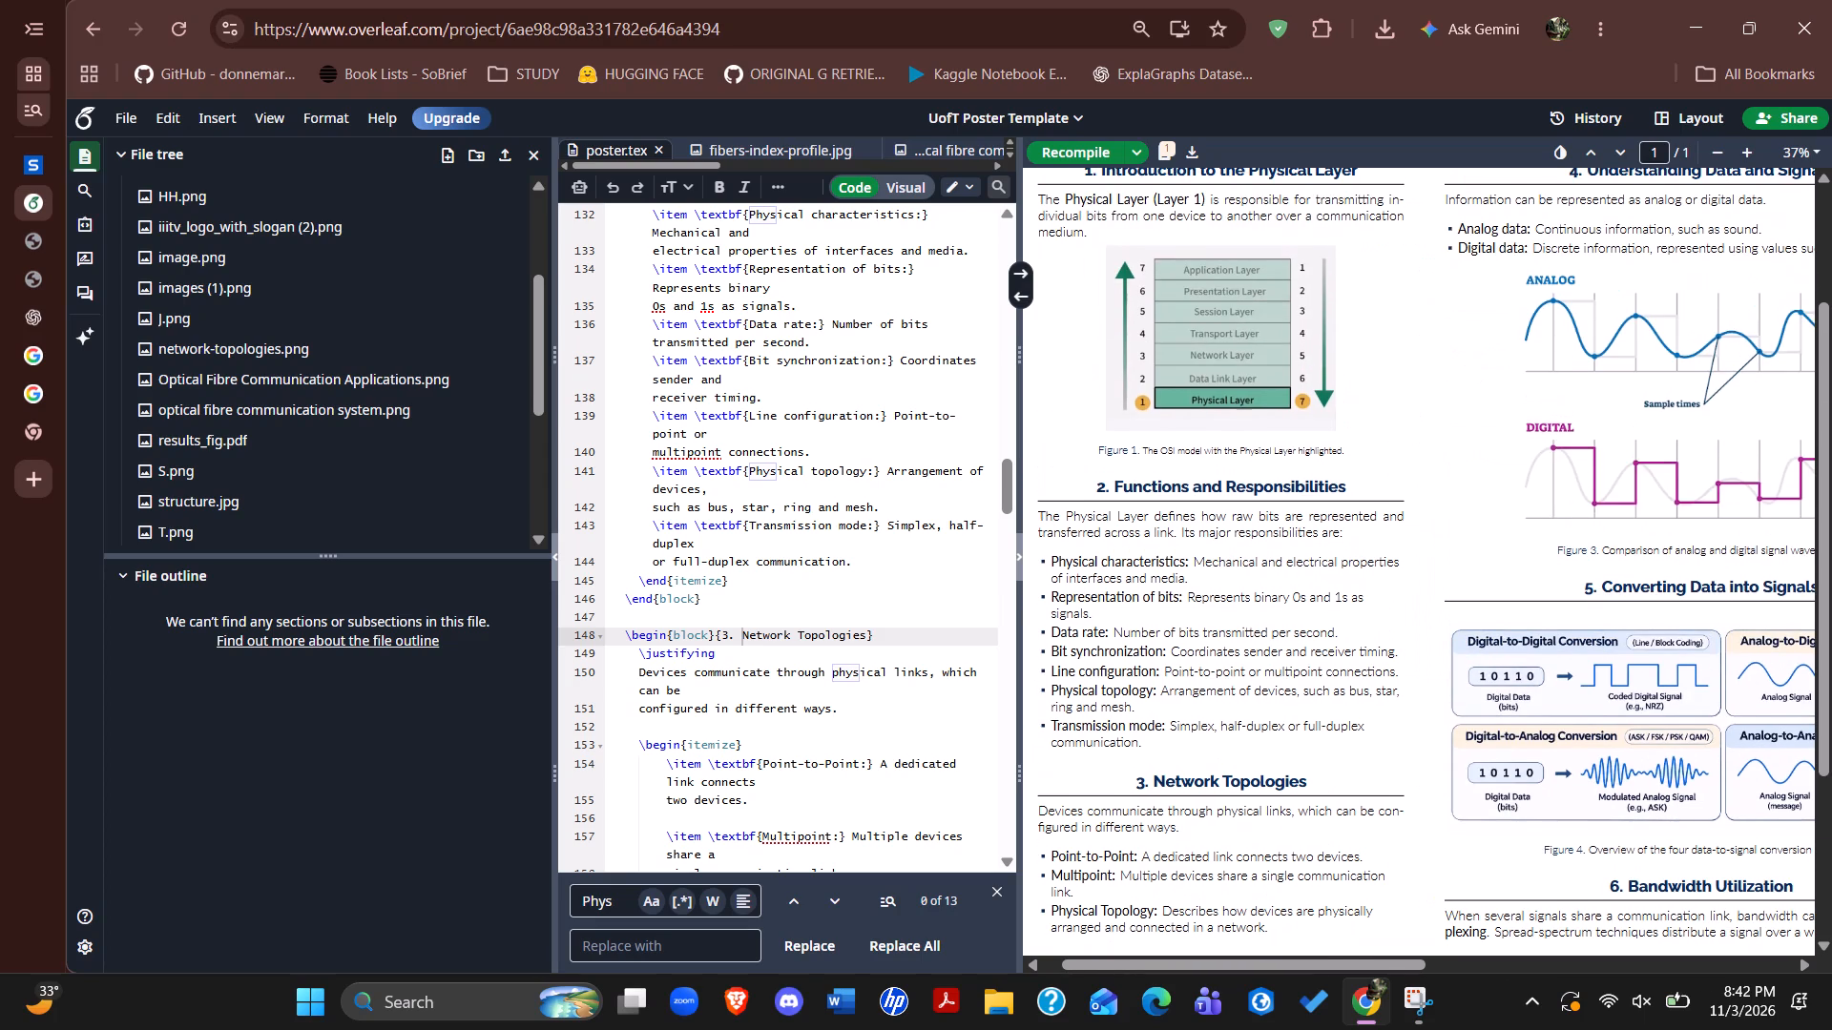
scroll(1197, 549, left, 2)
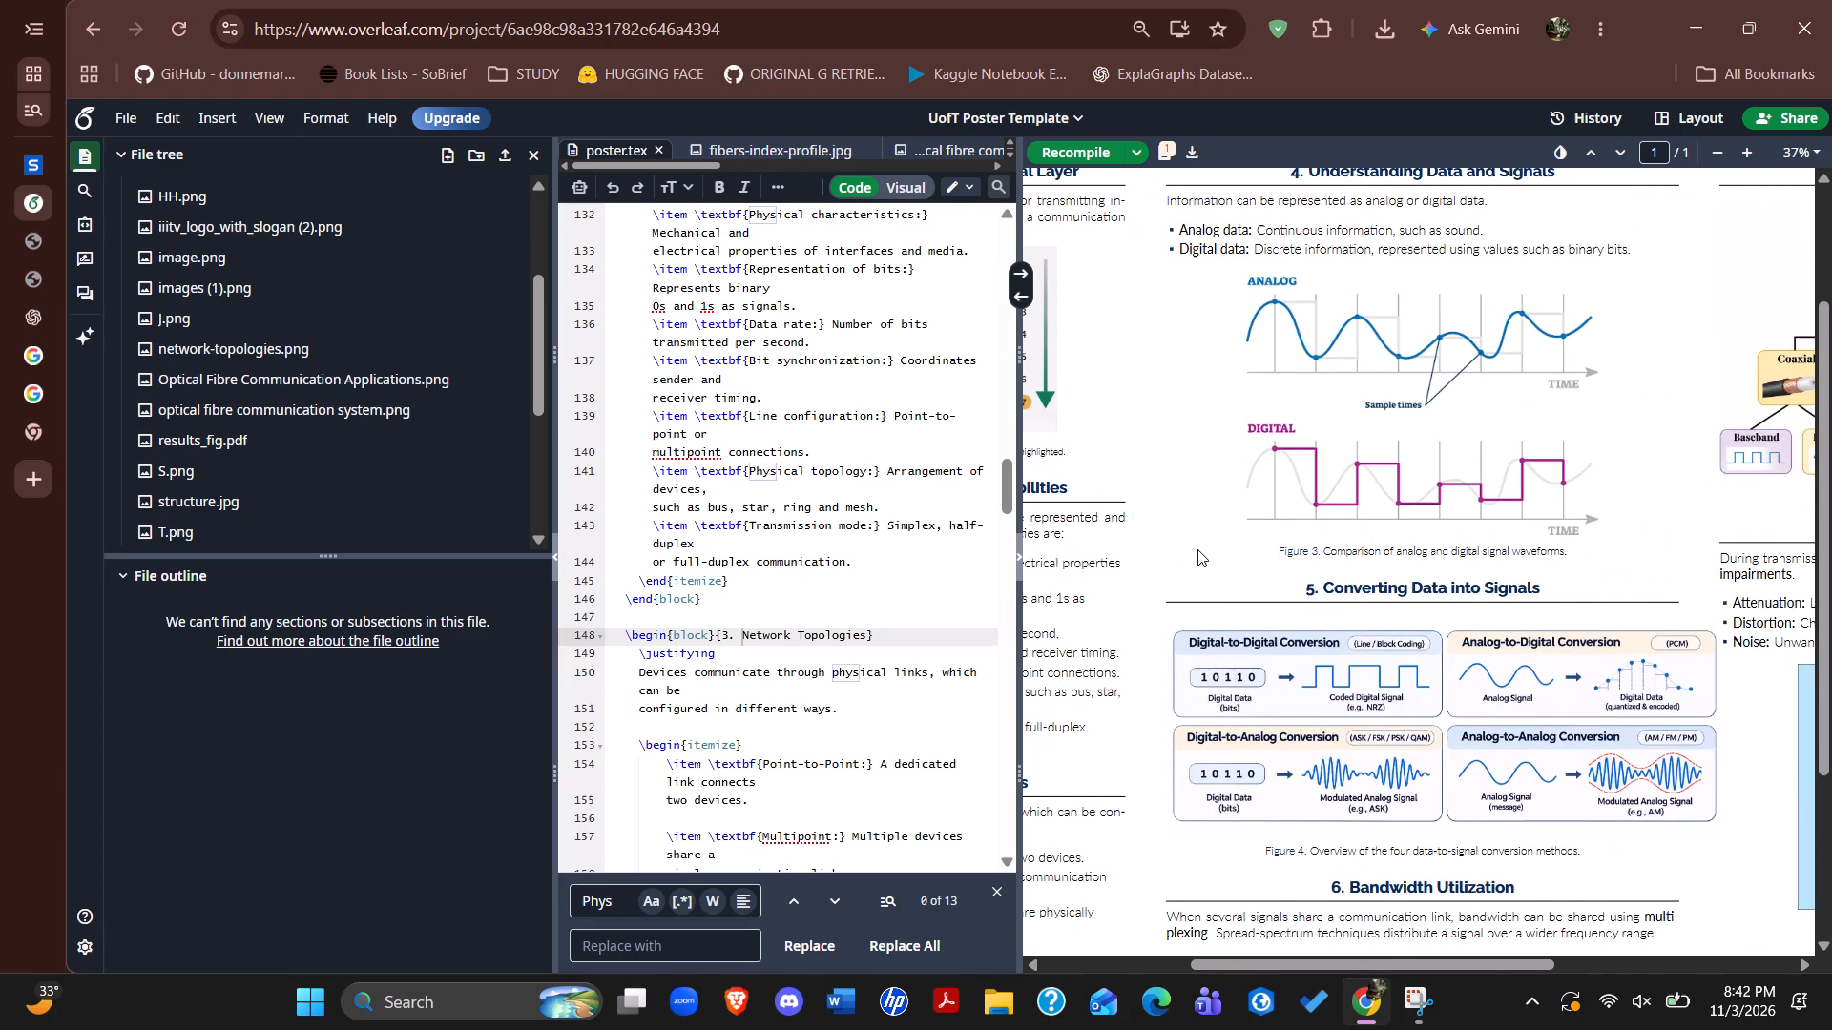
double_click(1297, 237)
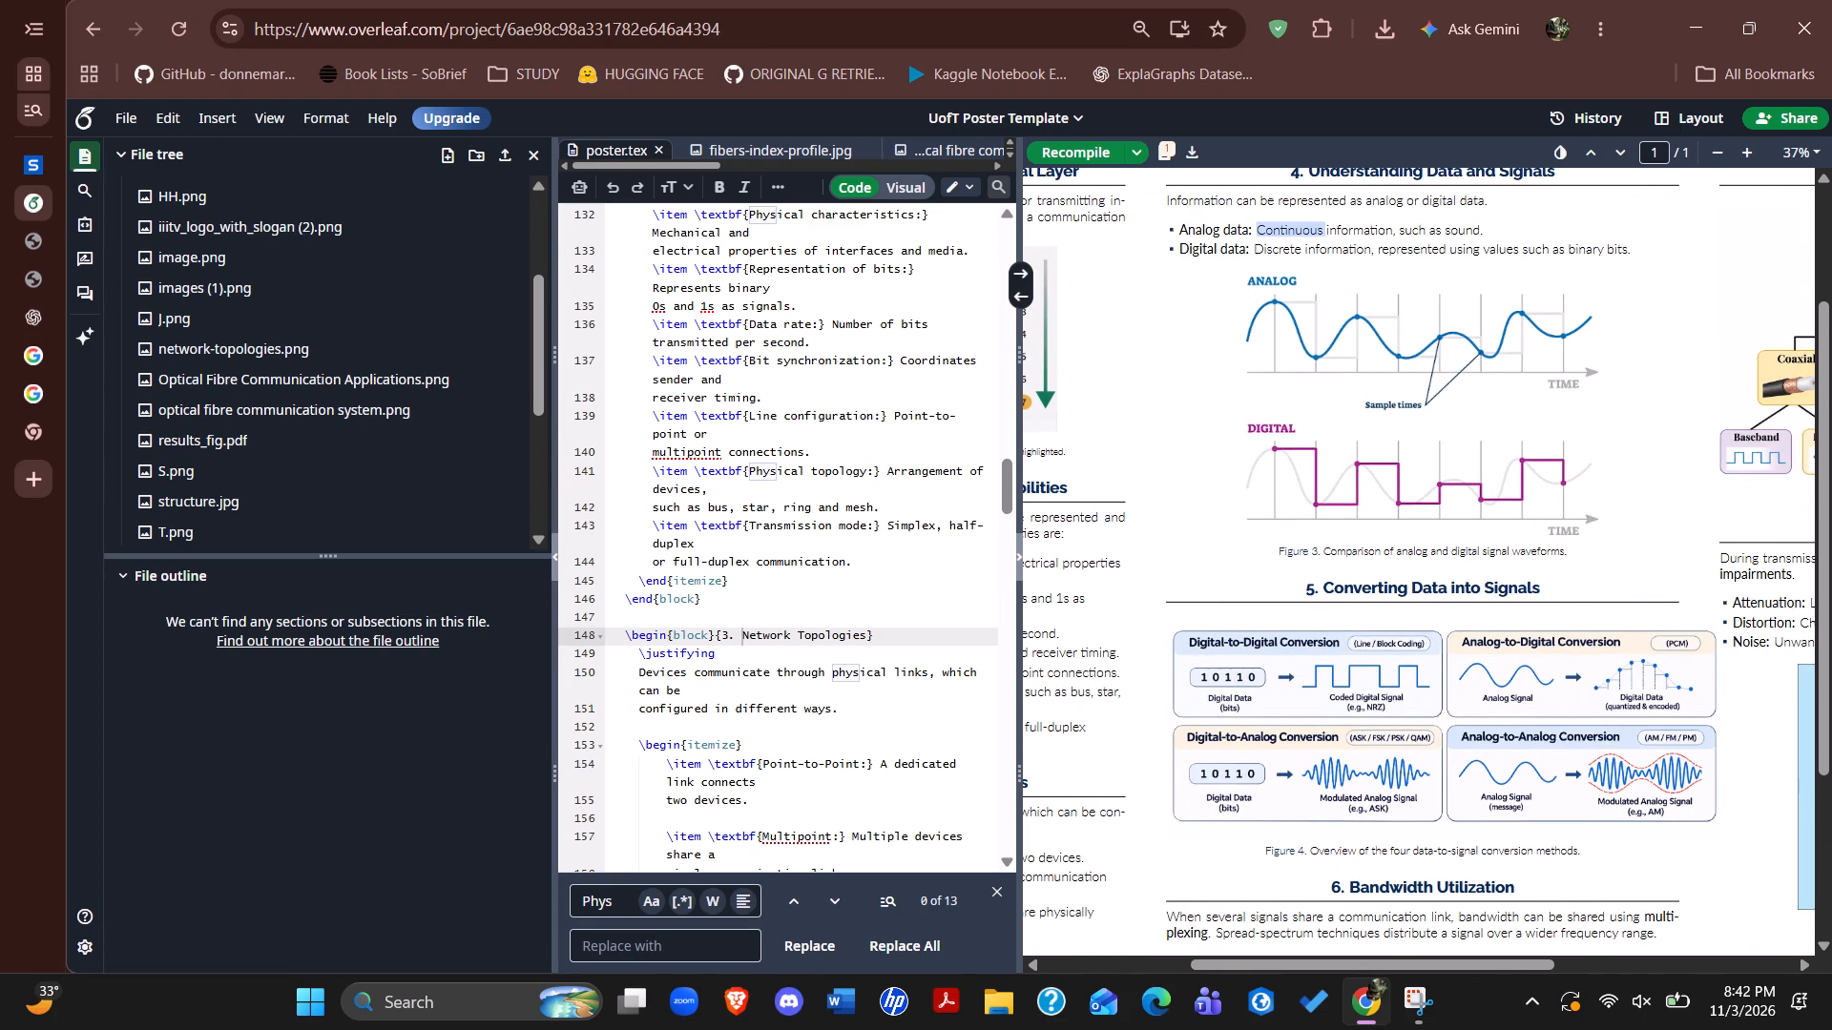
scroll(1294, 537, down, 2)
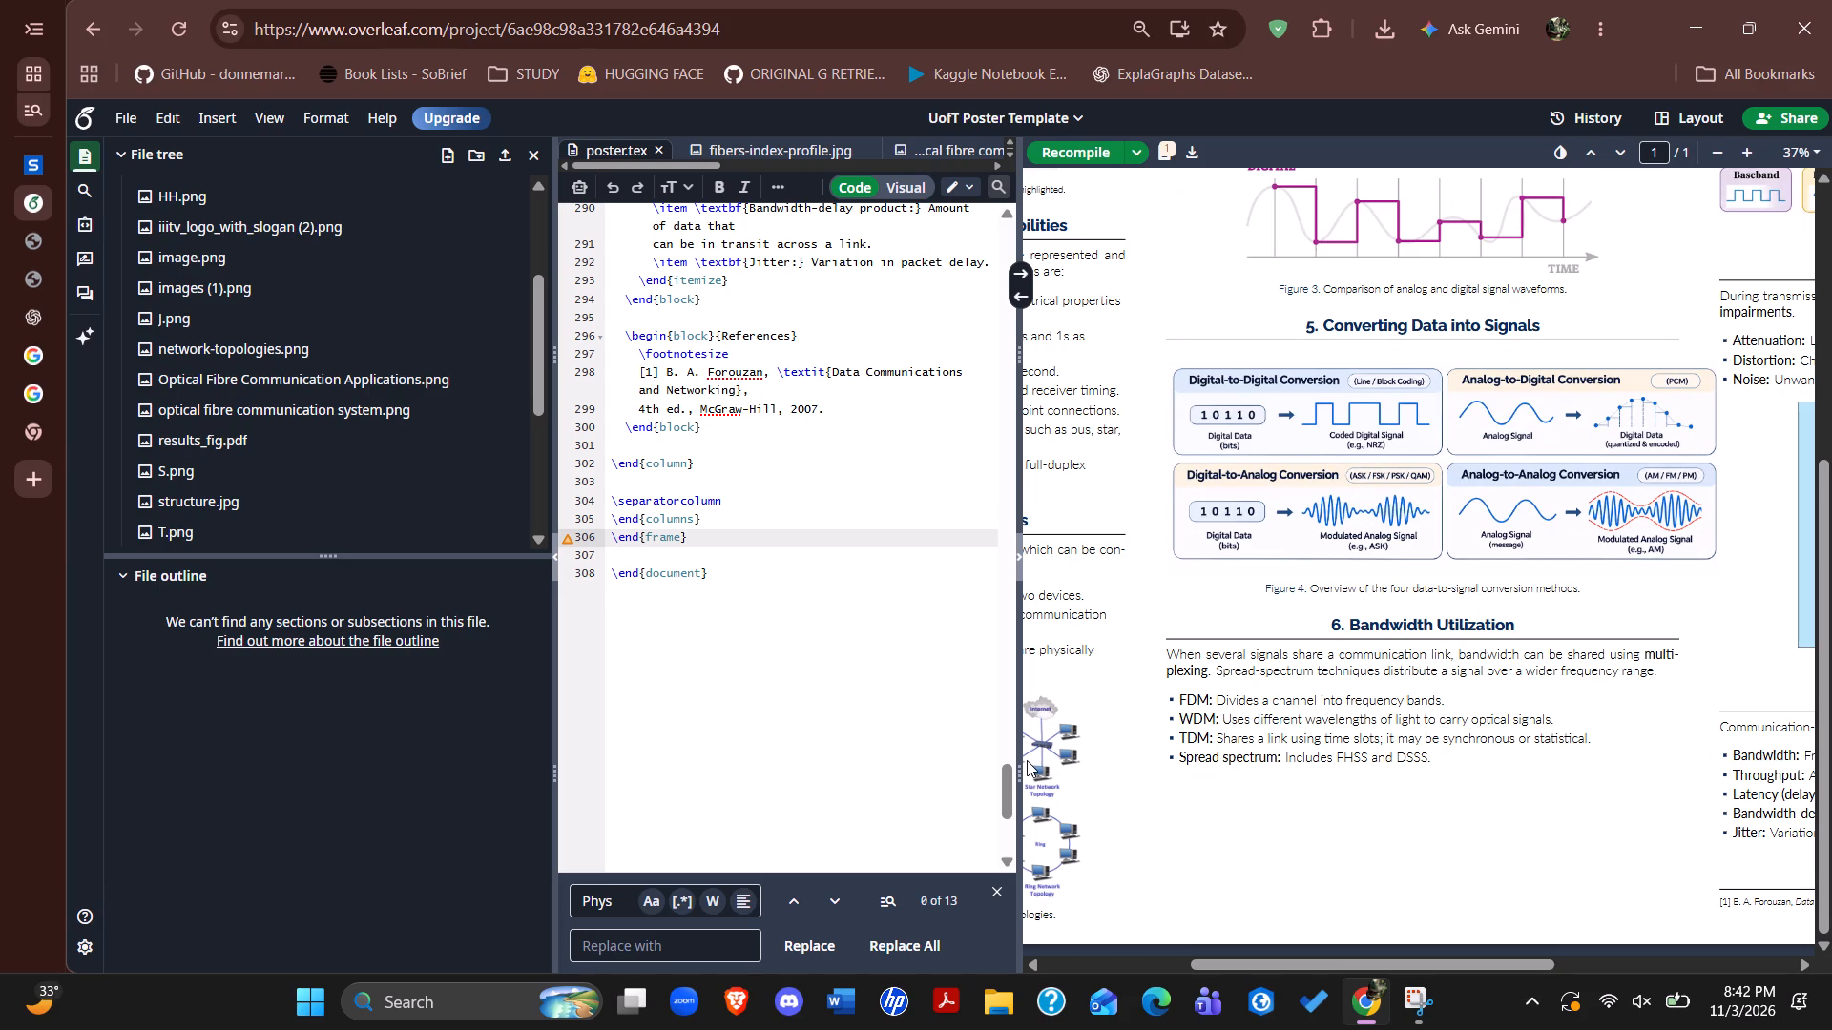
Copy the entire source of poster.tex.
click(775, 727)
key(ctrl+a)
key(ctrl+c)
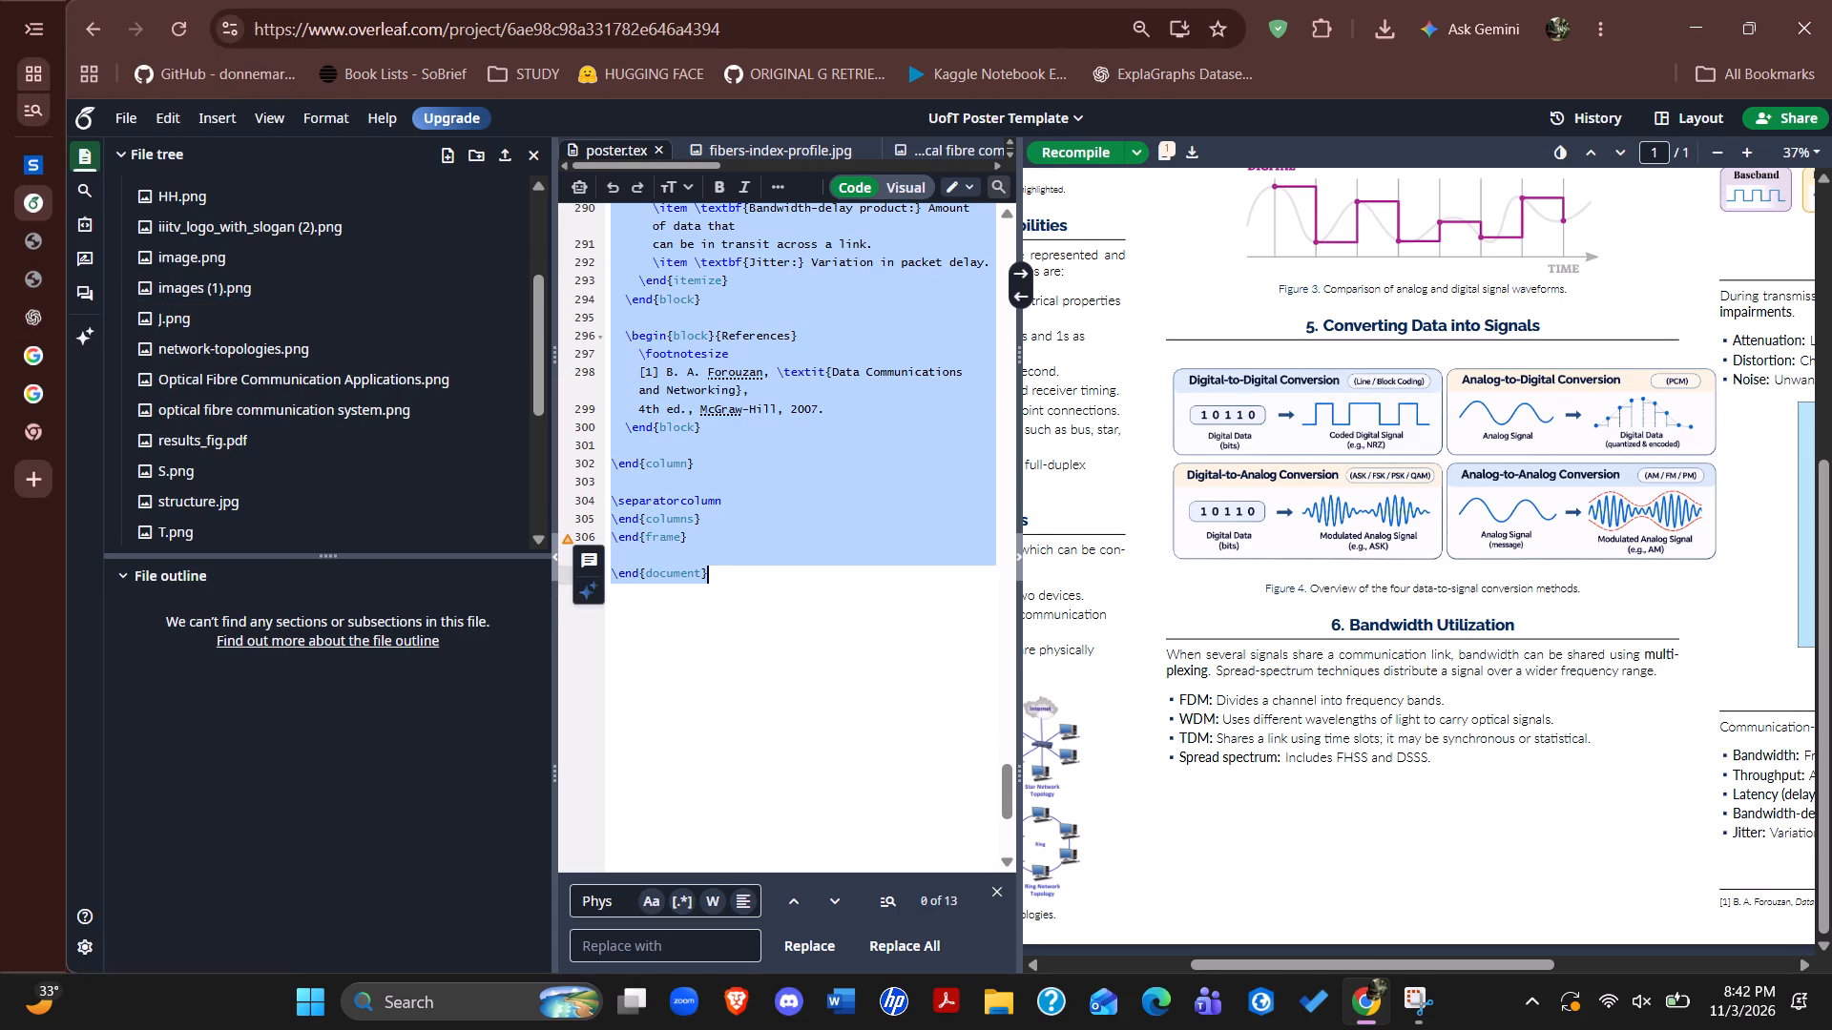
Examine the poster's middle and last columns and the source around the start of column 3.
scroll(1409, 404, up, 2)
scroll(1409, 404, left, 3)
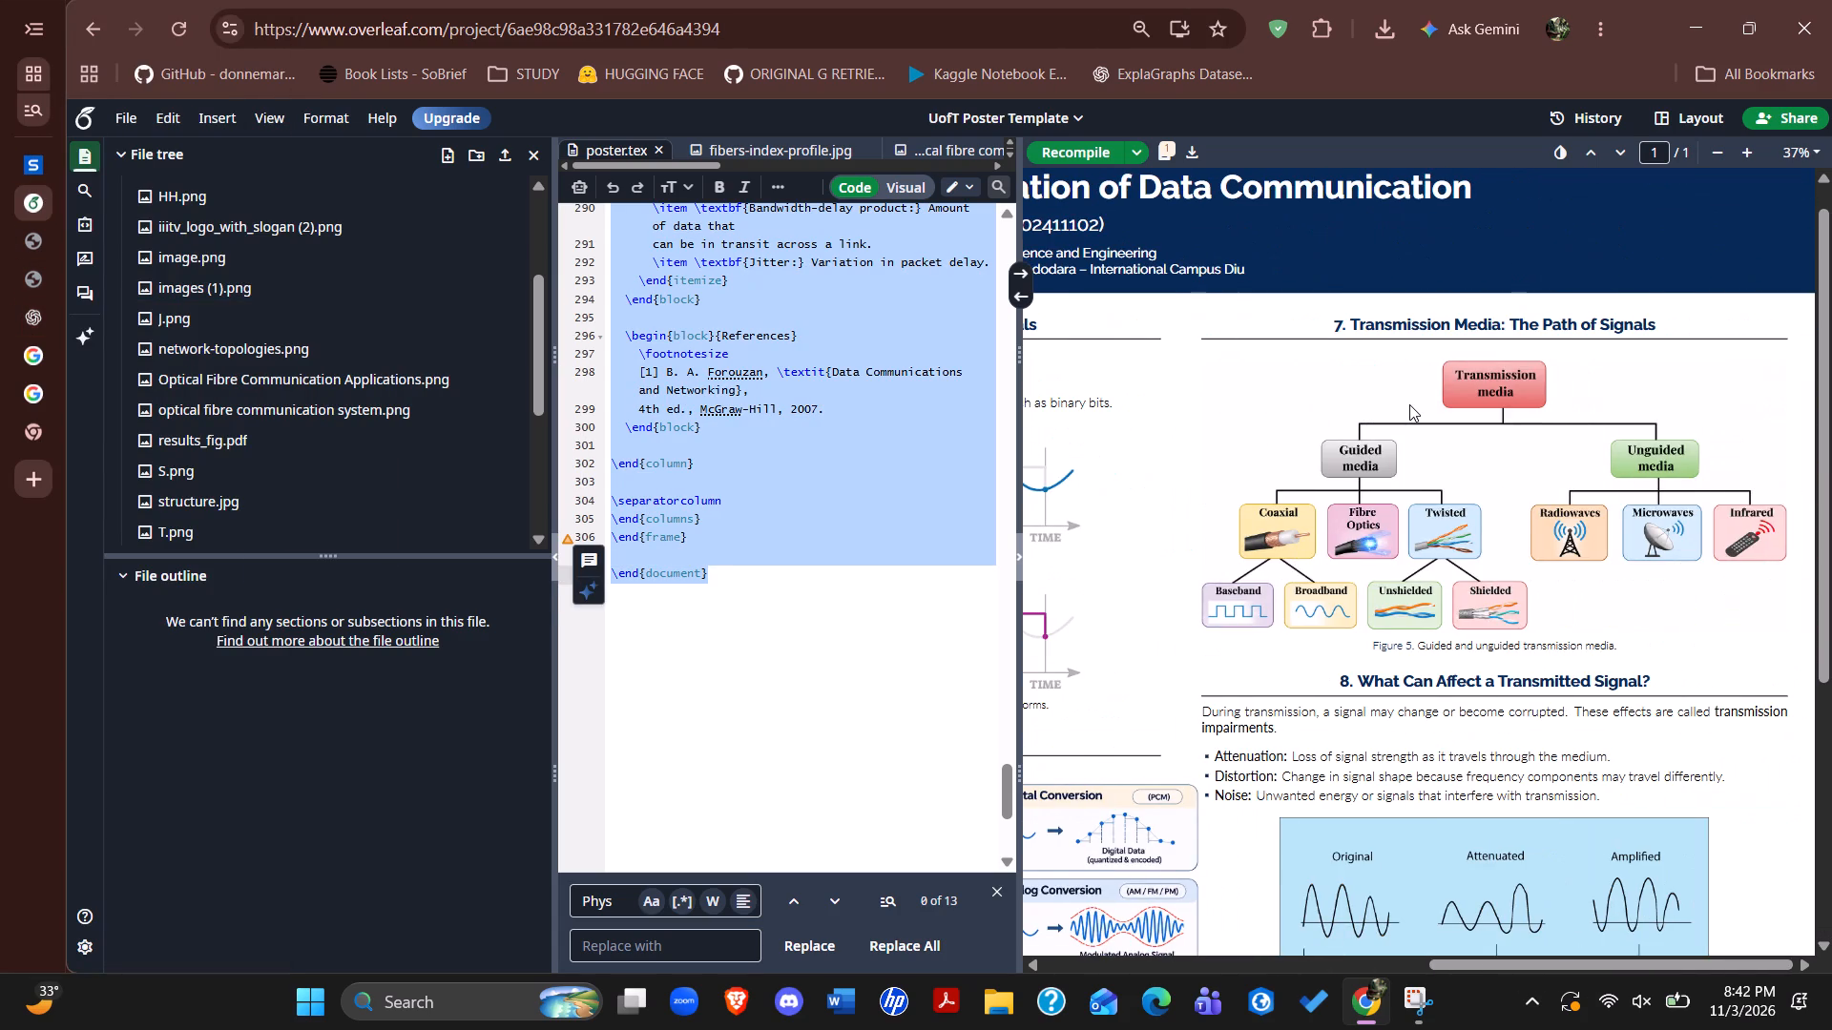
scroll(1409, 404, down, 2)
scroll(1409, 404, right, 4)
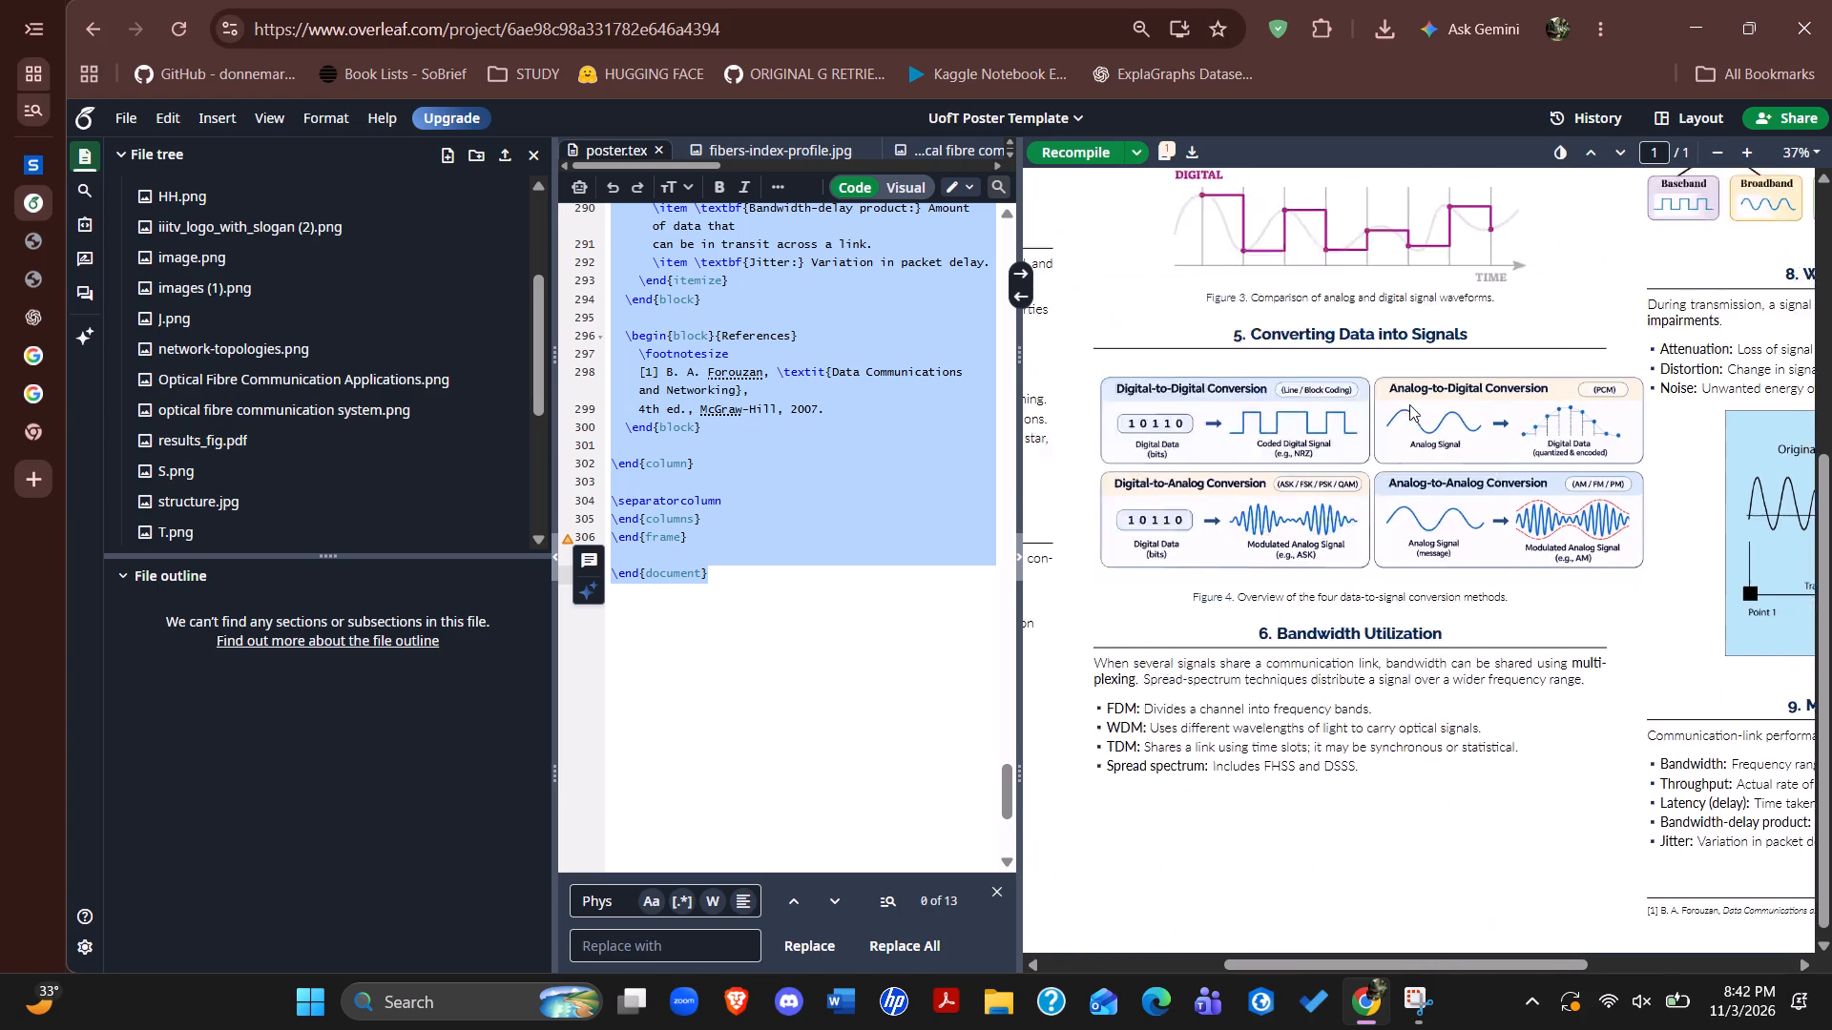
scroll(1409, 404, right, 1)
scroll(1409, 404, left, 1)
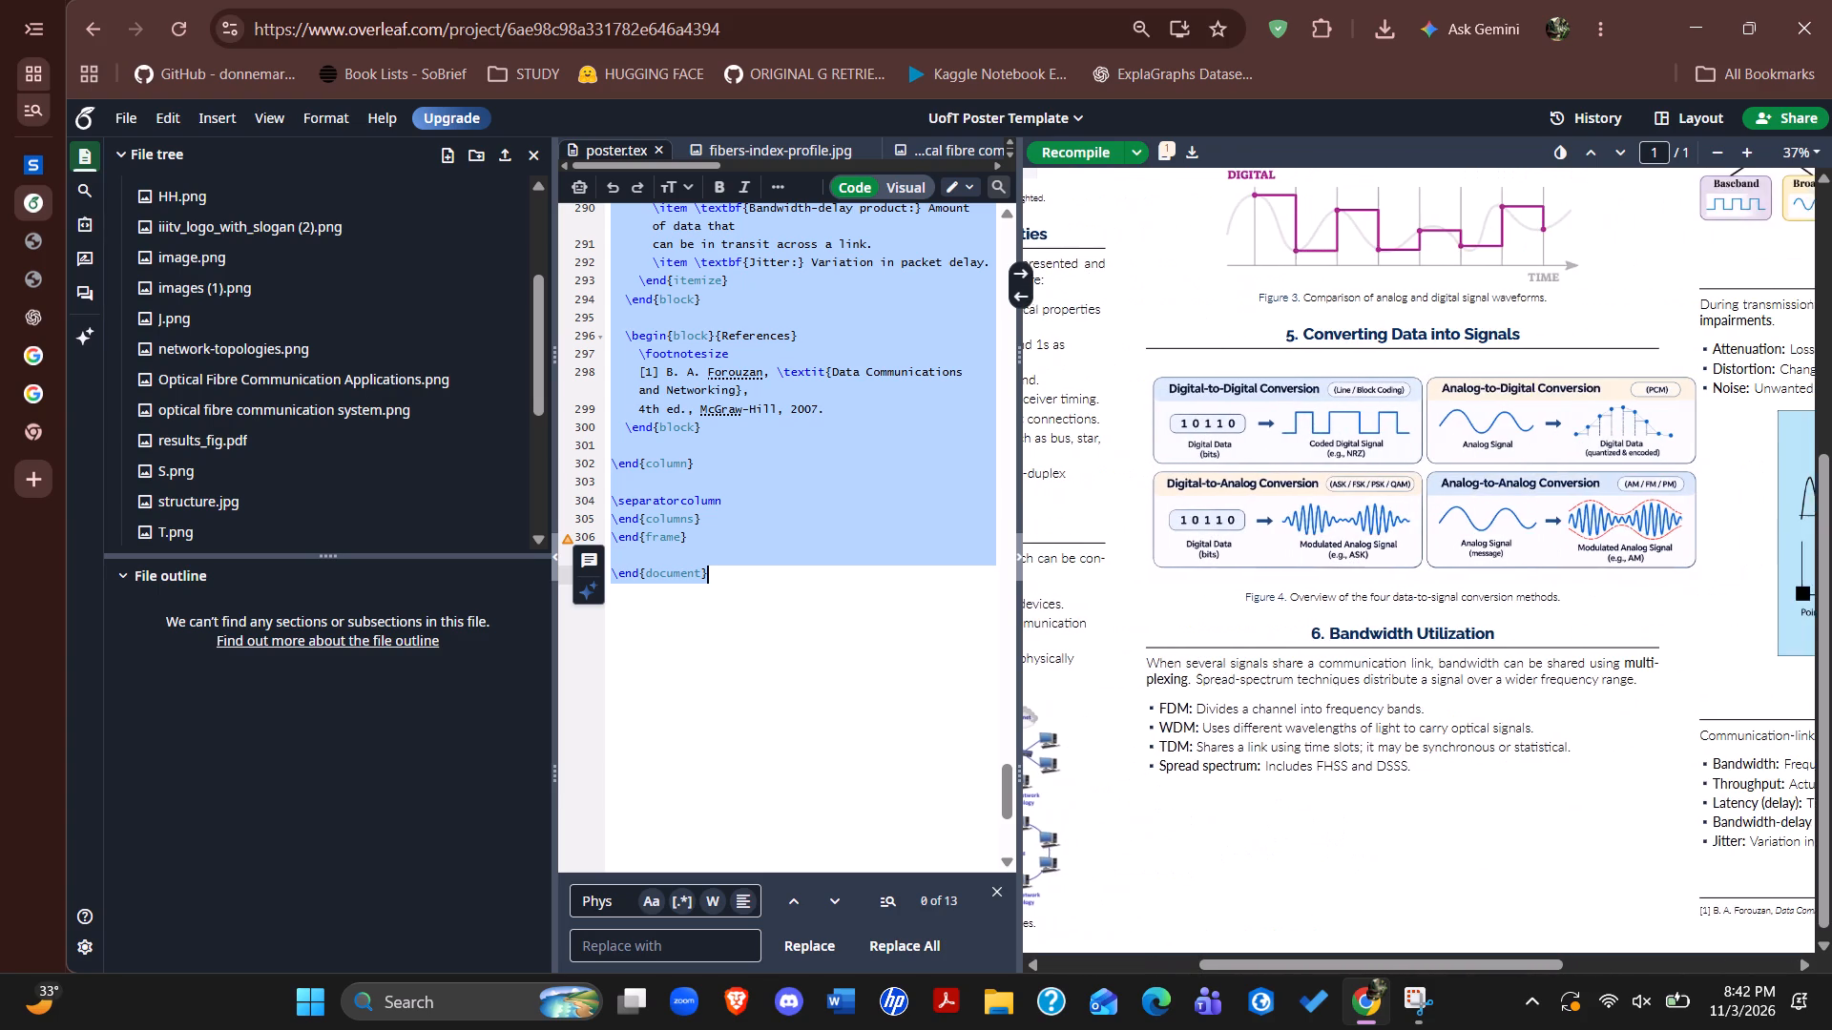
scroll(1409, 404, left, 1)
scroll(1409, 404, up, 1)
click(933, 401)
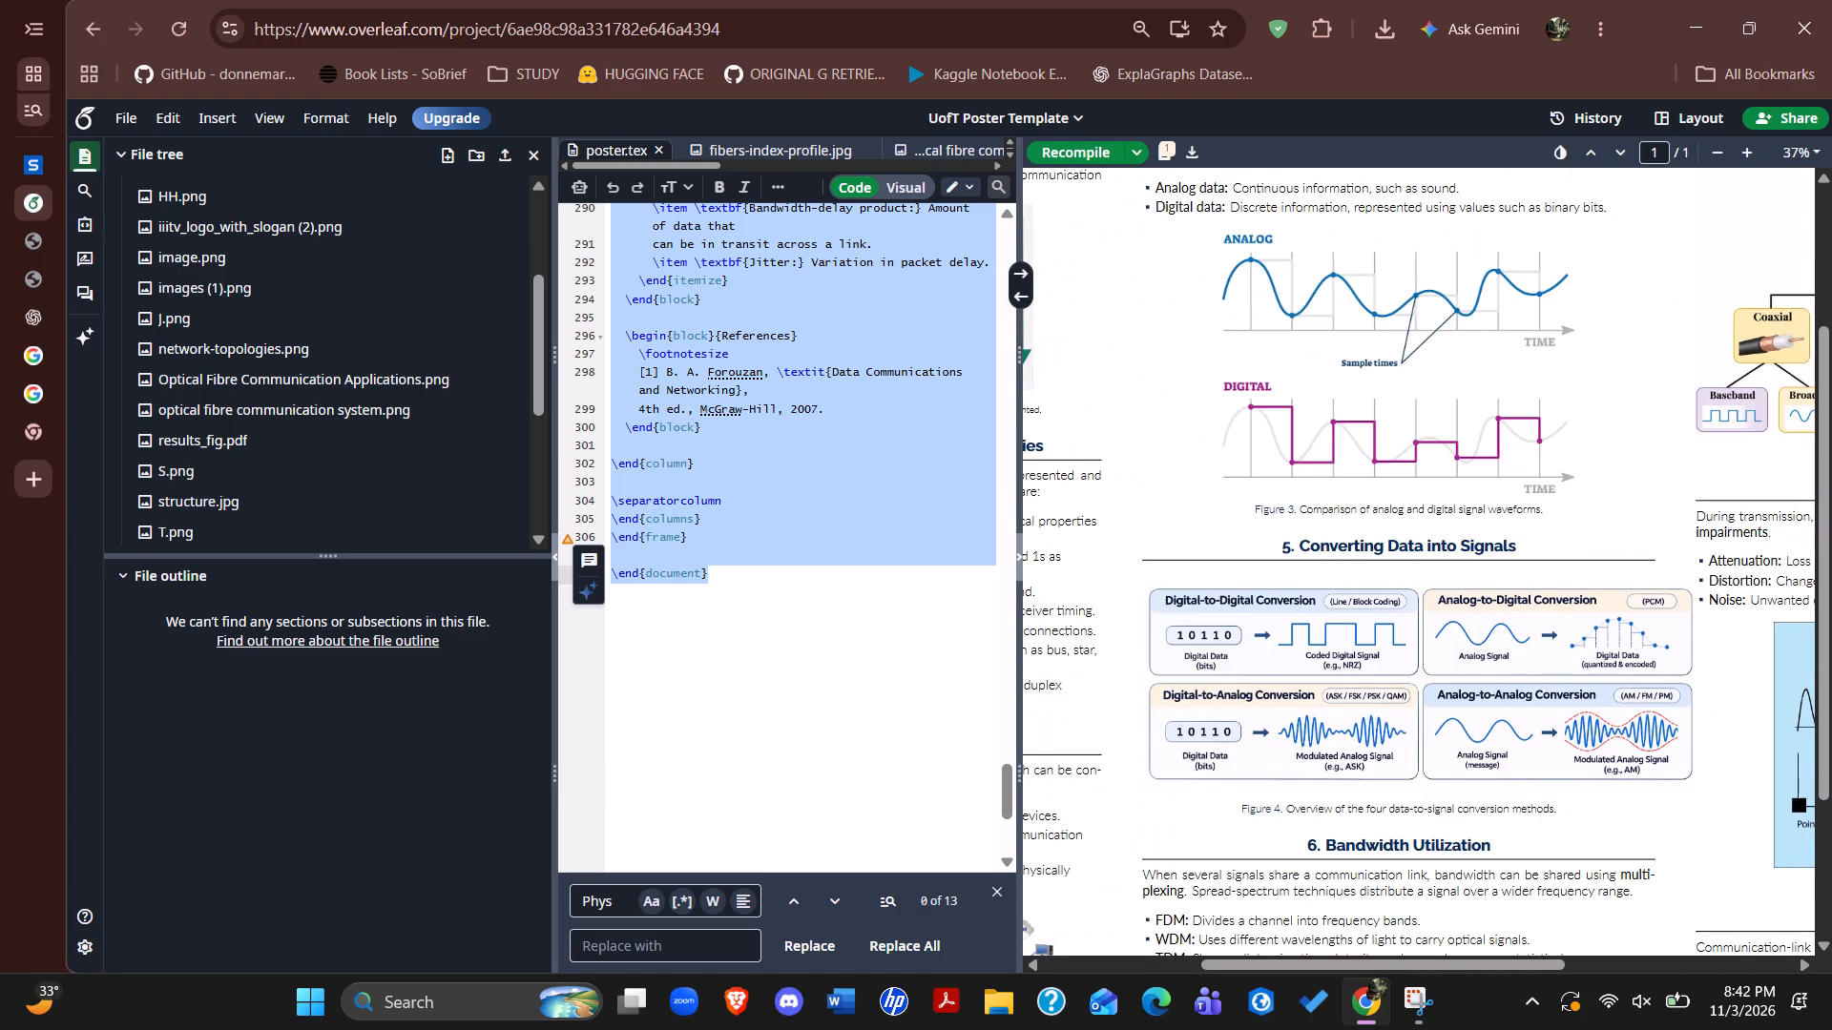
scroll(933, 401, up, 7)
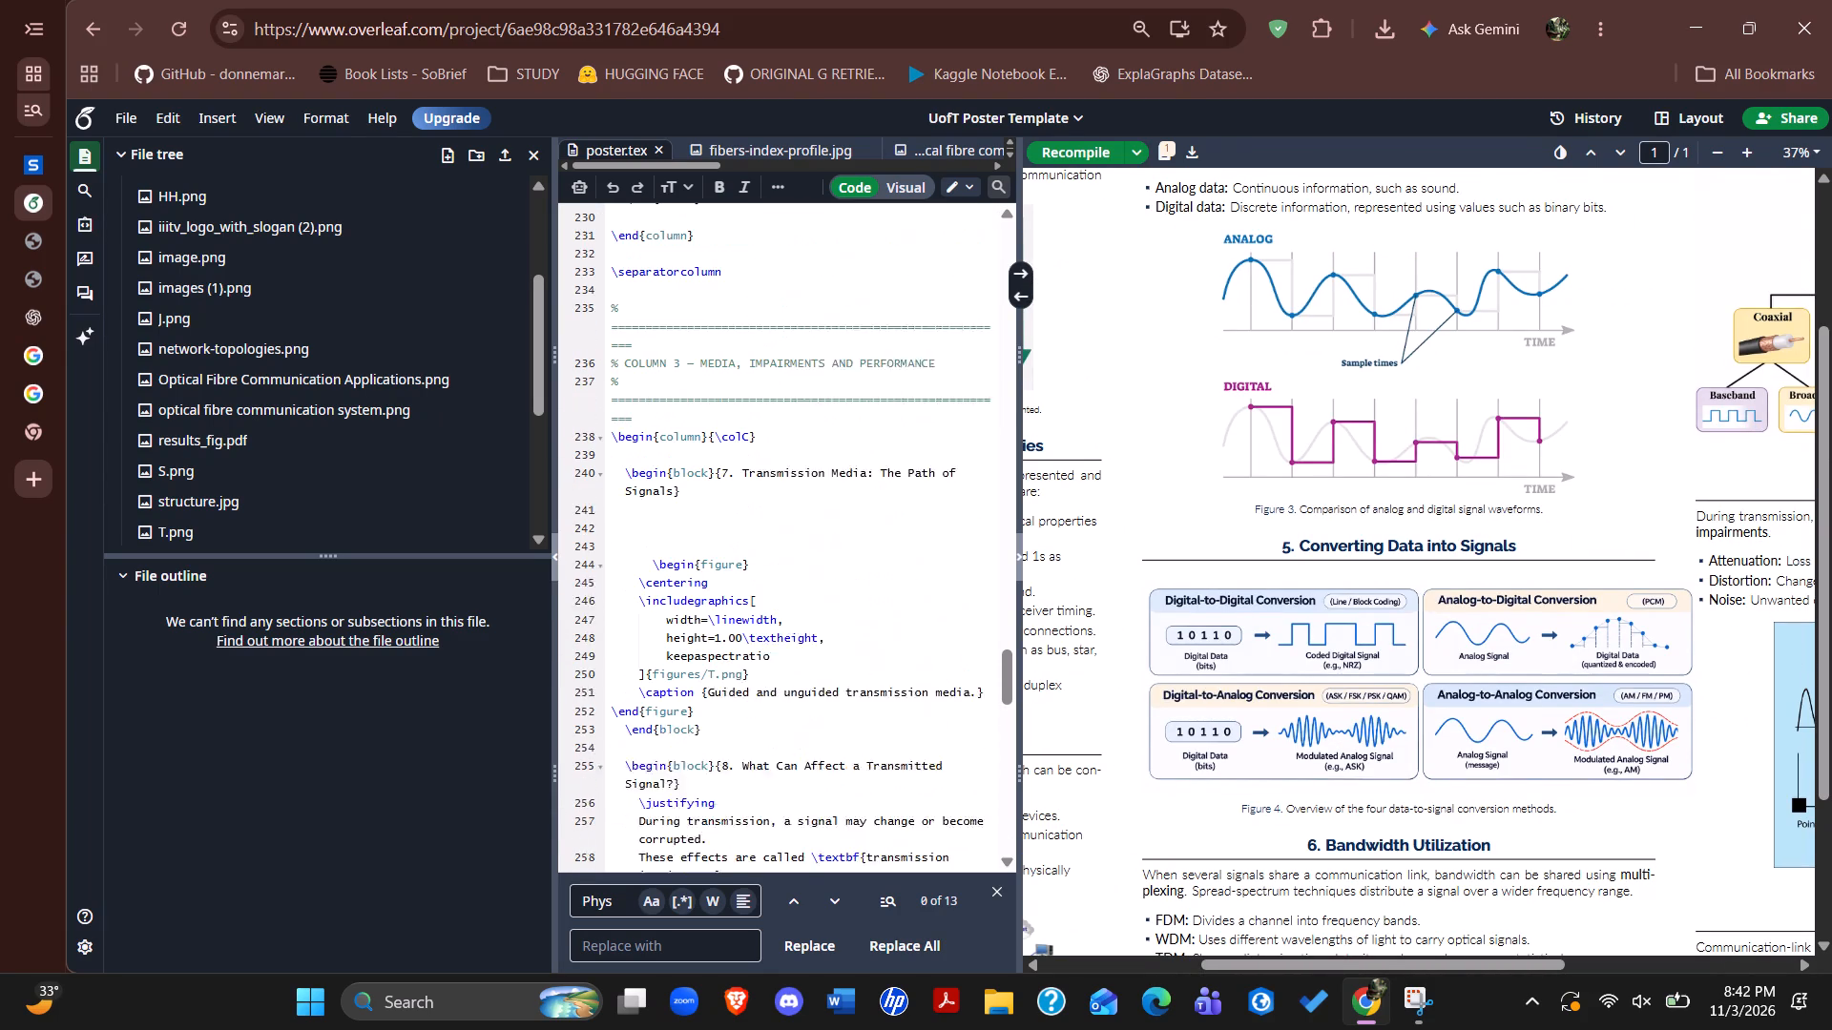
scroll(933, 401, up, 2)
double_click(597, 908)
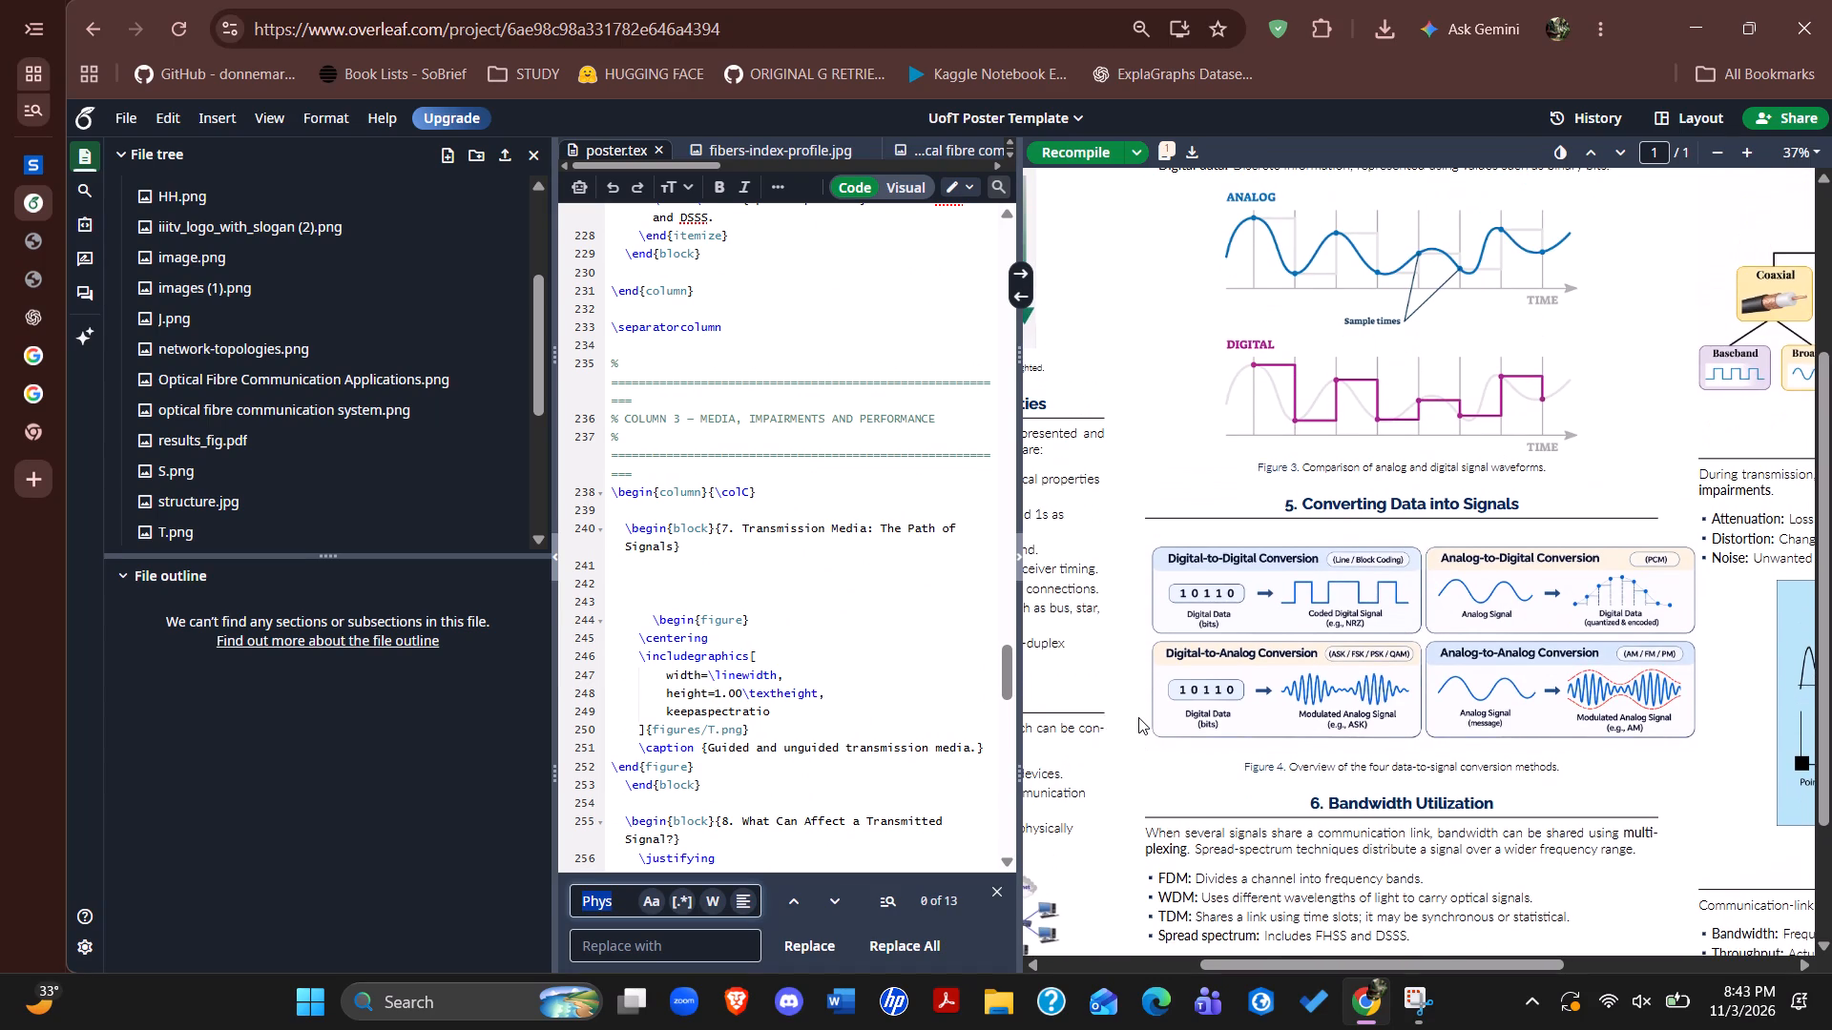
Proofread the poster across all three columns, from the signal figures and Network Topologies to Measuring Transmission Performance and References.
scroll(1138, 717, up, 1)
scroll(1138, 717, down, 1)
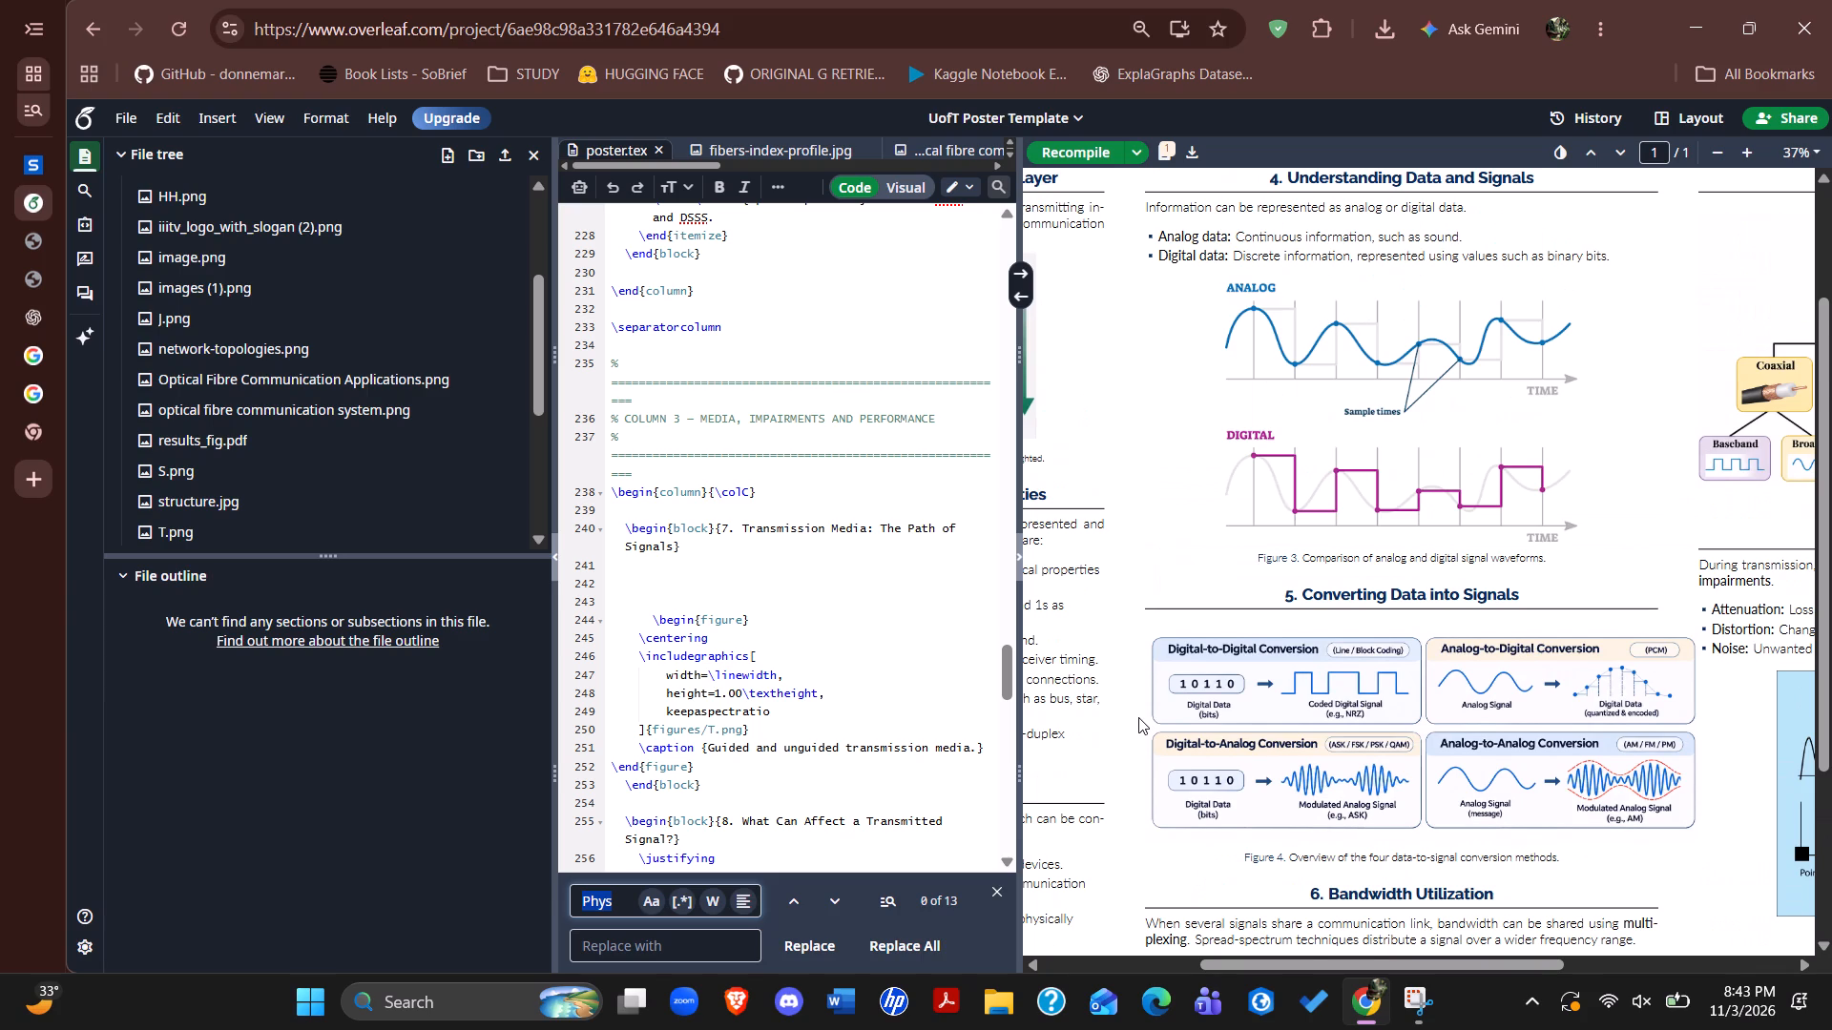
scroll(1138, 717, down, 2)
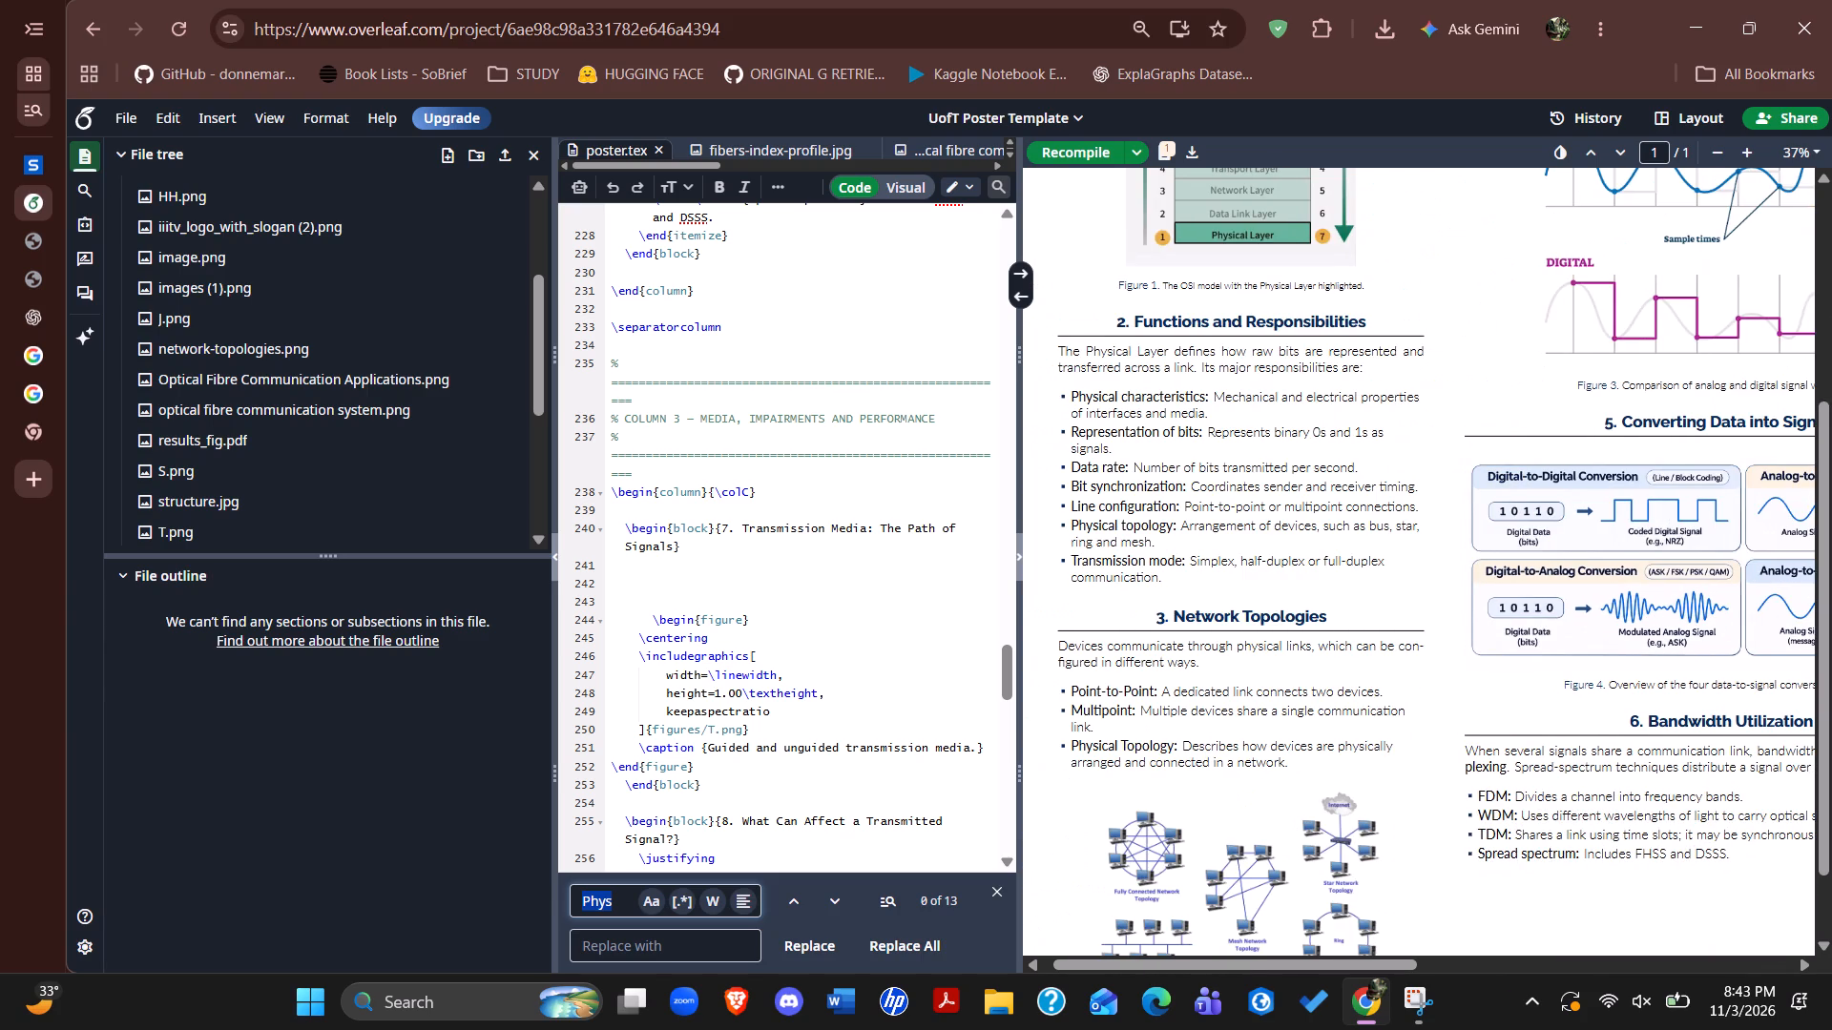
scroll(1138, 717, down, 1)
scroll(1245, 814, left, 4)
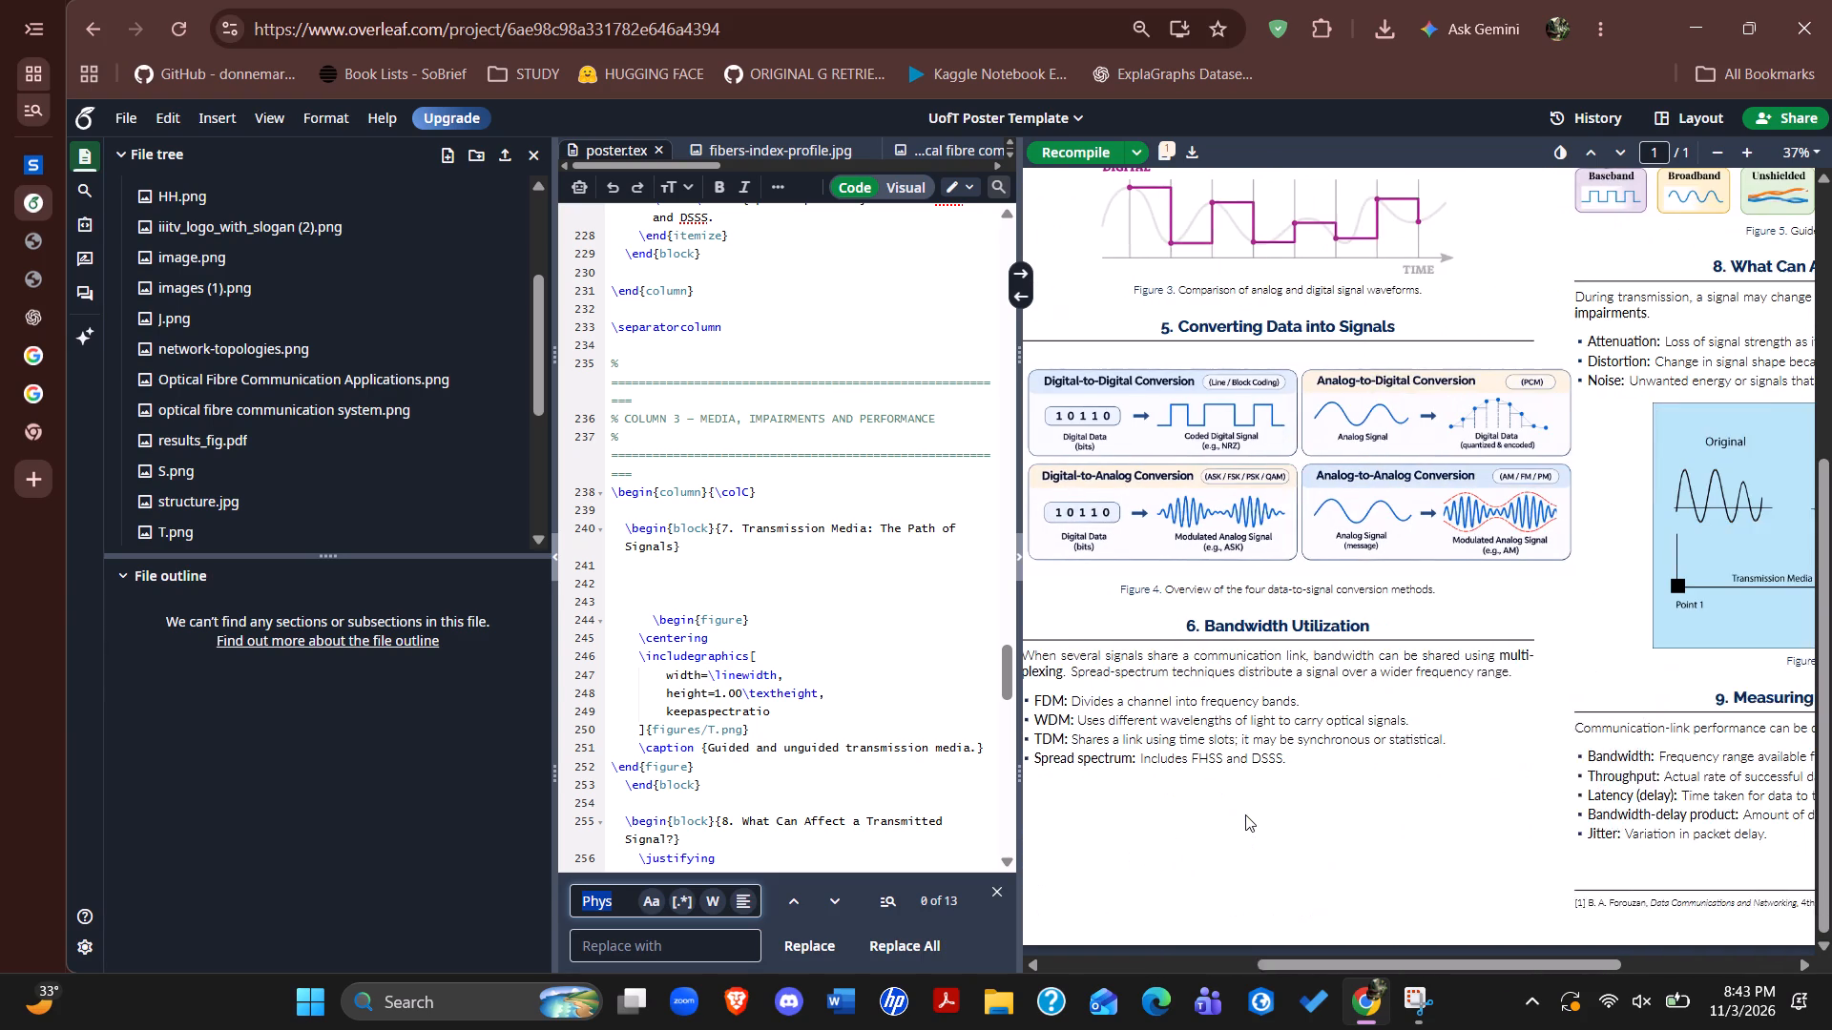
scroll(1245, 814, left, 2)
scroll(1245, 814, up, 1)
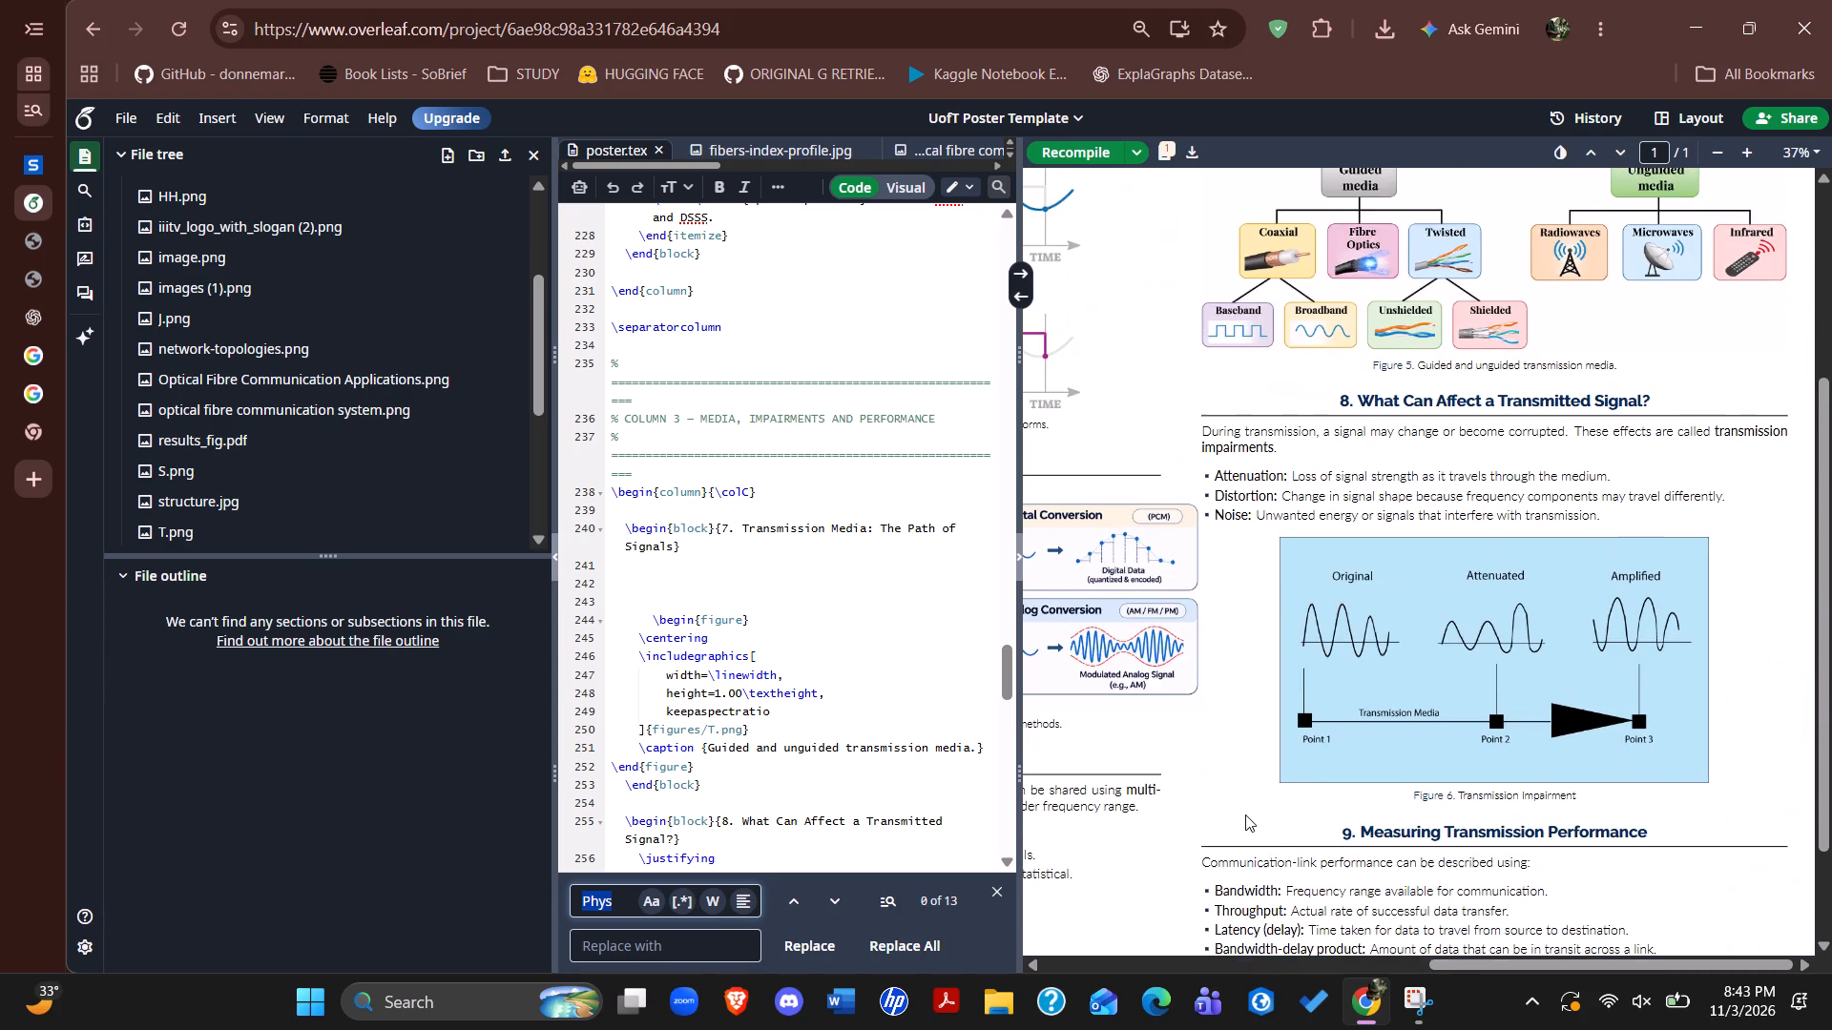
scroll(1245, 814, up, 1)
scroll(1245, 814, right, 5)
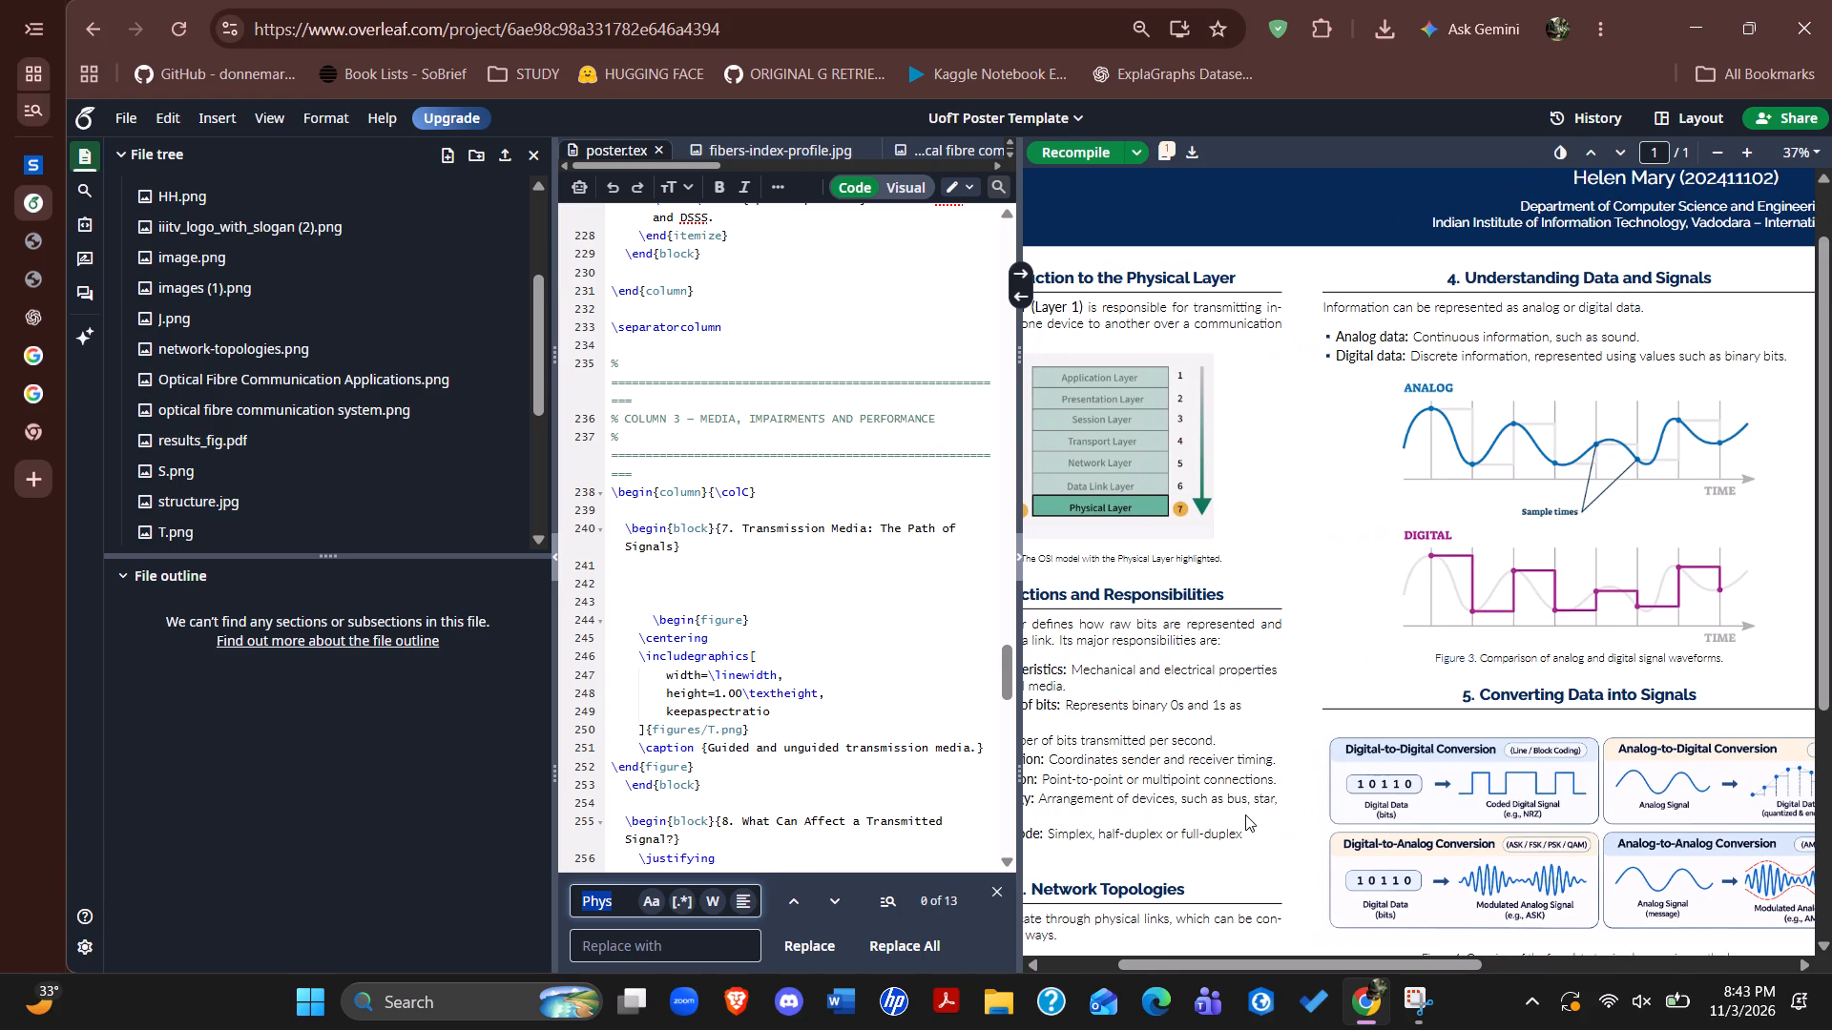
scroll(1245, 814, down, 1)
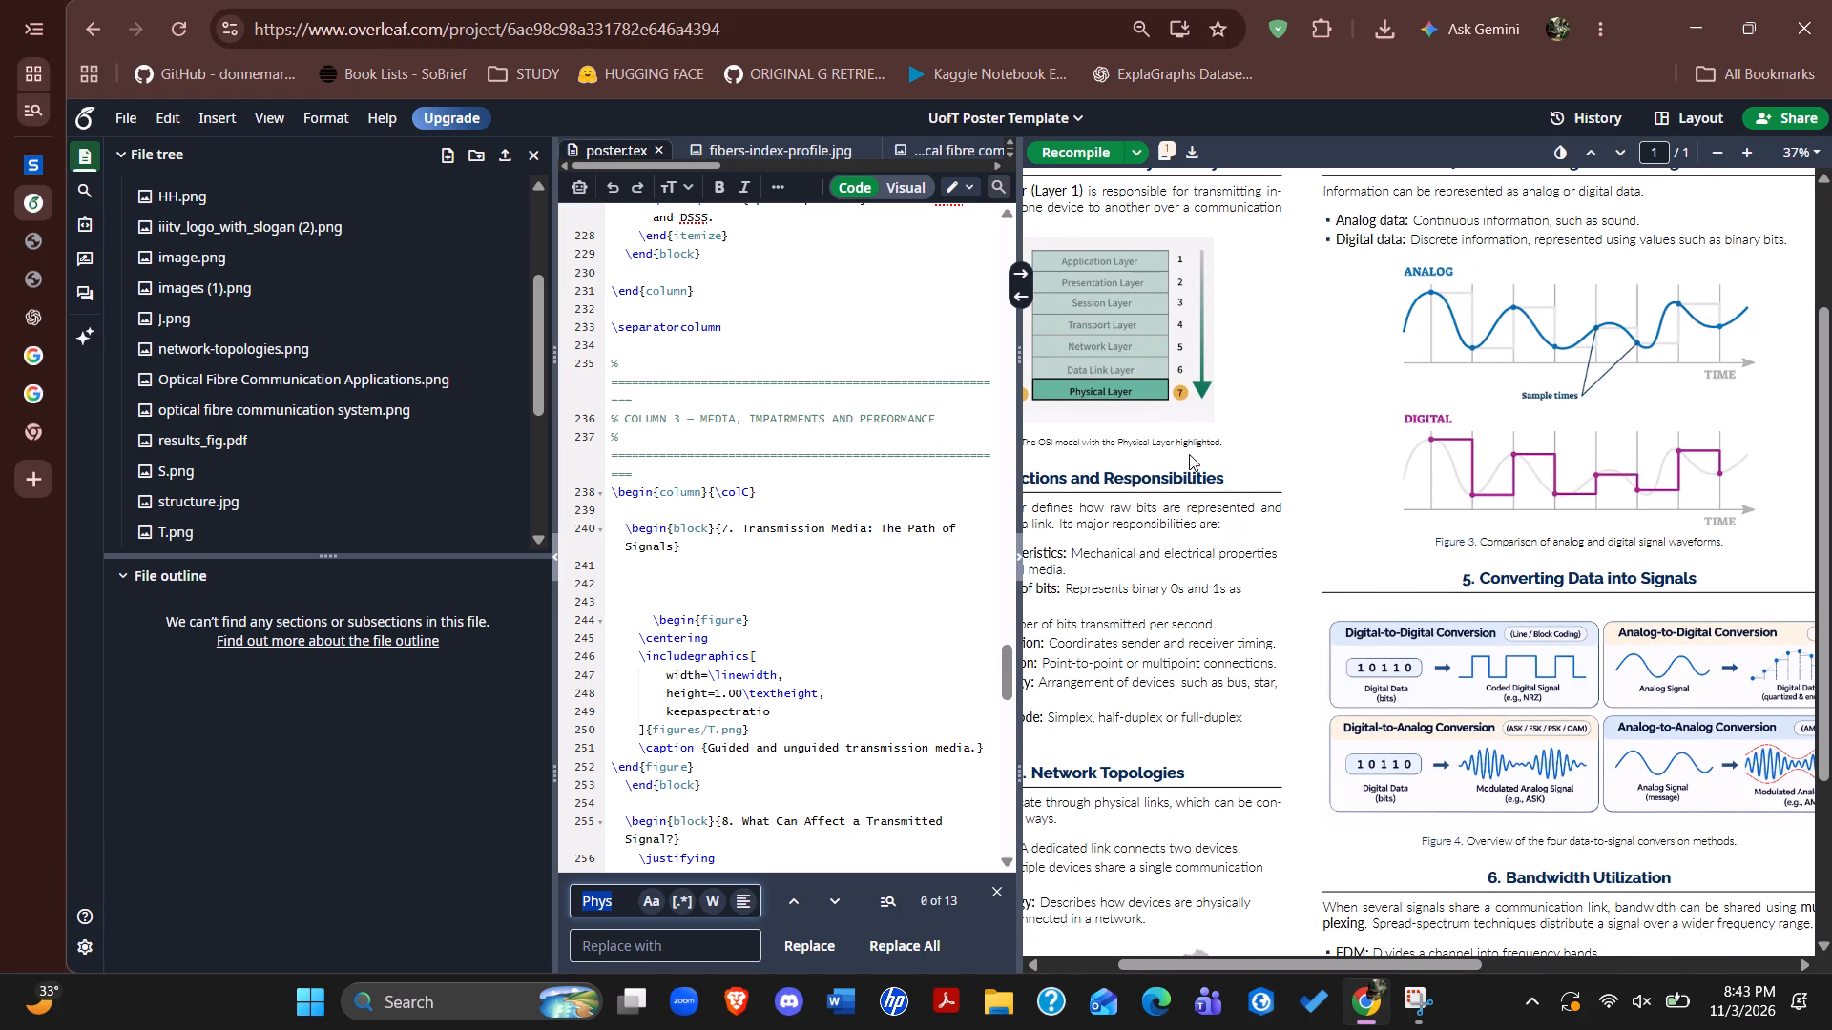
scroll(1189, 454, down, 1)
scroll(1189, 454, right, 1)
scroll(1189, 454, left, 5)
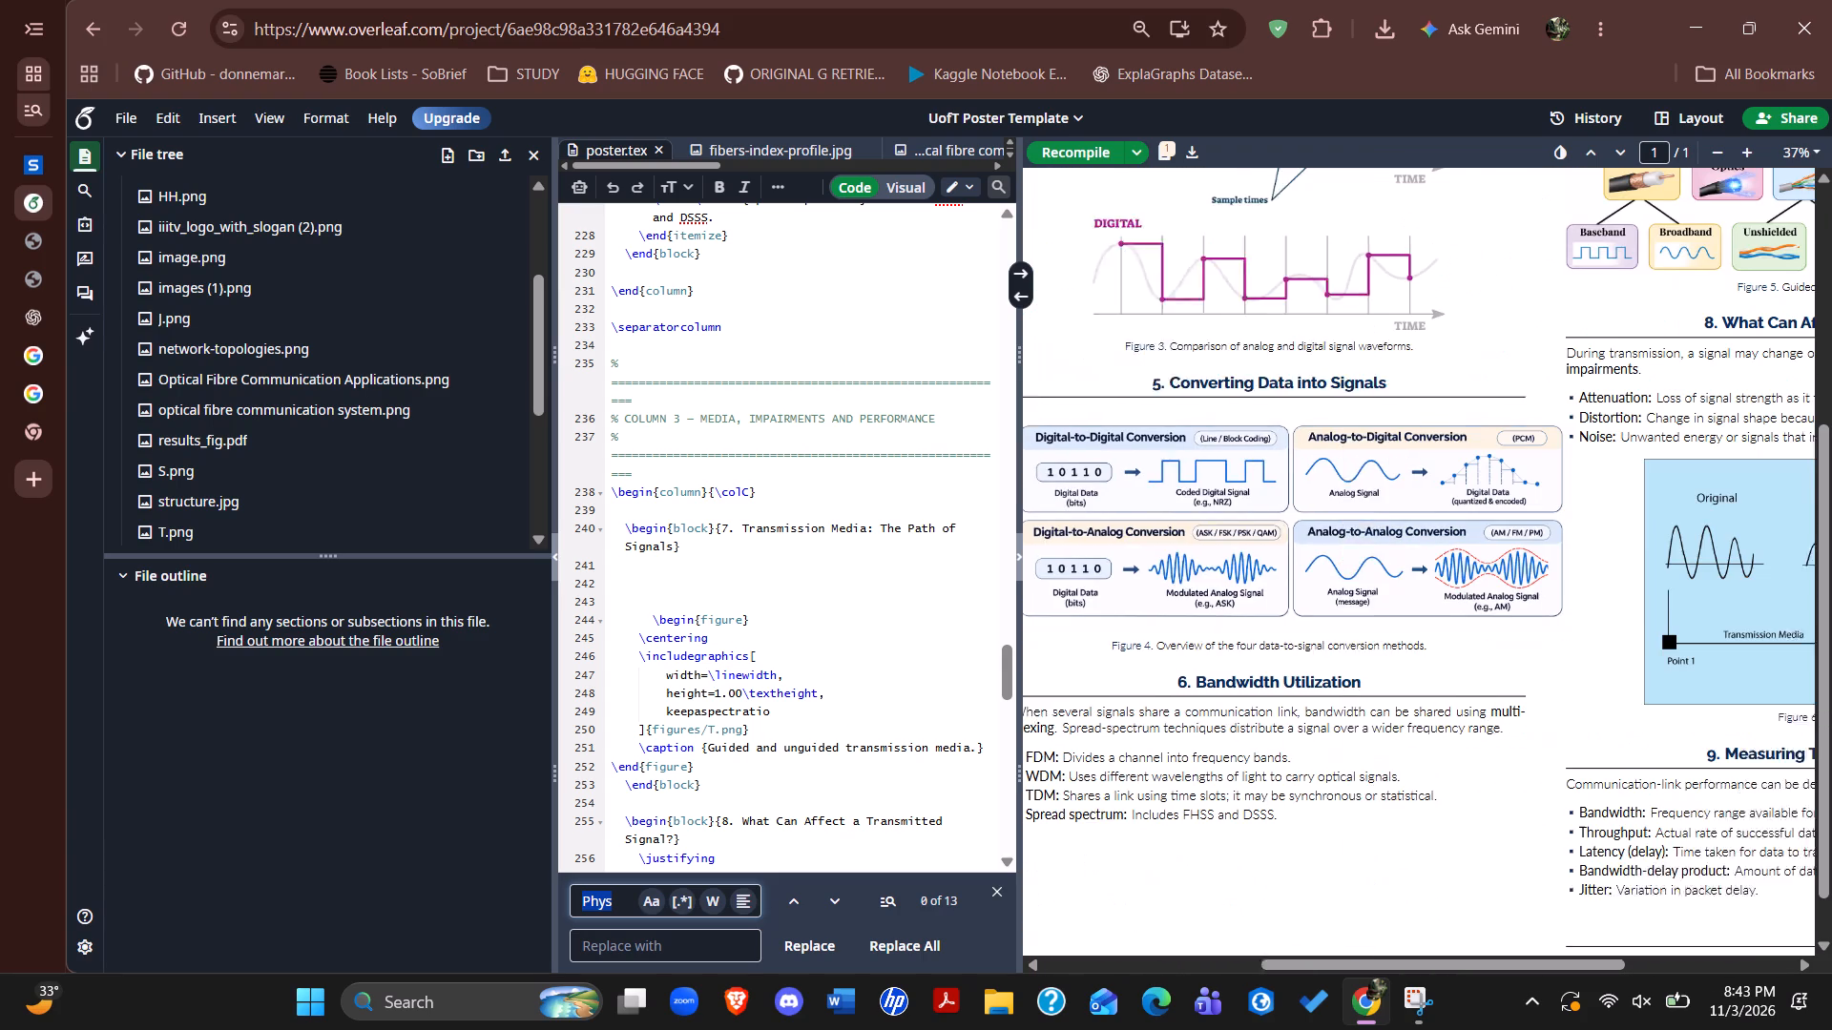
scroll(1189, 454, up, 1)
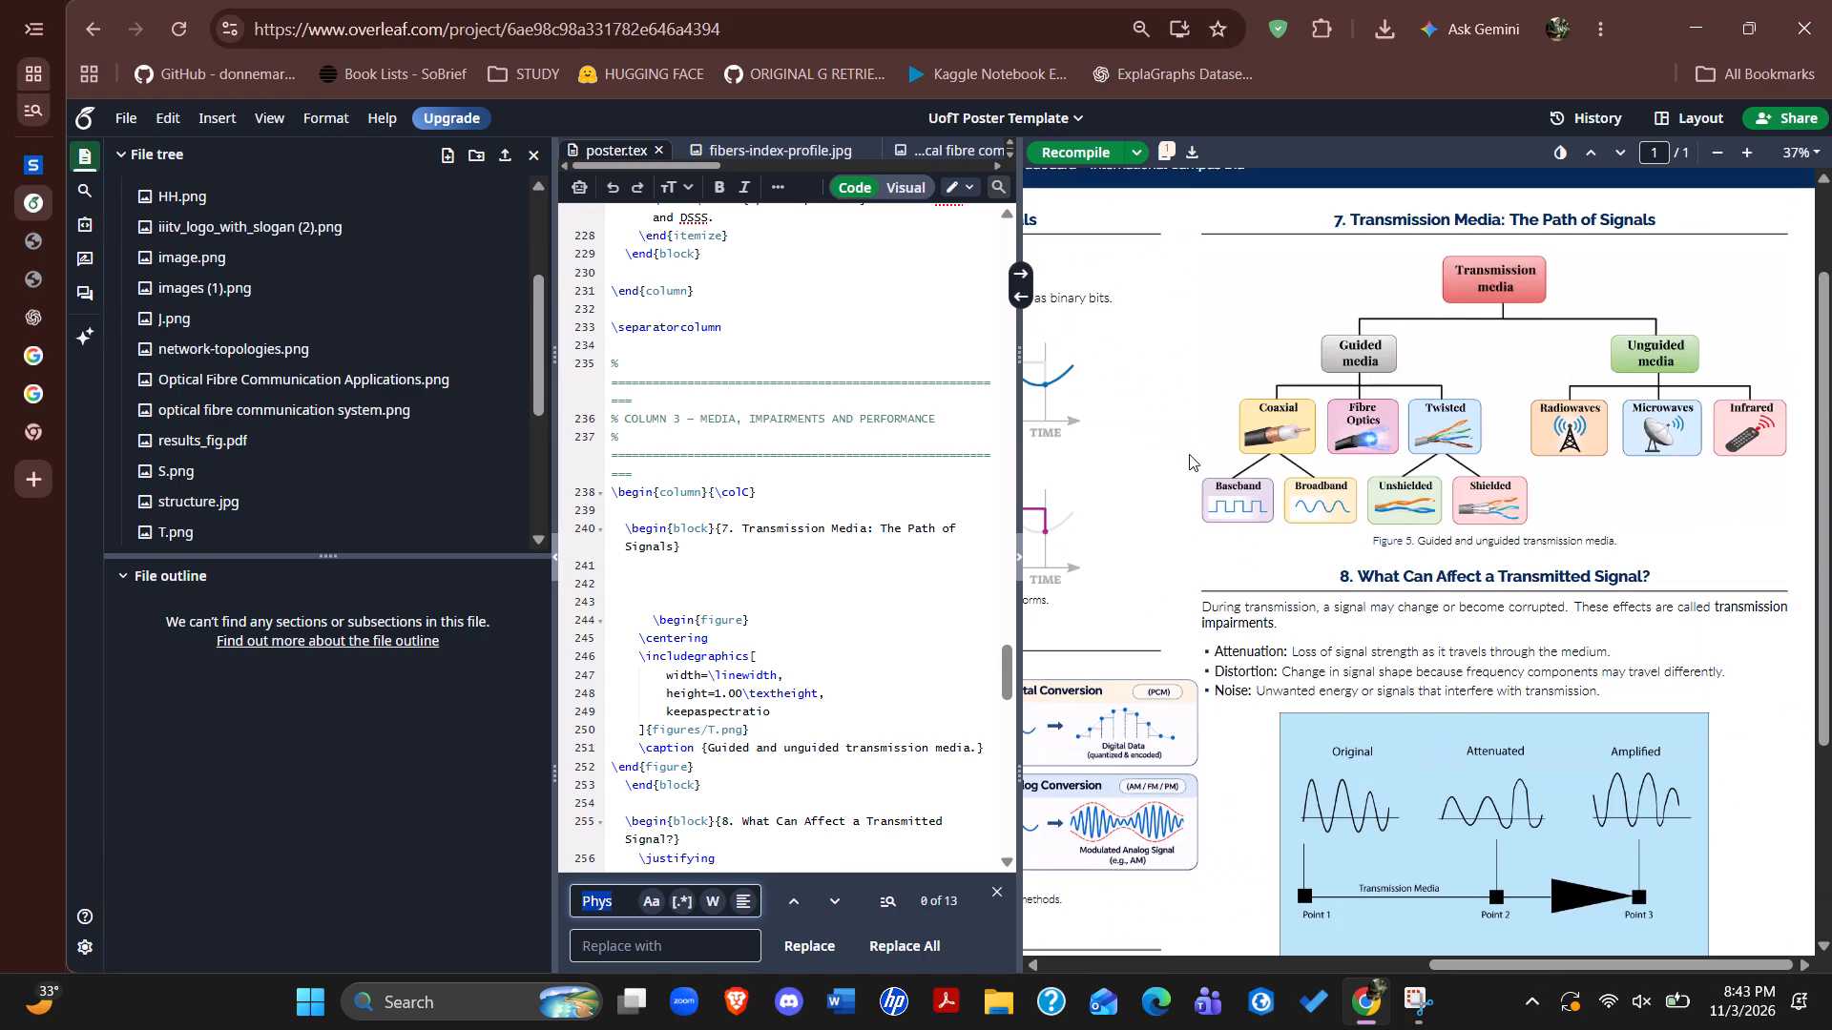
scroll(1189, 454, down, 2)
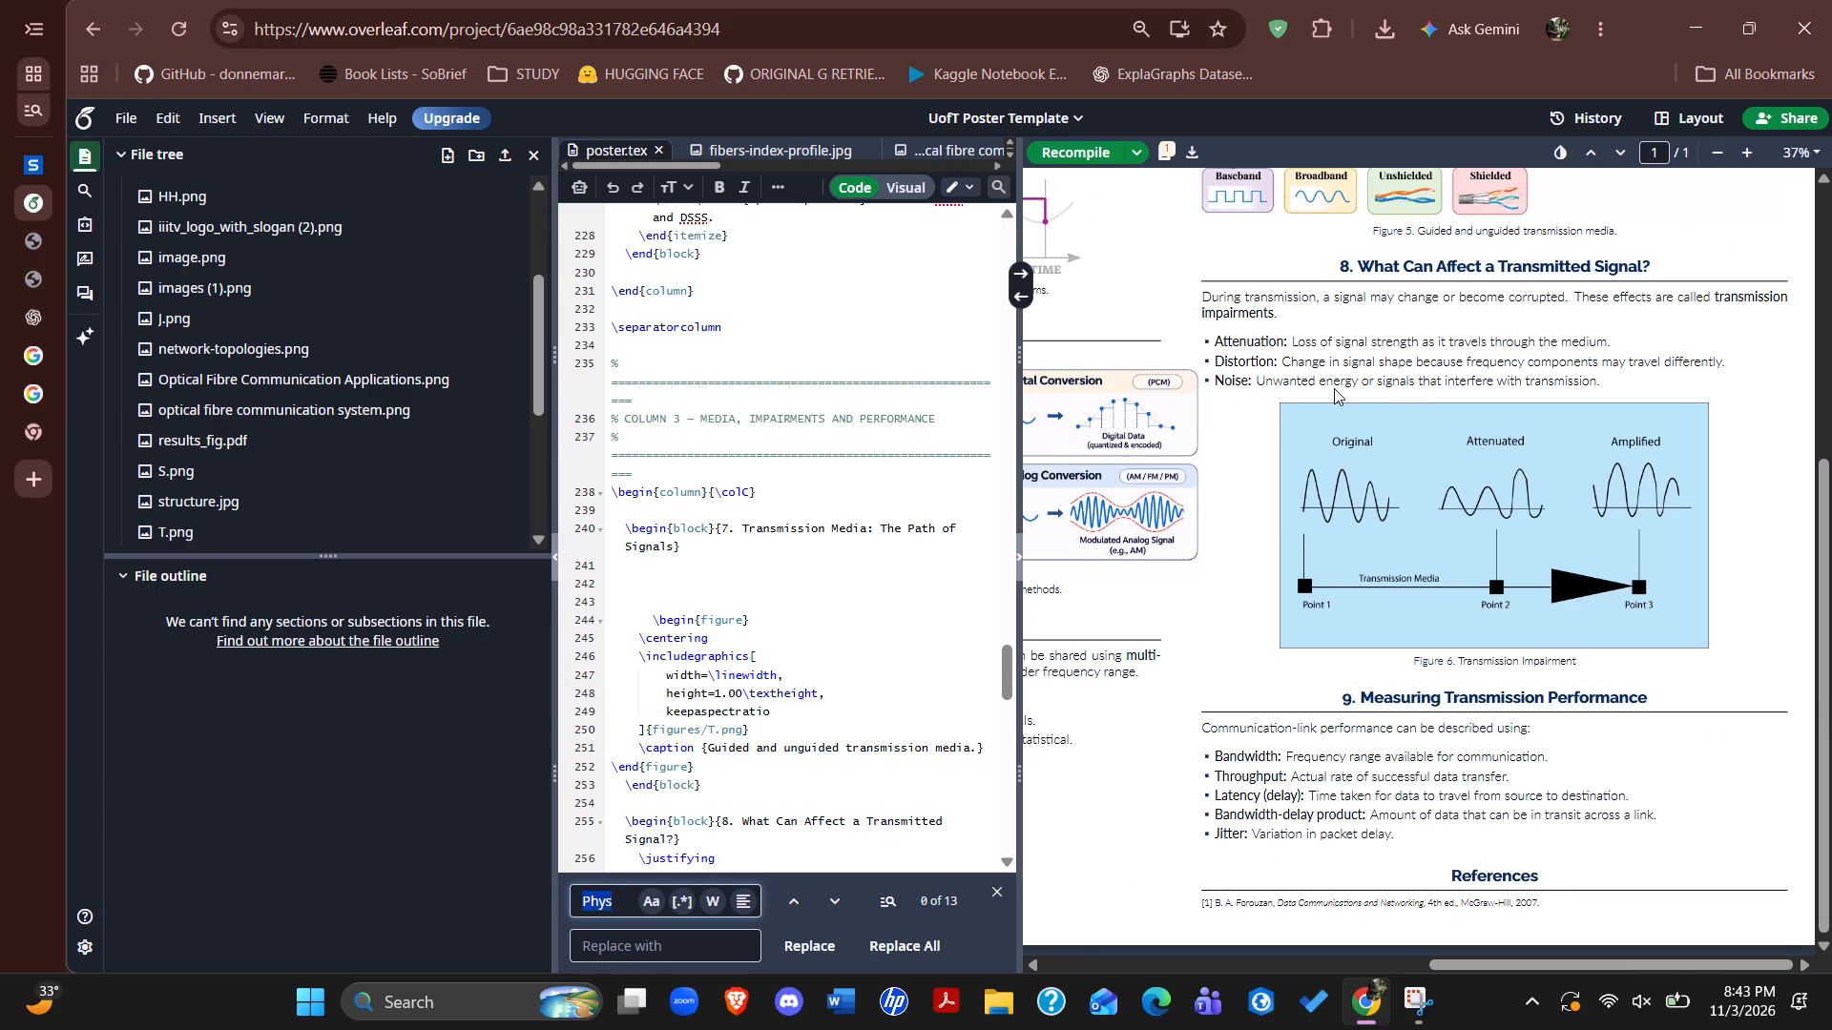
scroll(1334, 388, down, 1)
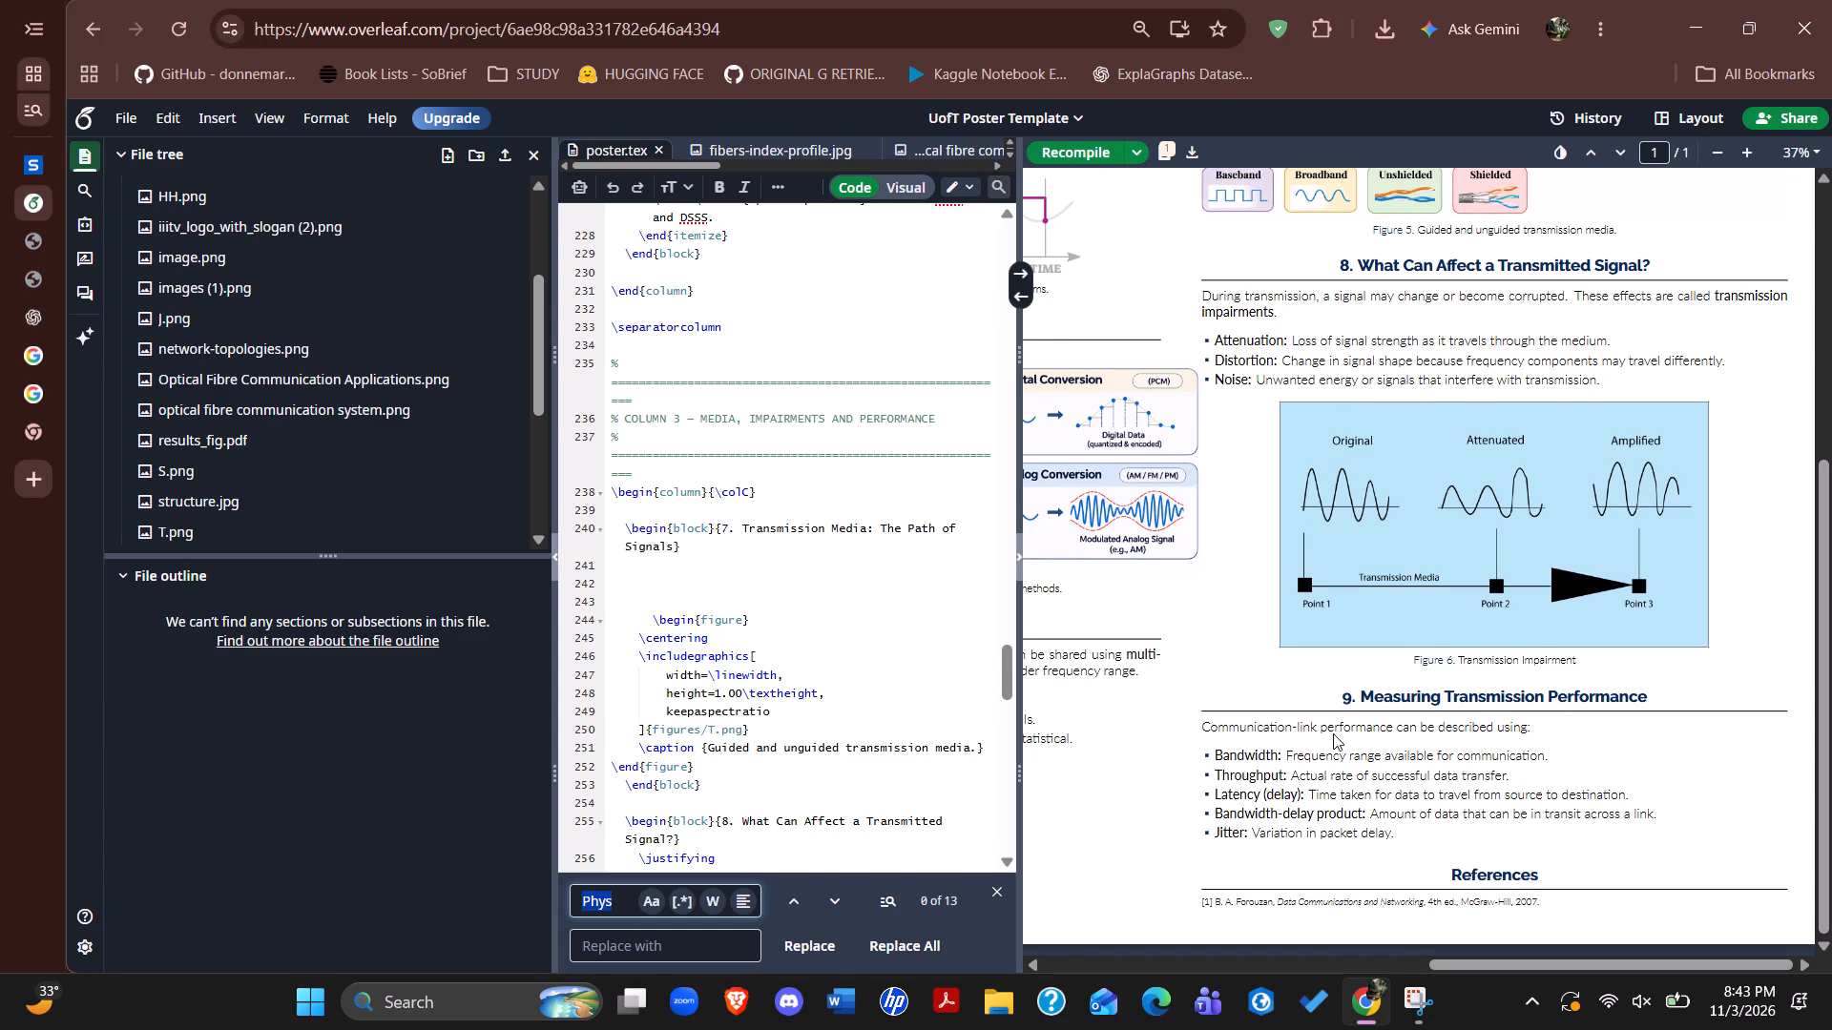
Review the poster's first two columns, from the physical layer introduction and Network Topologies to data conversion and Bandwidth Utilization.
double_click(1309, 728)
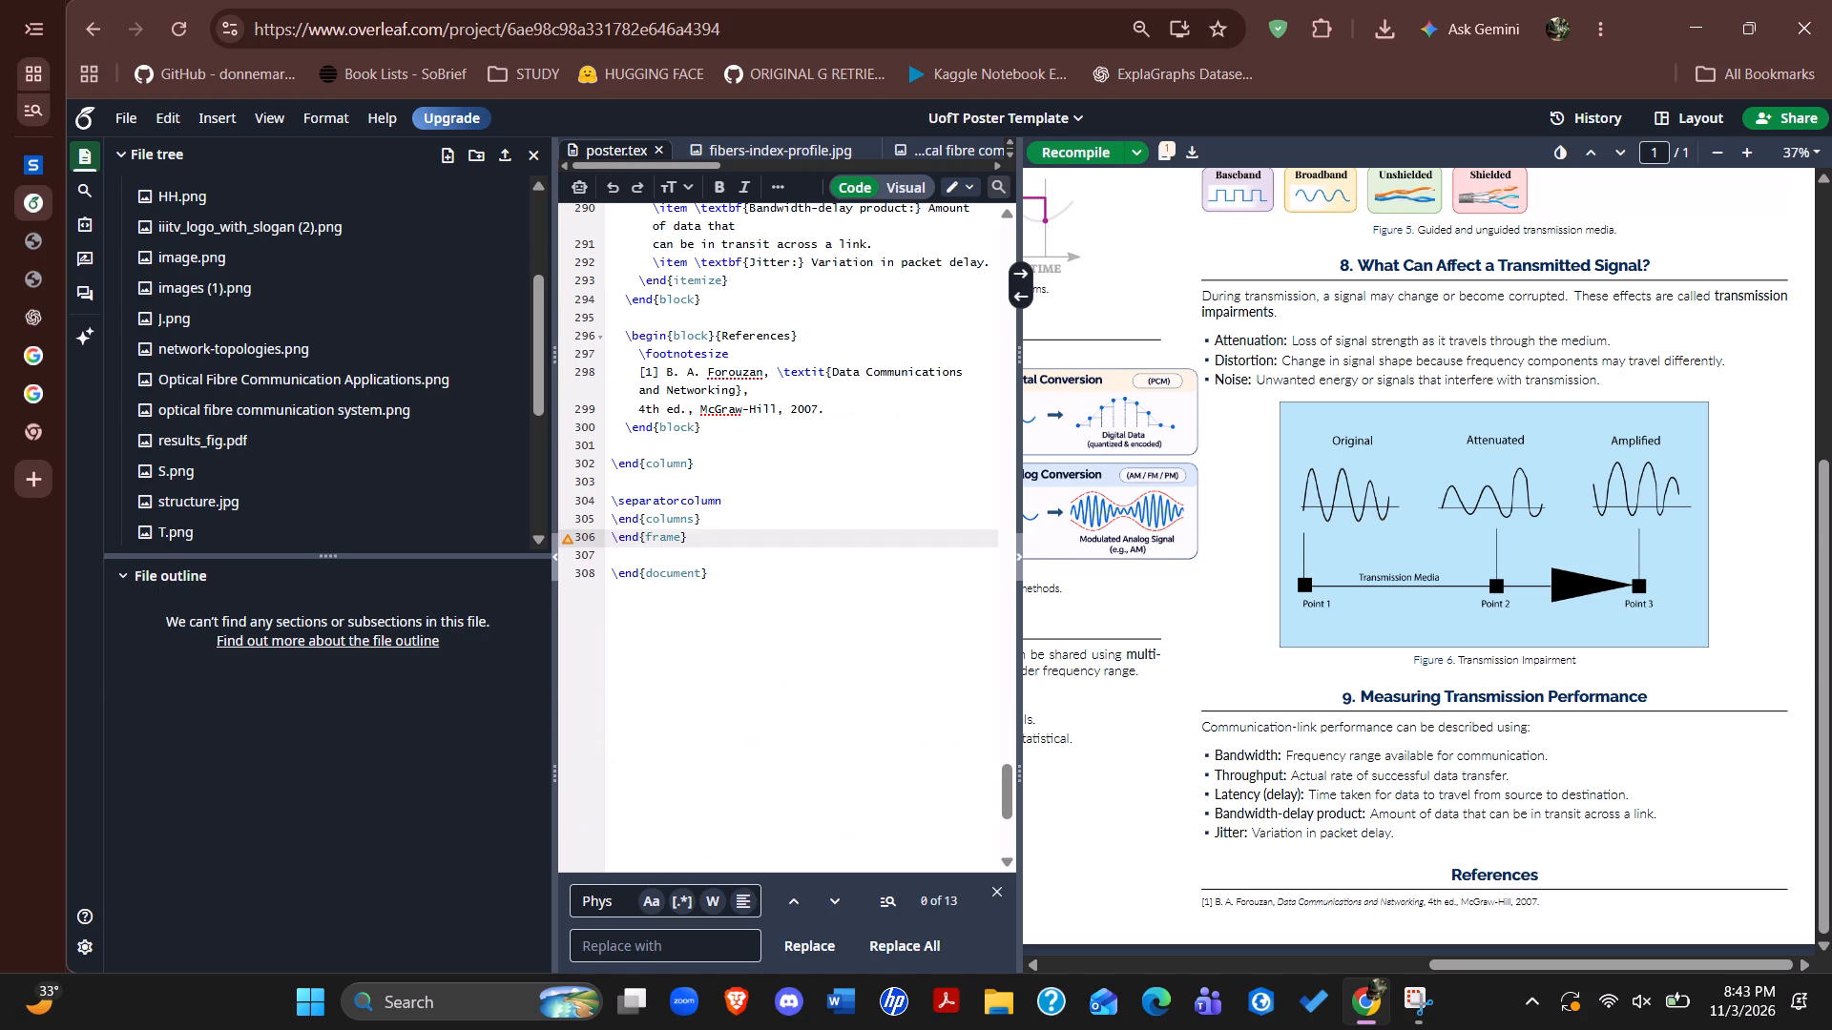
scroll(1309, 728, right, 4)
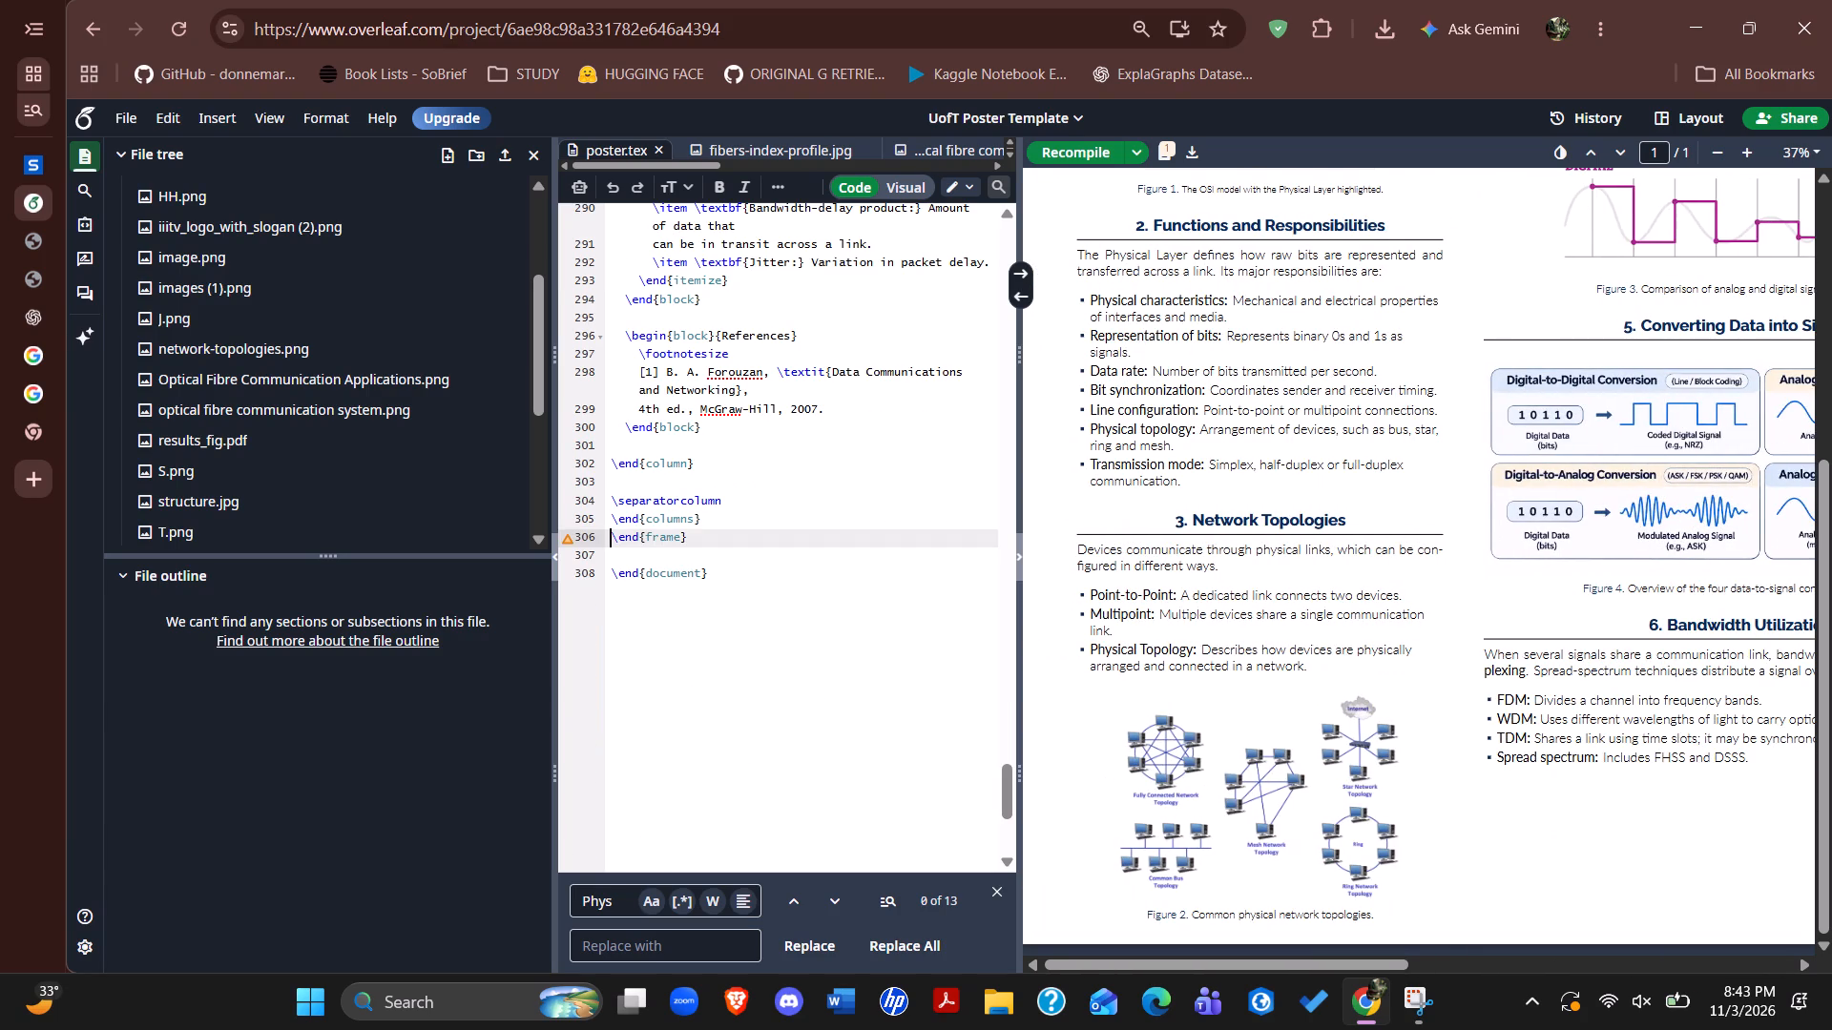
scroll(1329, 569, up, 3)
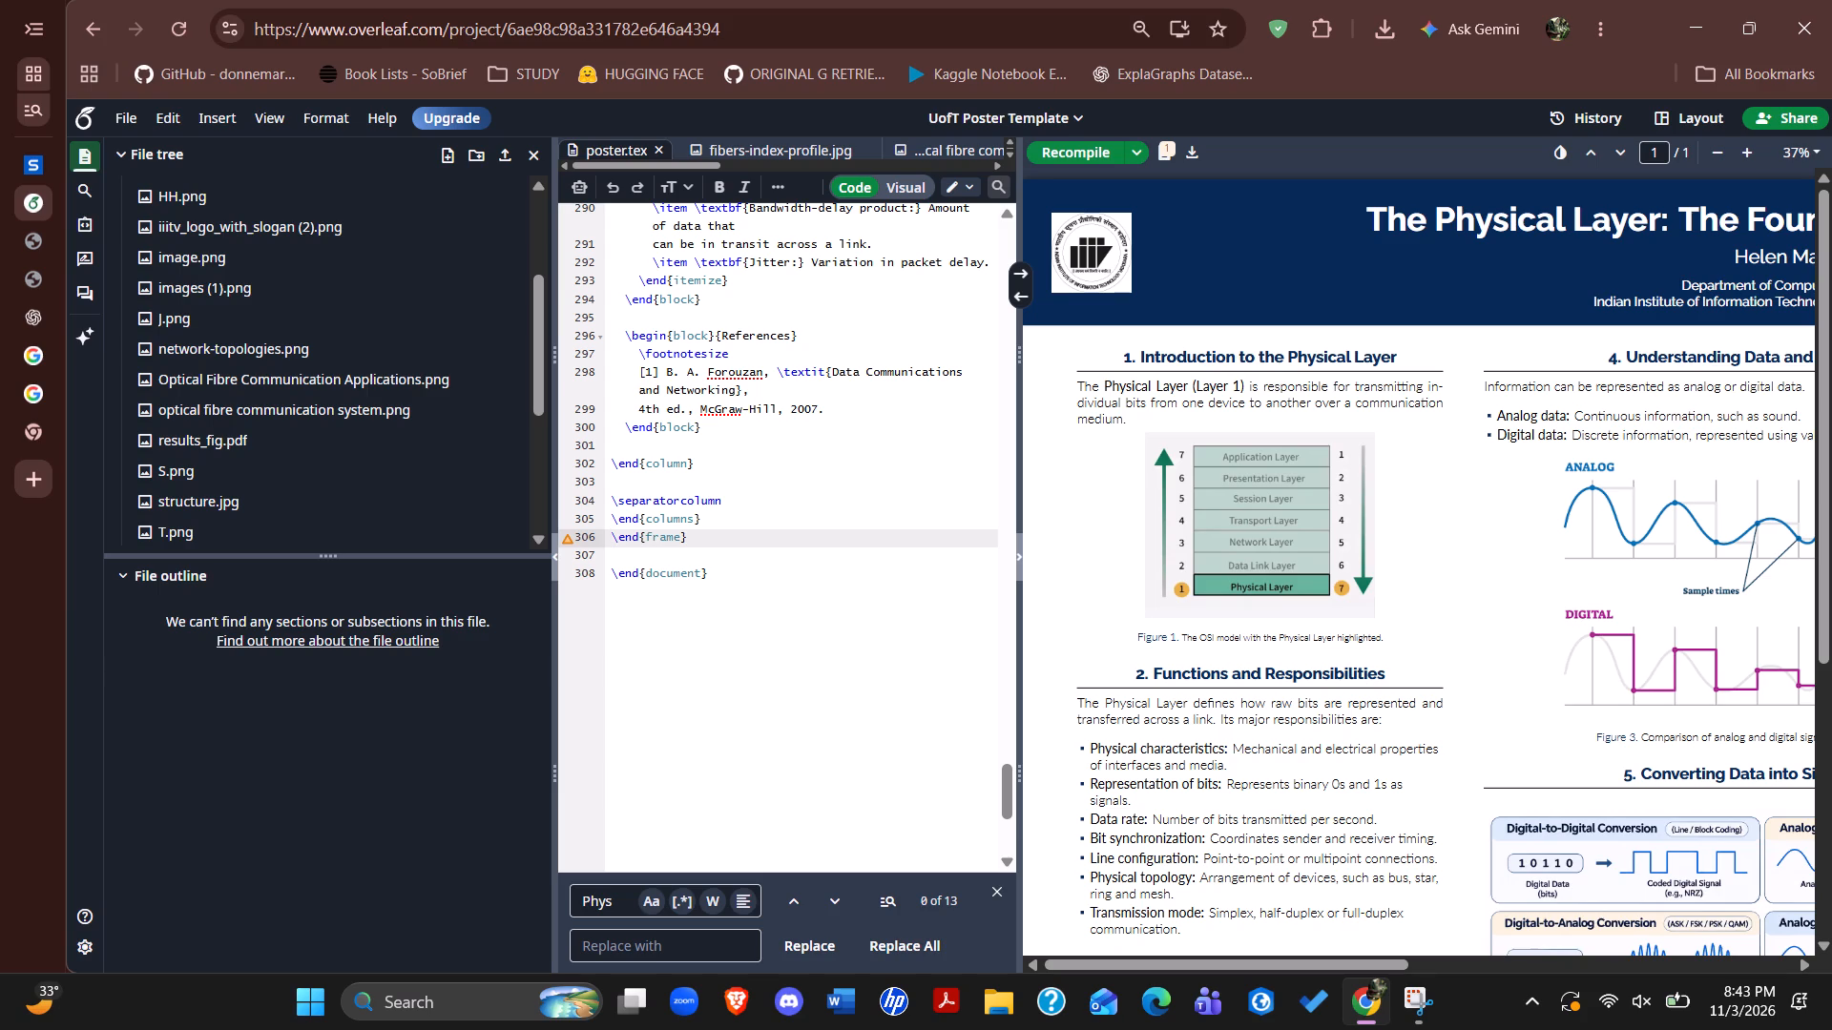
scroll(1196, 390, down, 2)
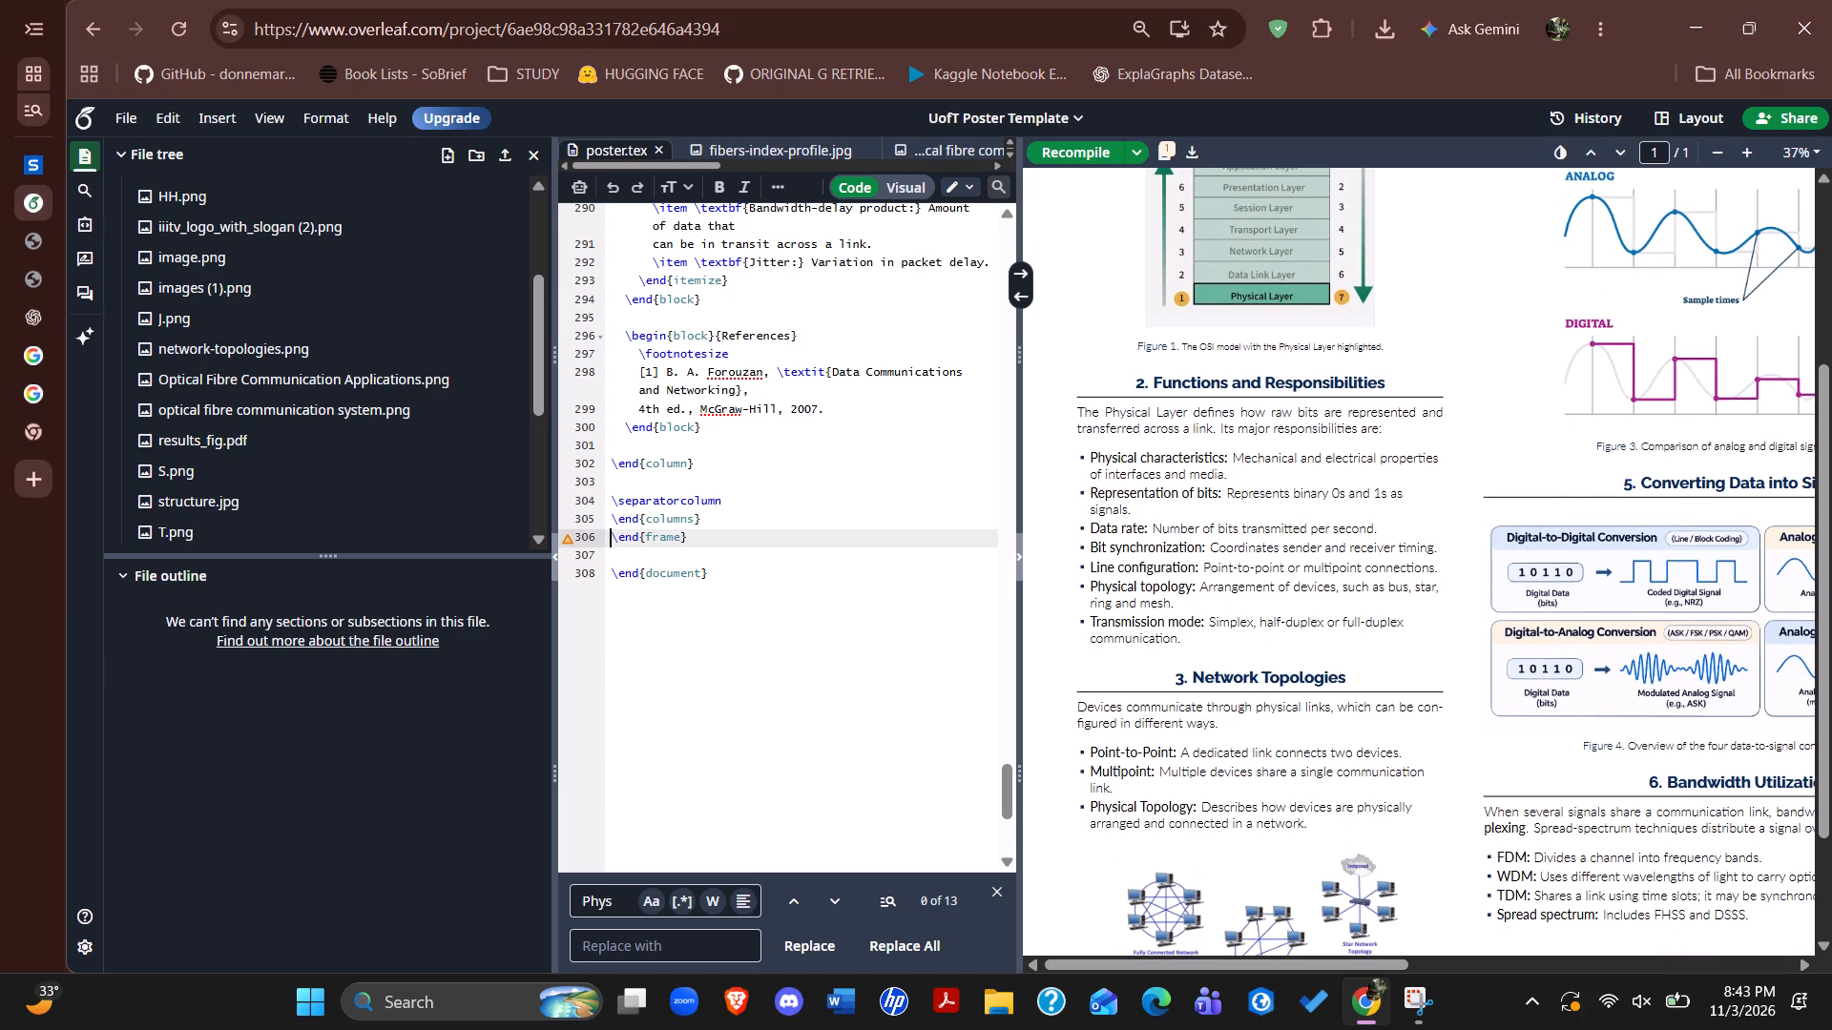
scroll(1196, 390, down, 1)
scroll(1196, 390, left, 3)
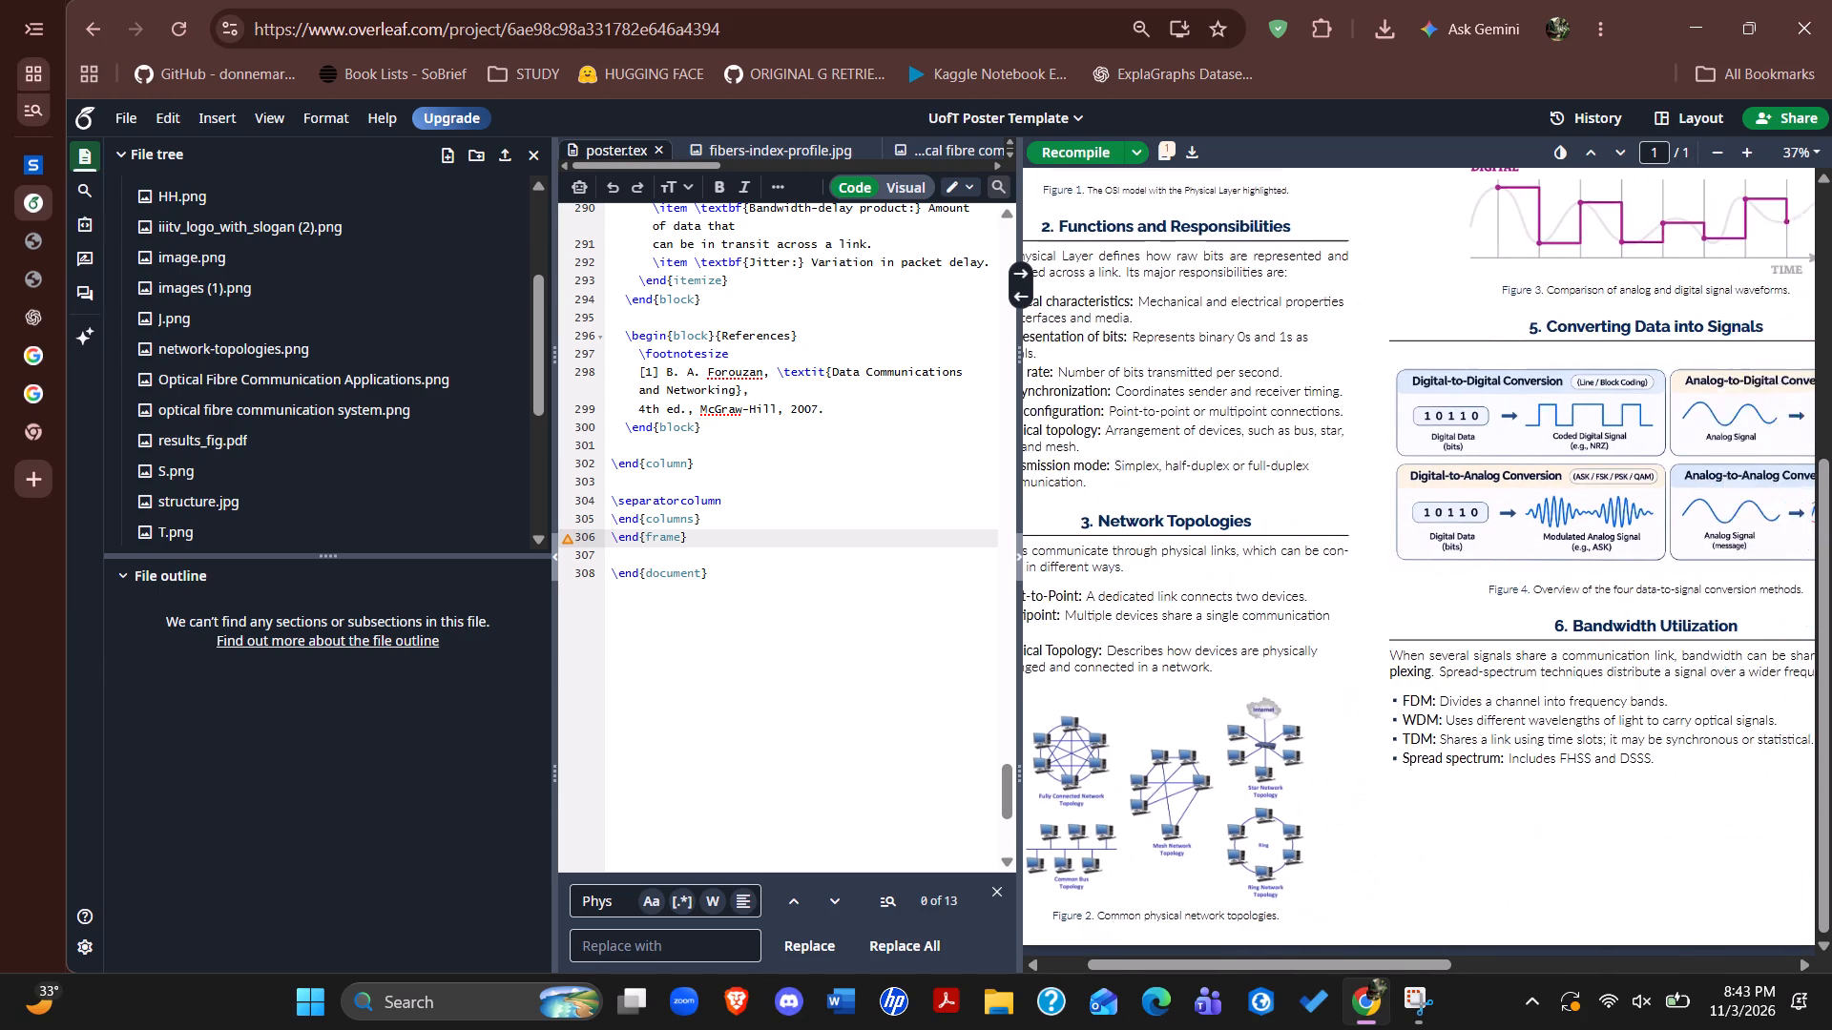
scroll(1196, 390, left, 2)
scroll(1196, 390, right, 5)
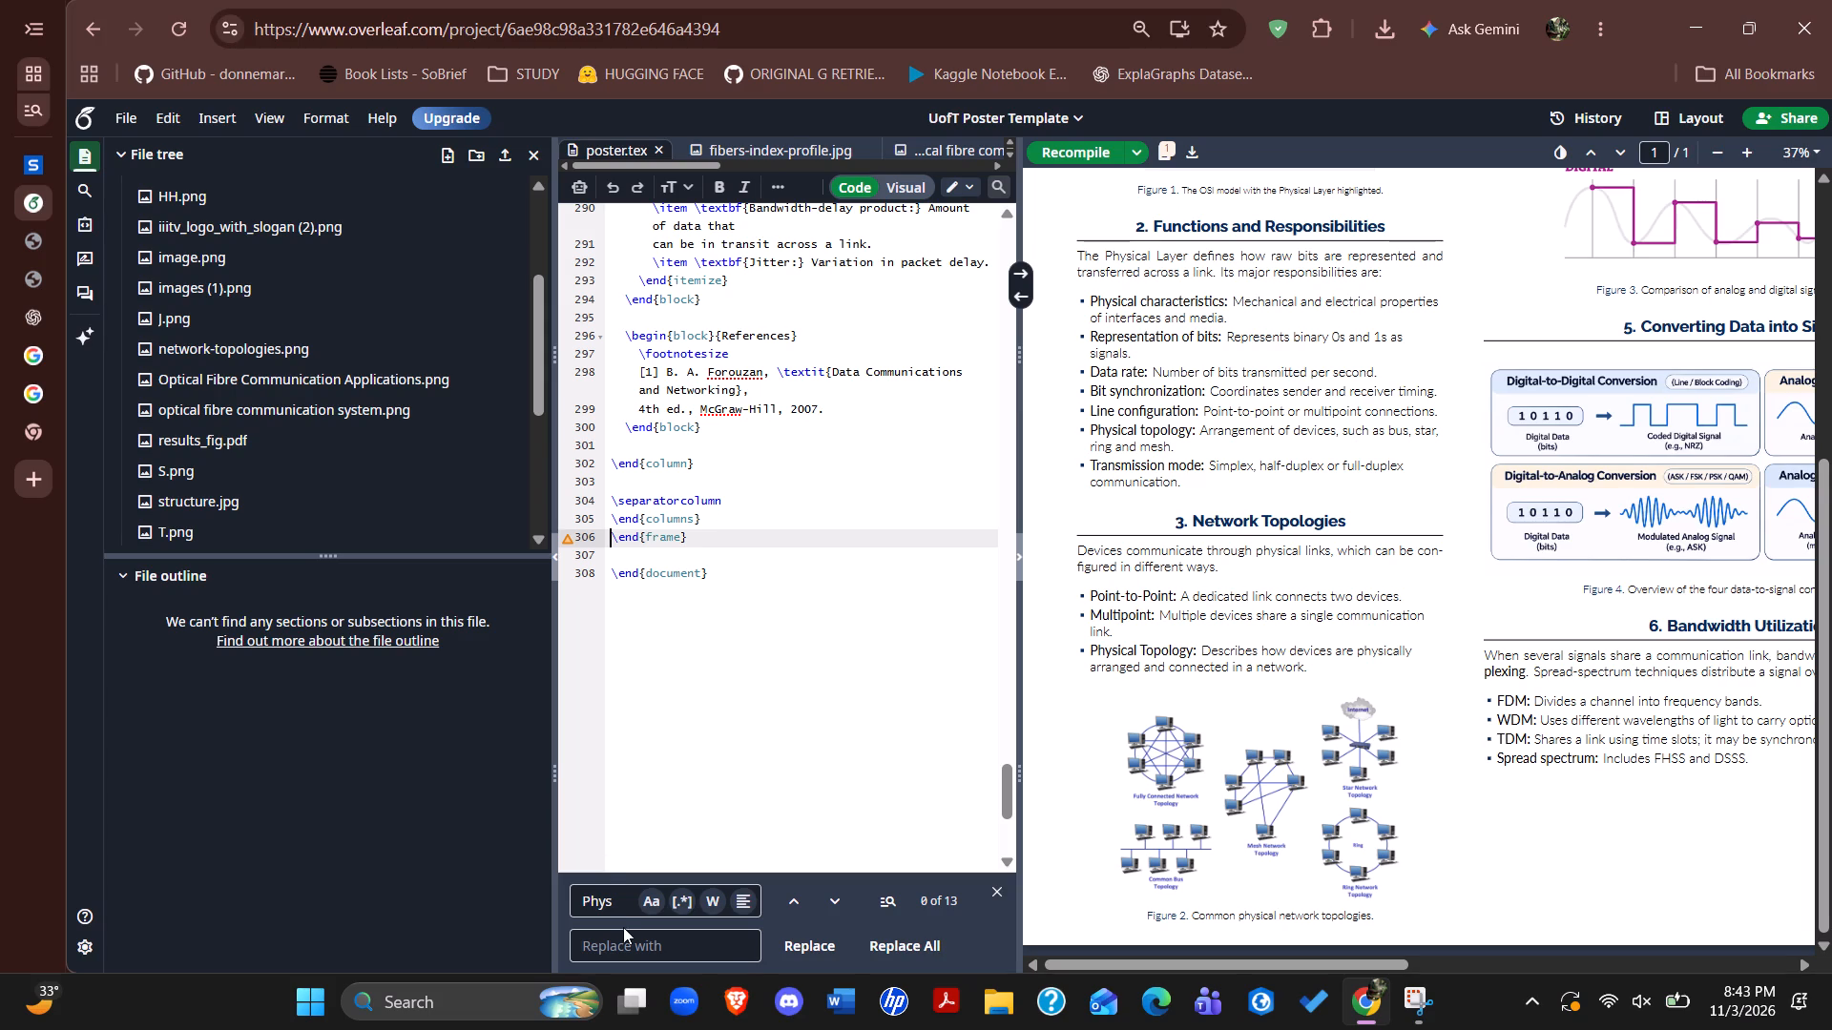
double_click(595, 913)
key(BackSpace)
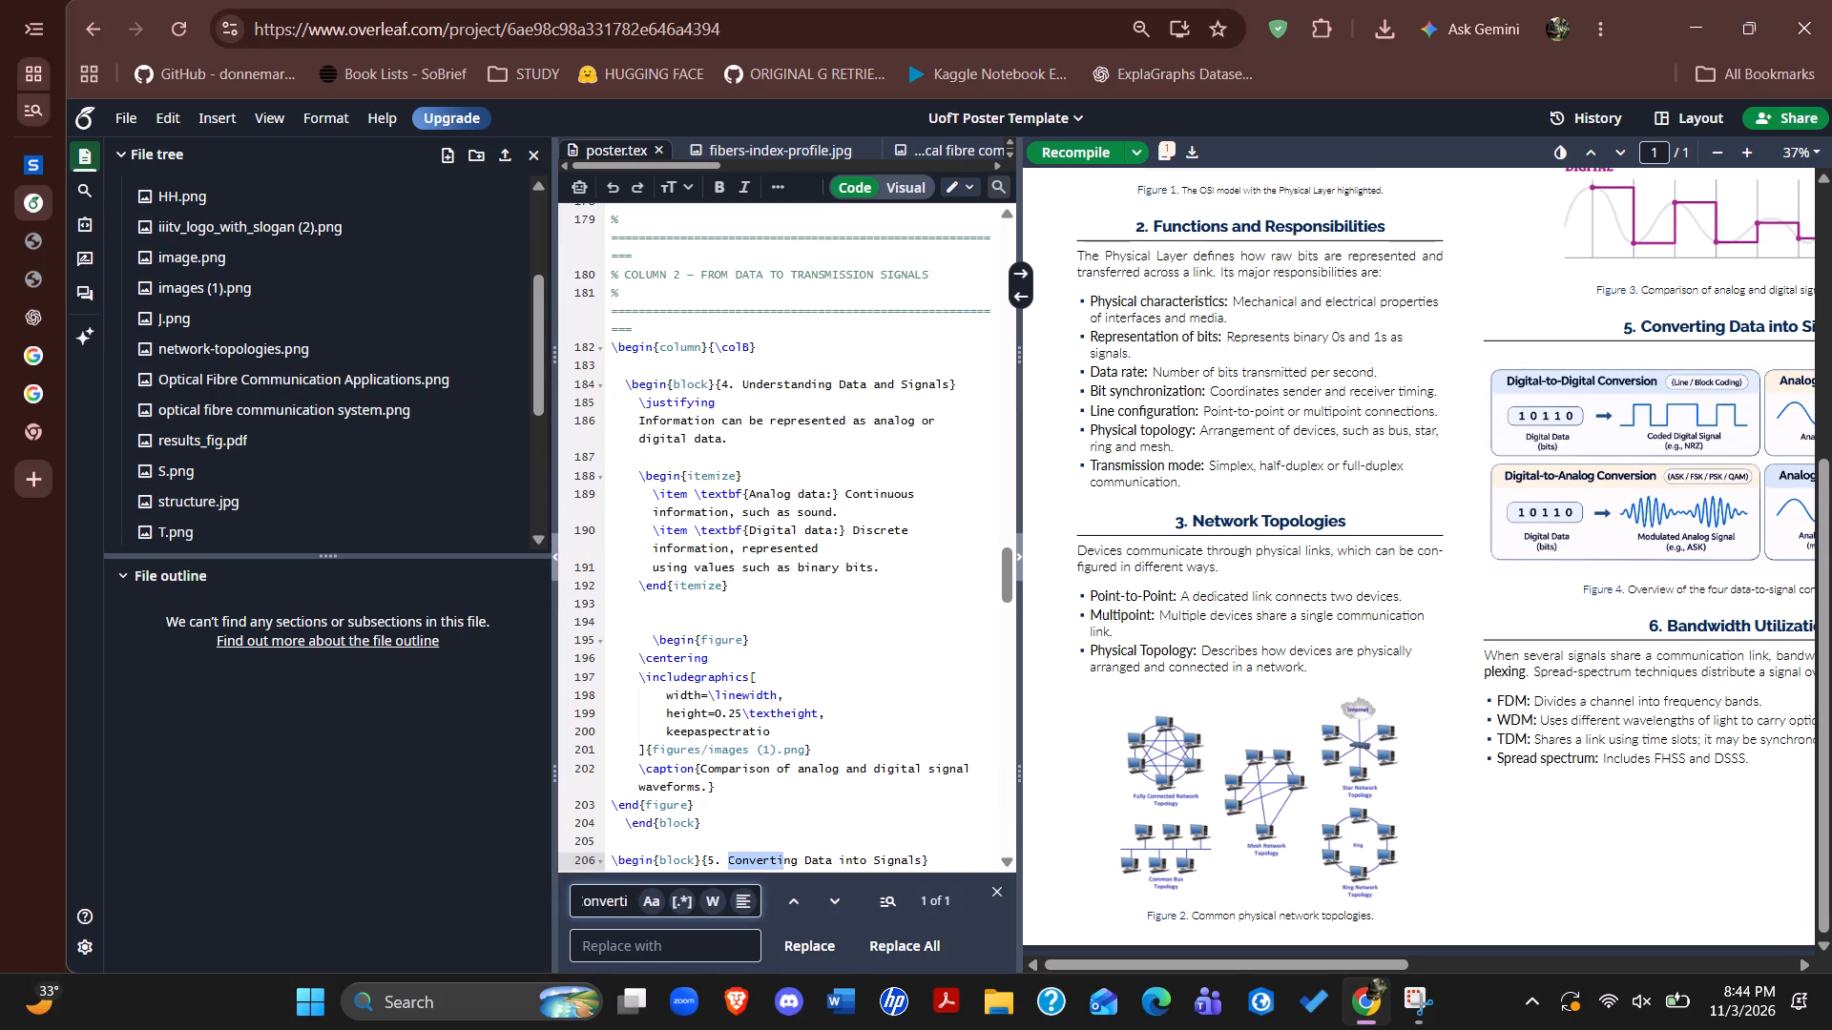
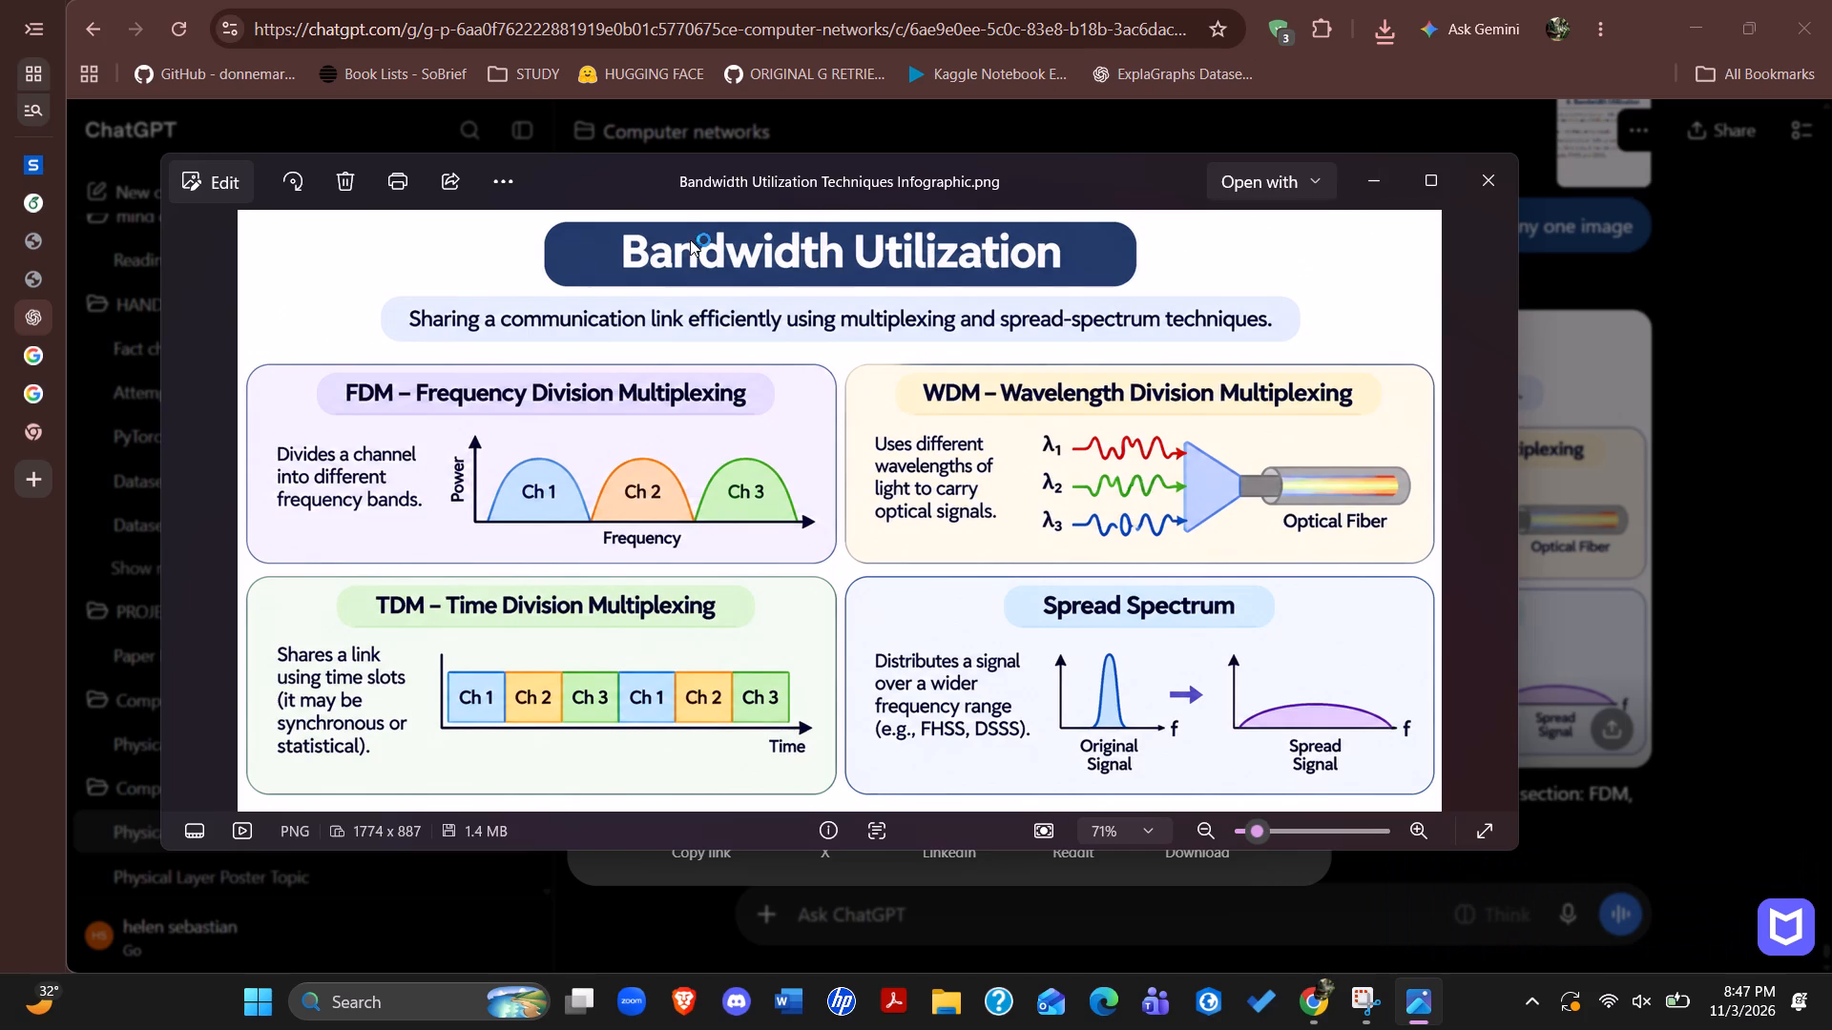
Crop the title banner and subtitle off the Bandwidth Utilization infographic, overwrite the original file, and close the image.
click(220, 183)
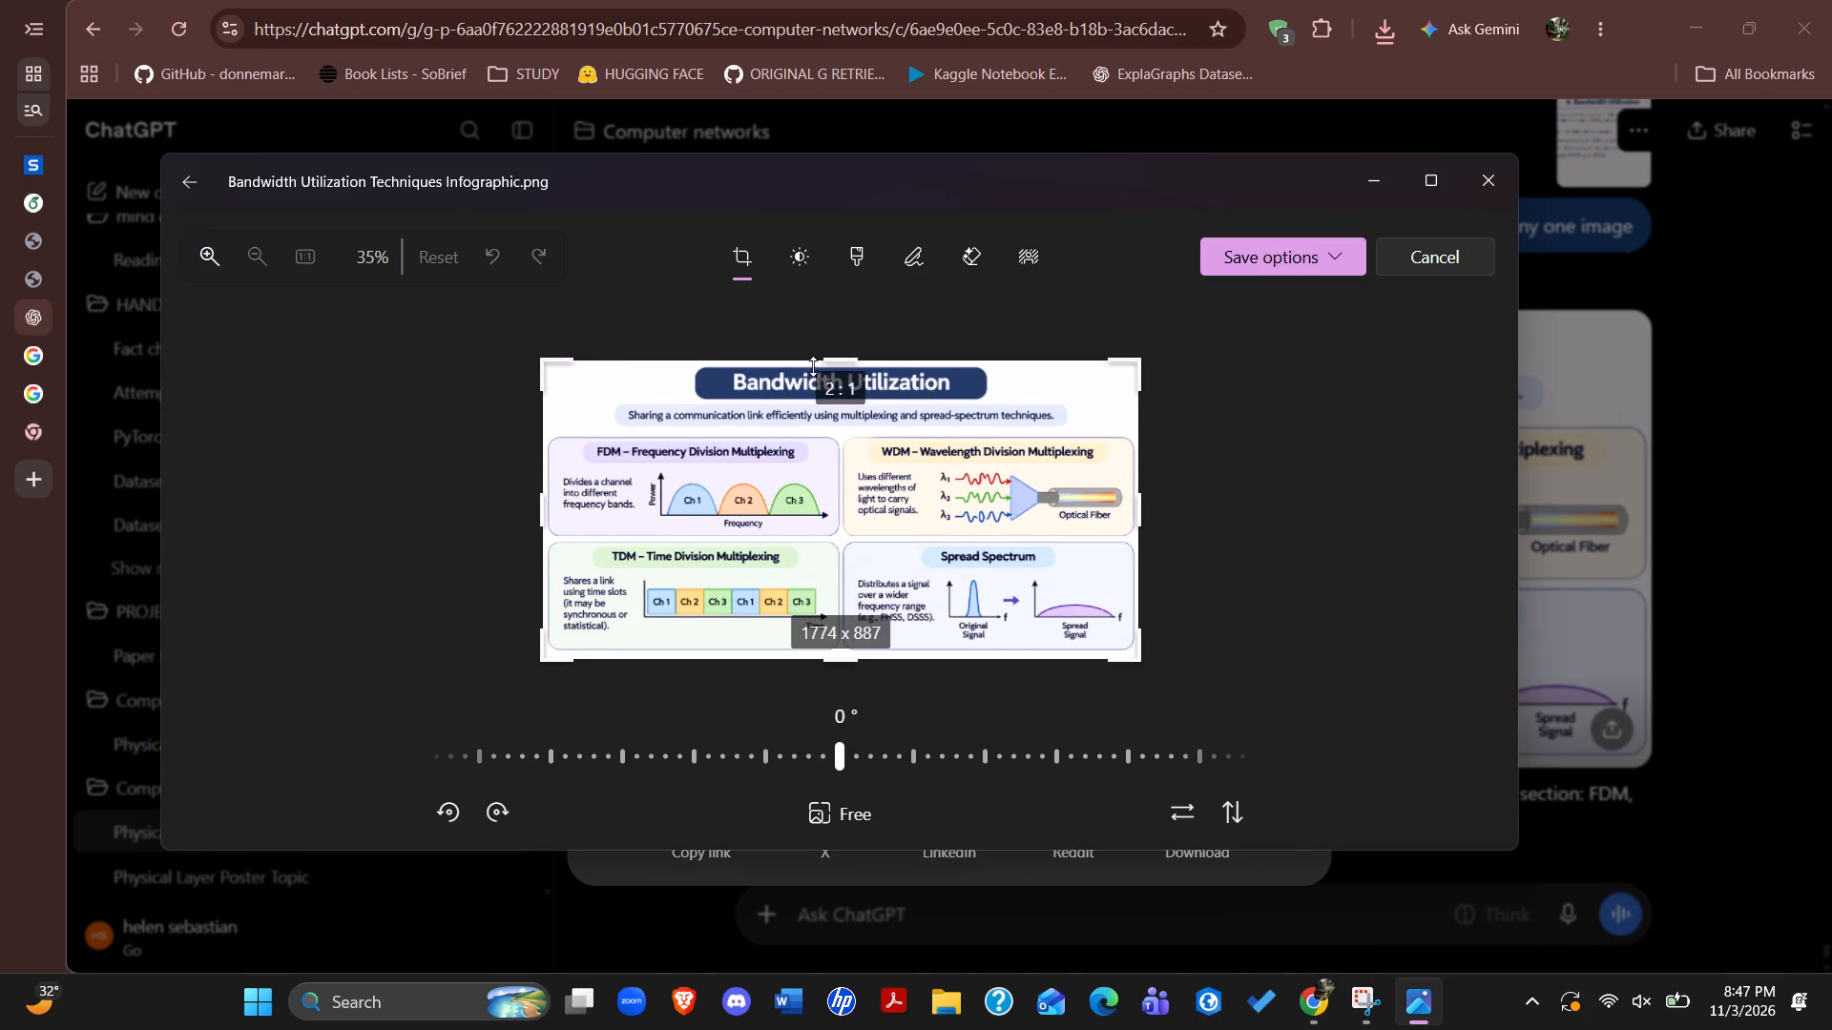
drag(813, 362, 815, 426)
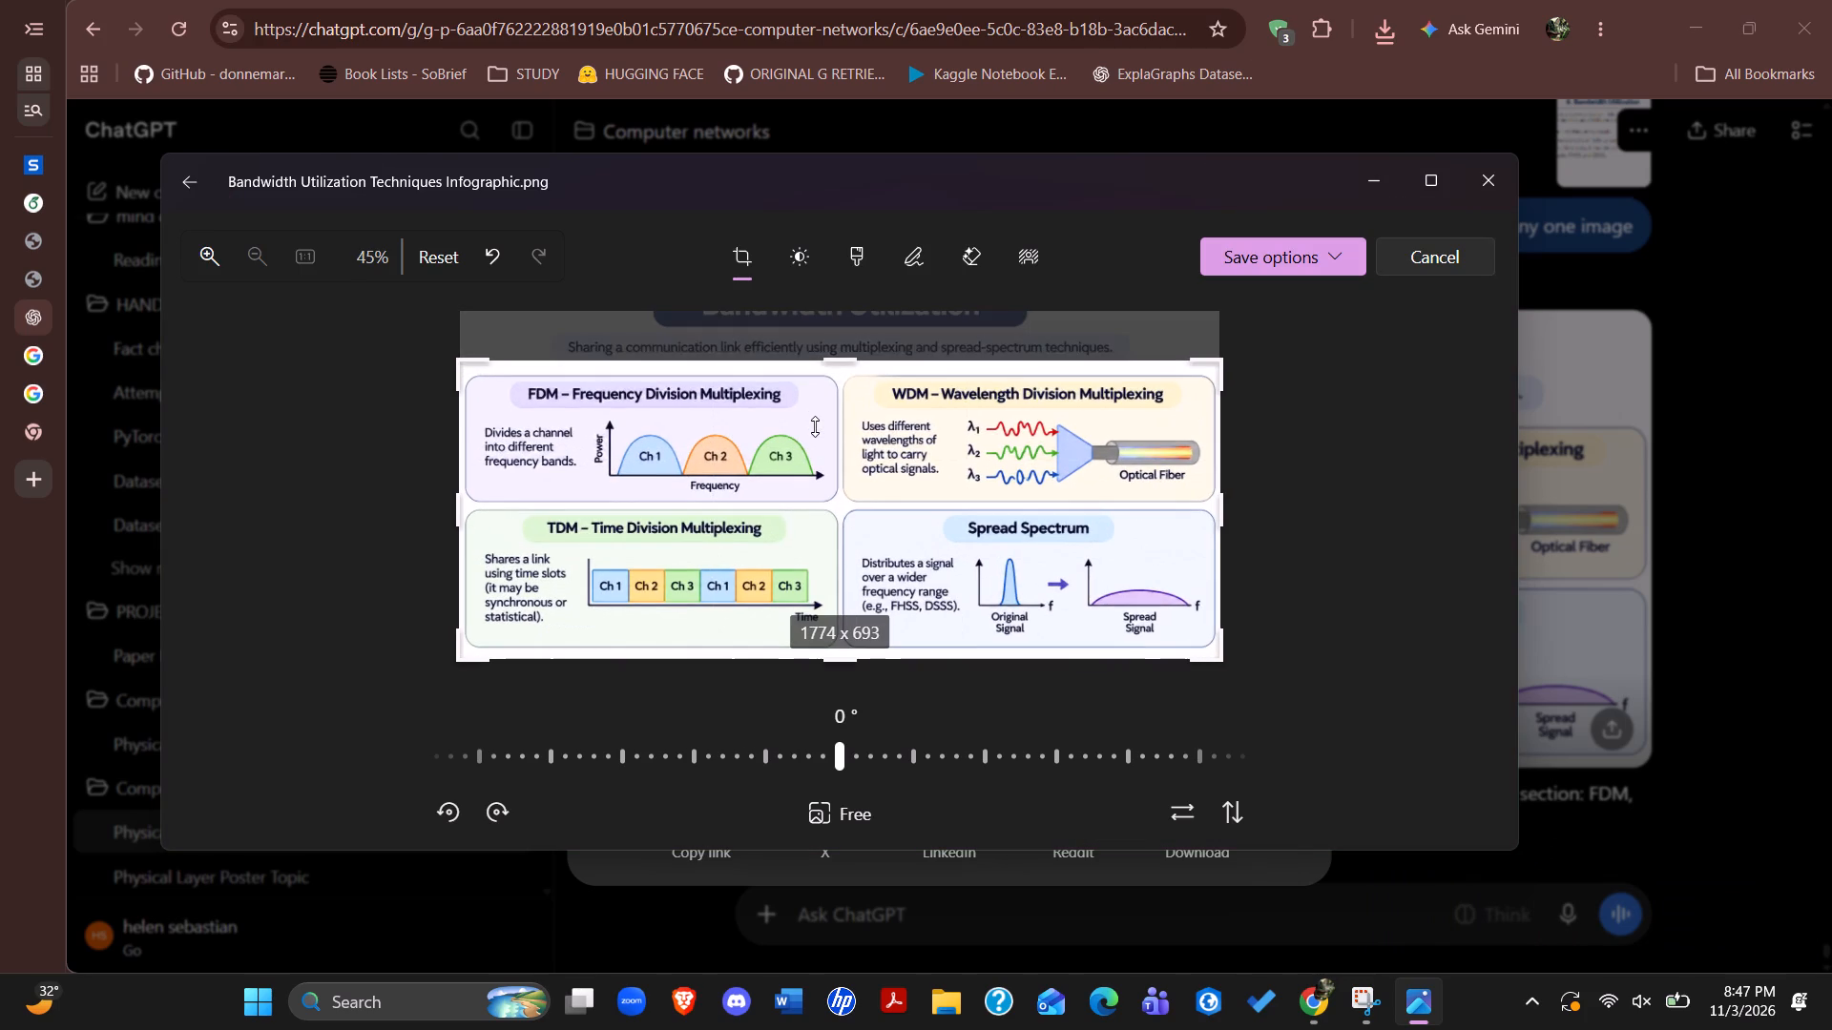
click(1272, 245)
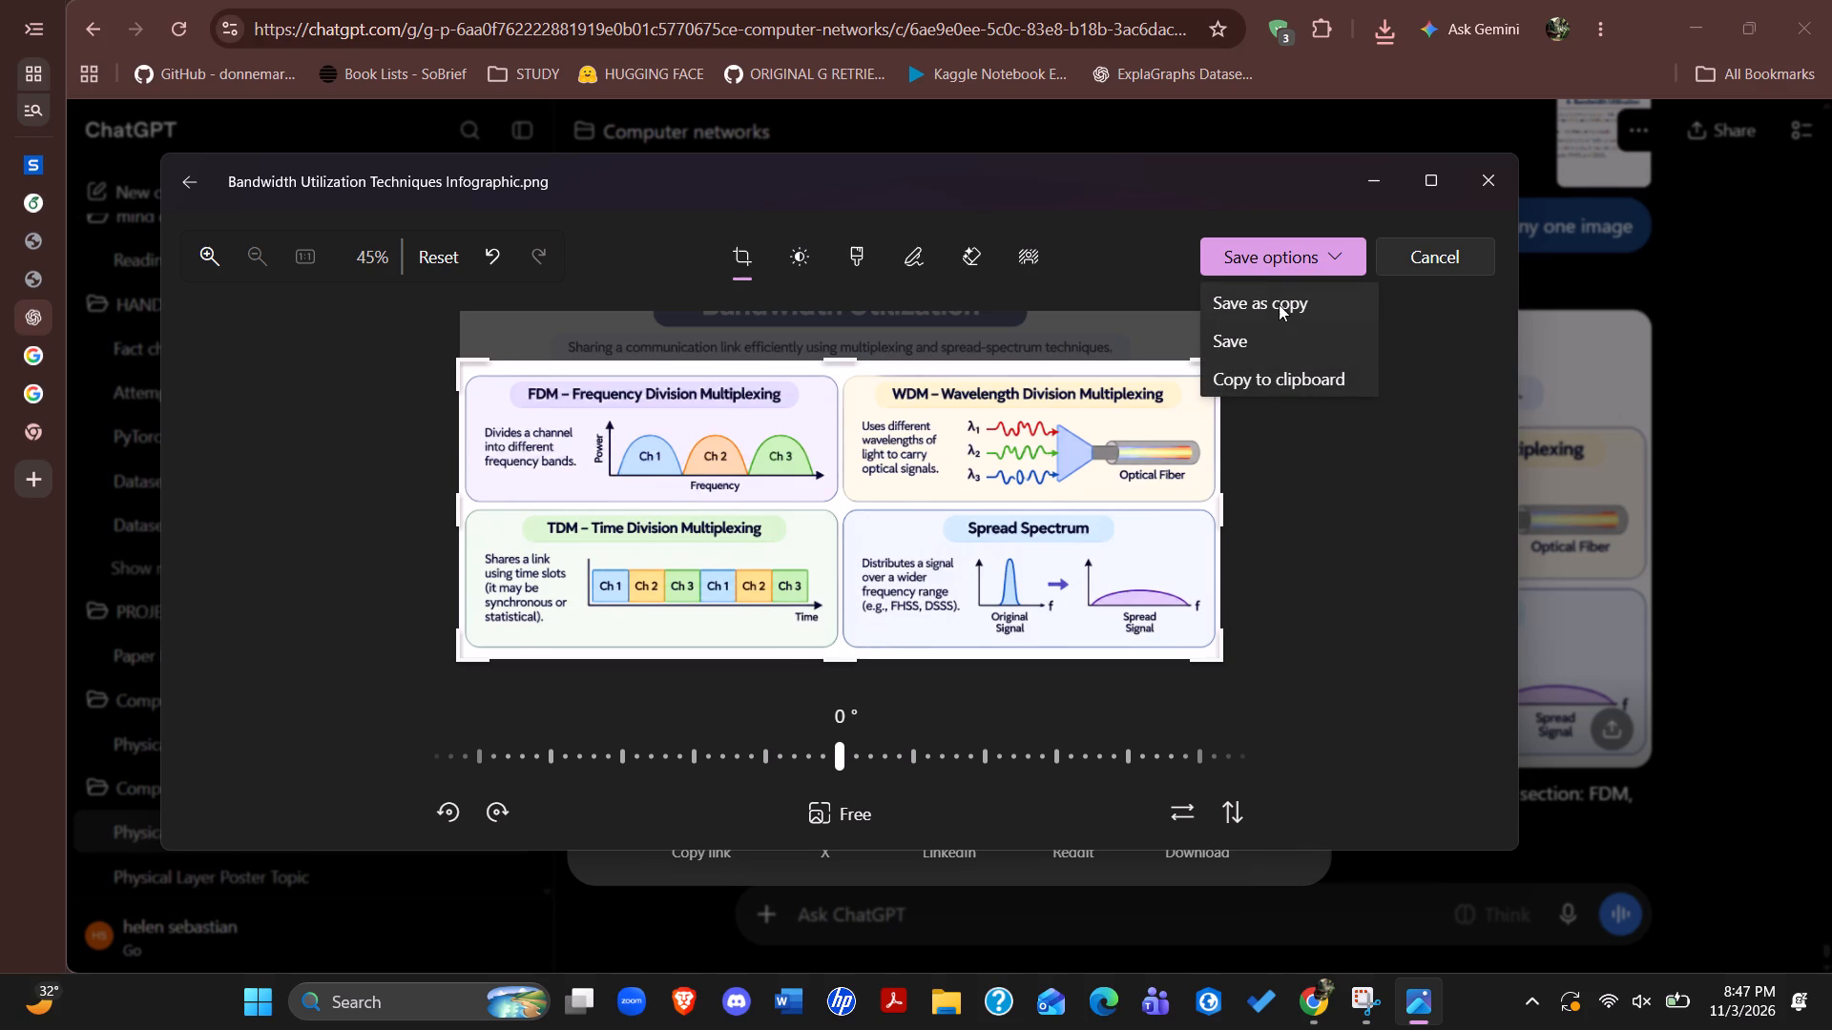
click(1249, 345)
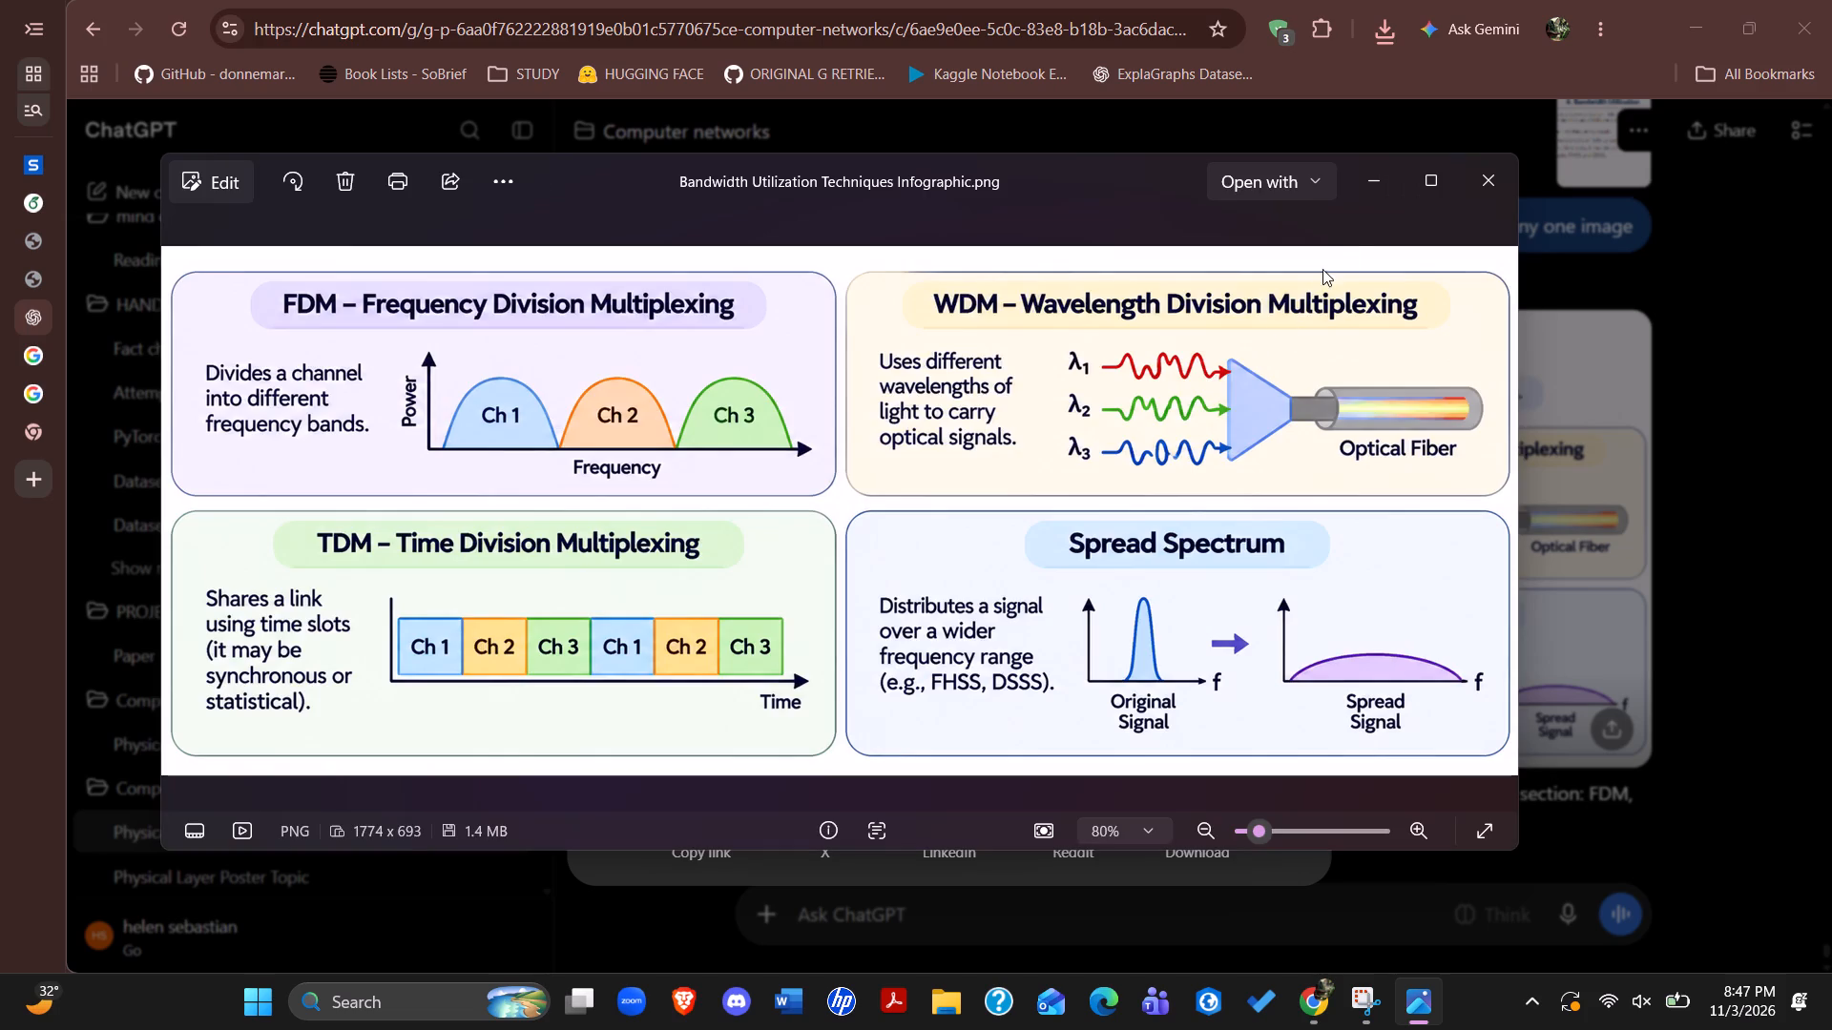
click(1494, 184)
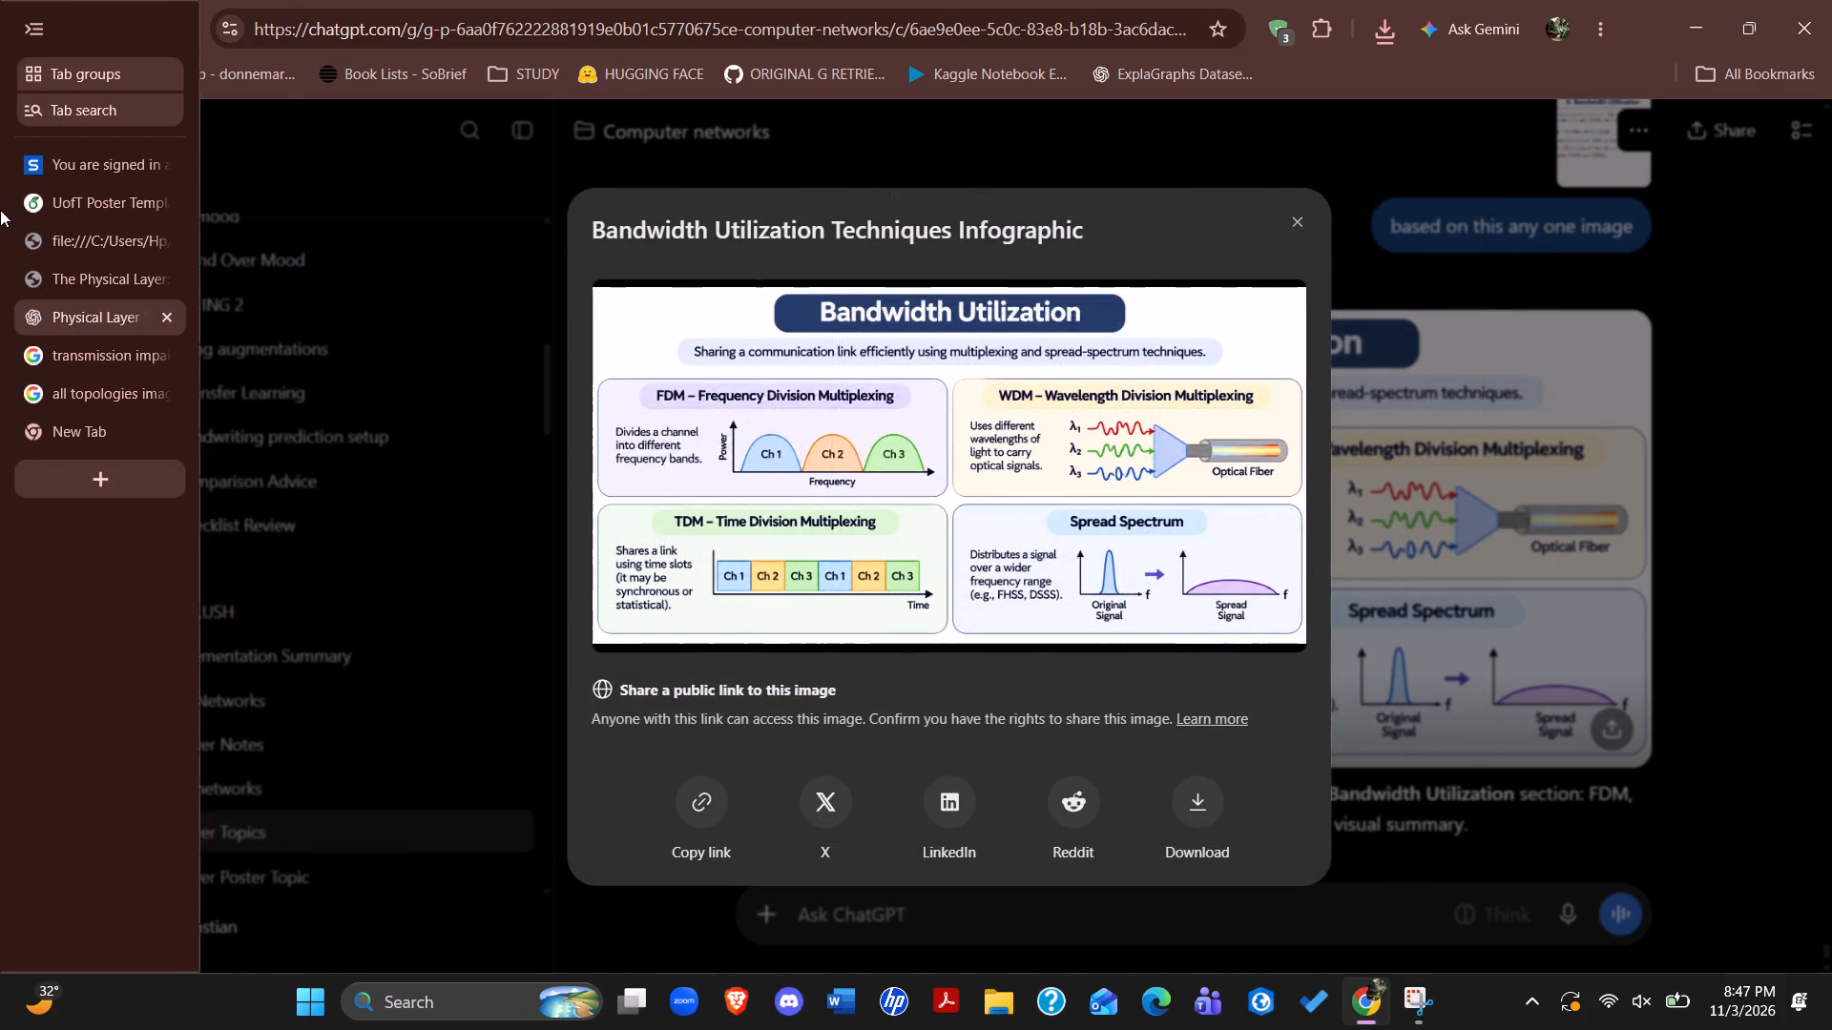
Switch to Overleaf and upload the downloaded Bandwidth Utilization Techniques Infographic.png into the project's figures folder.
click(45, 202)
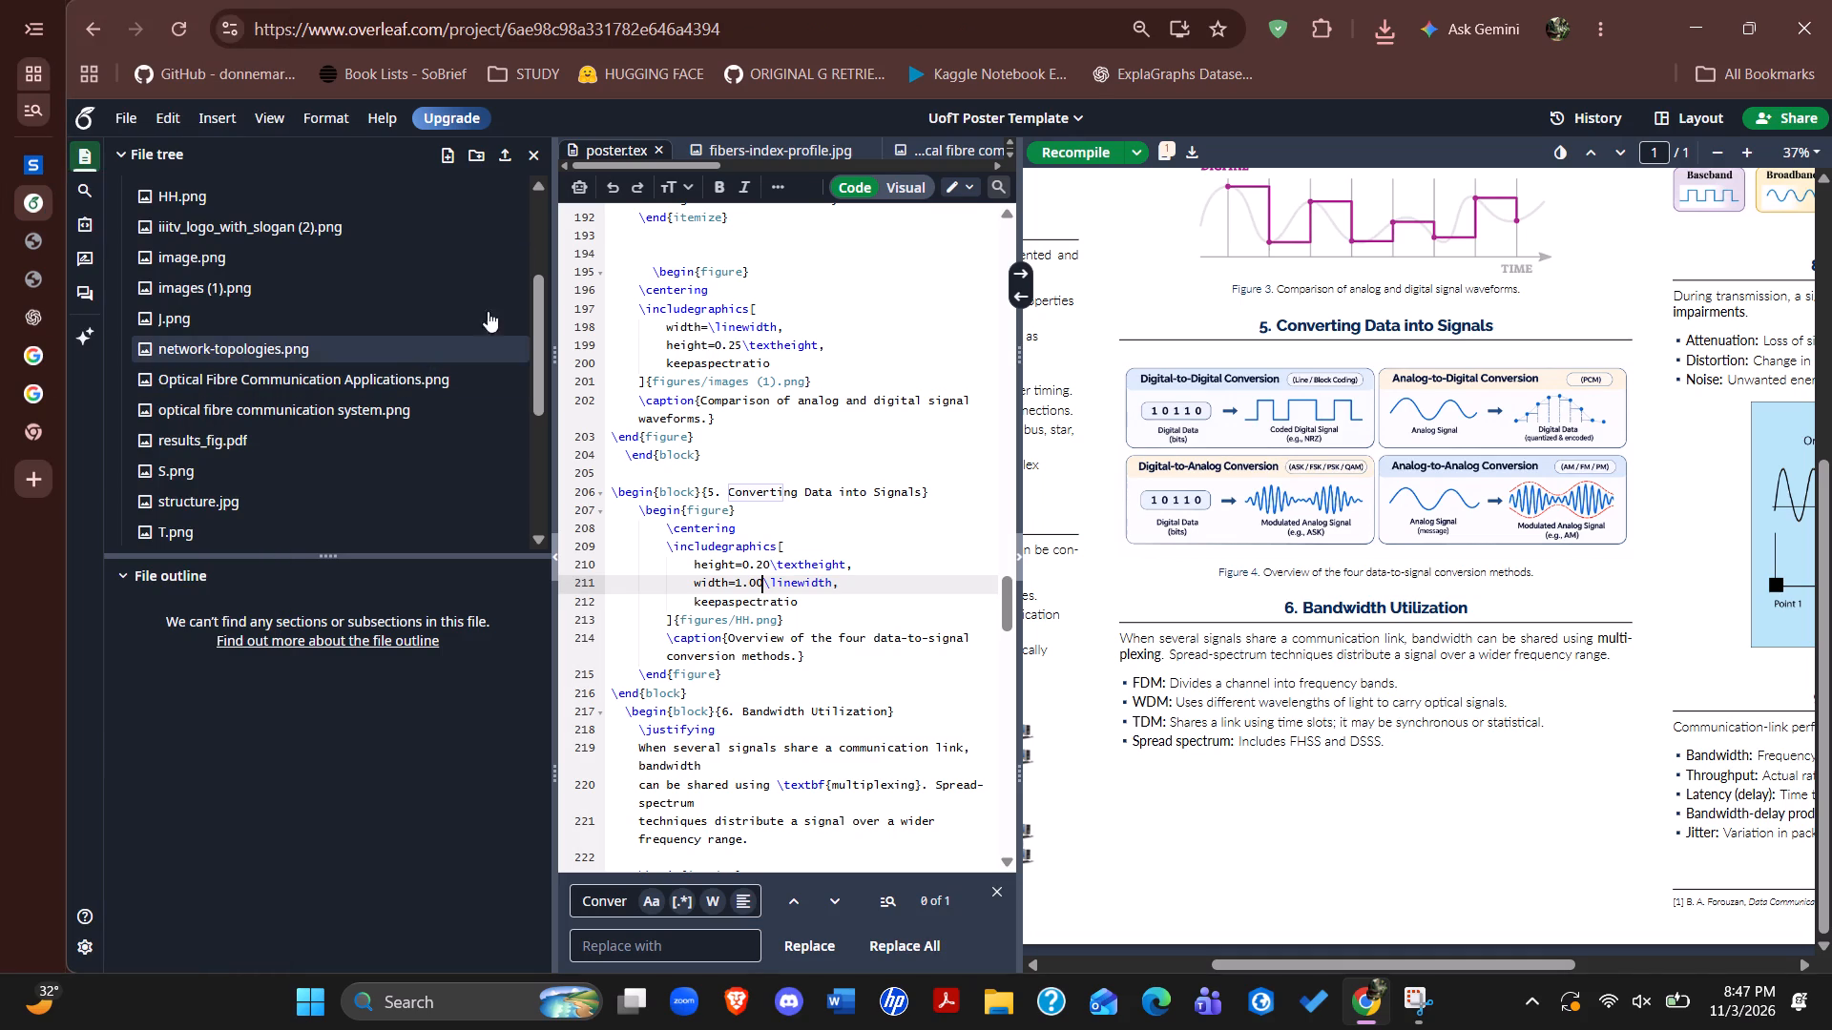
click(1376, 41)
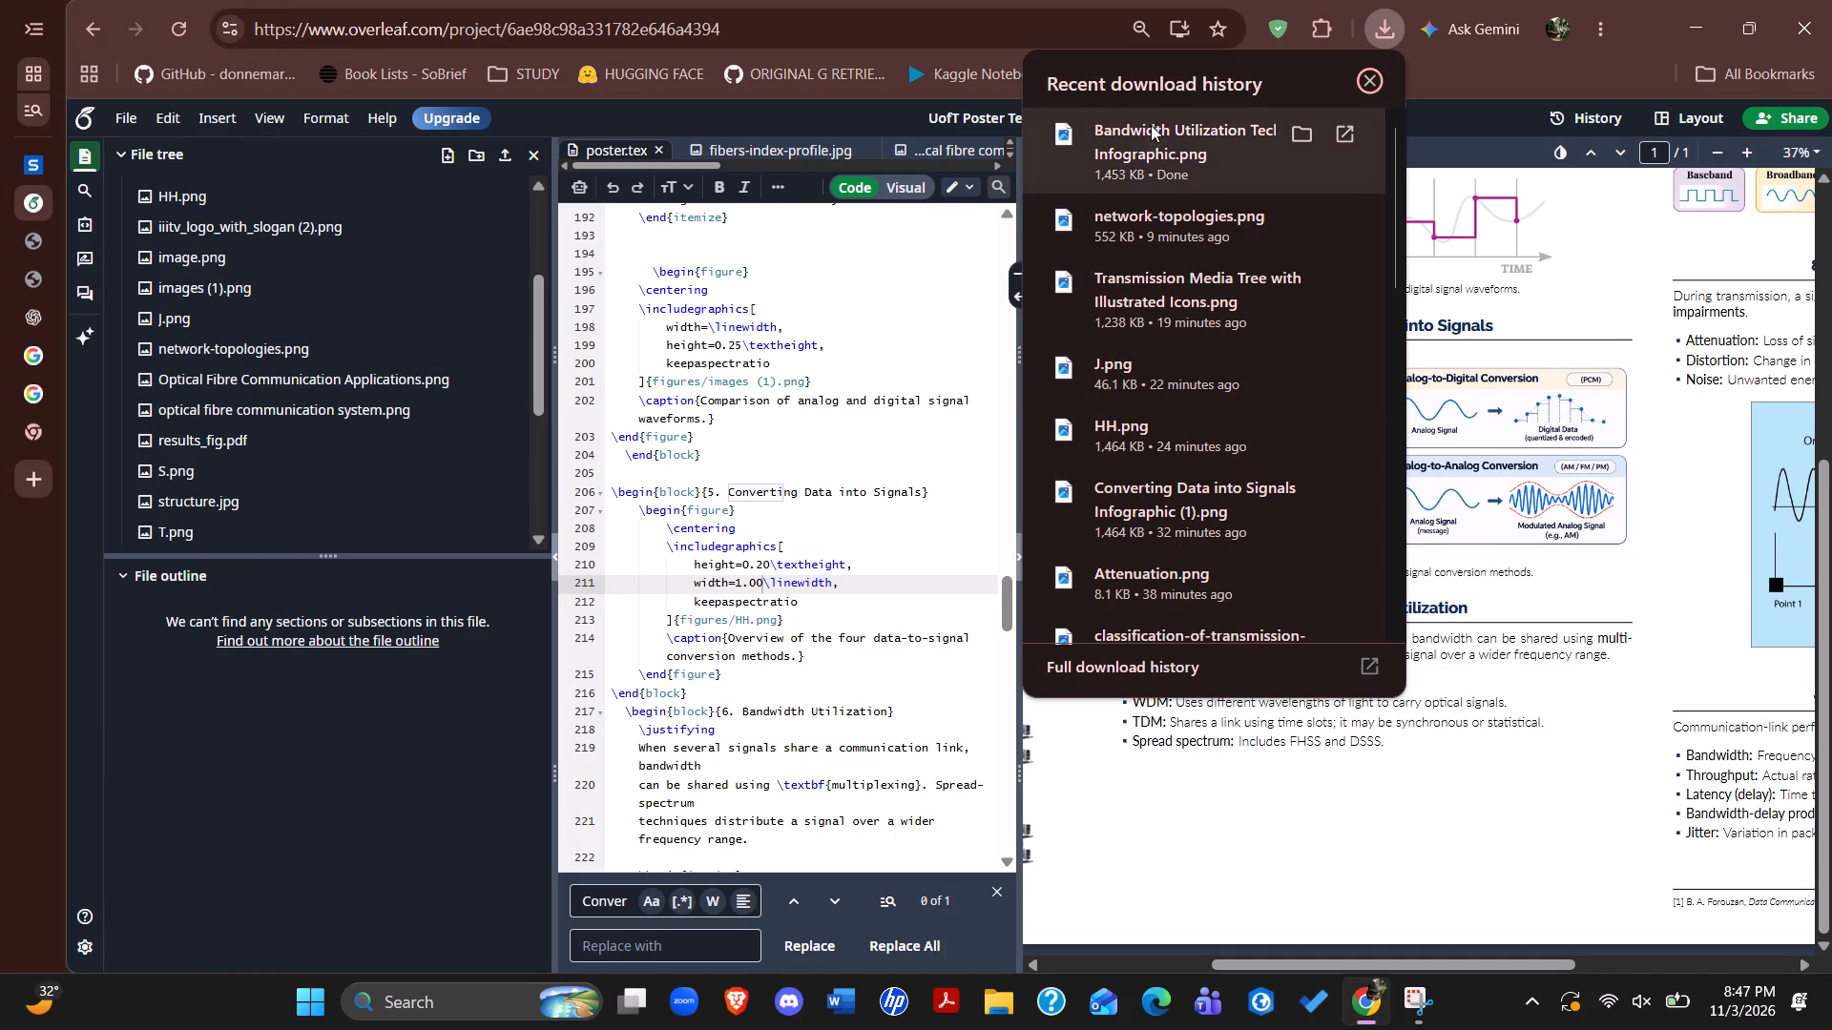
drag(1153, 125, 344, 276)
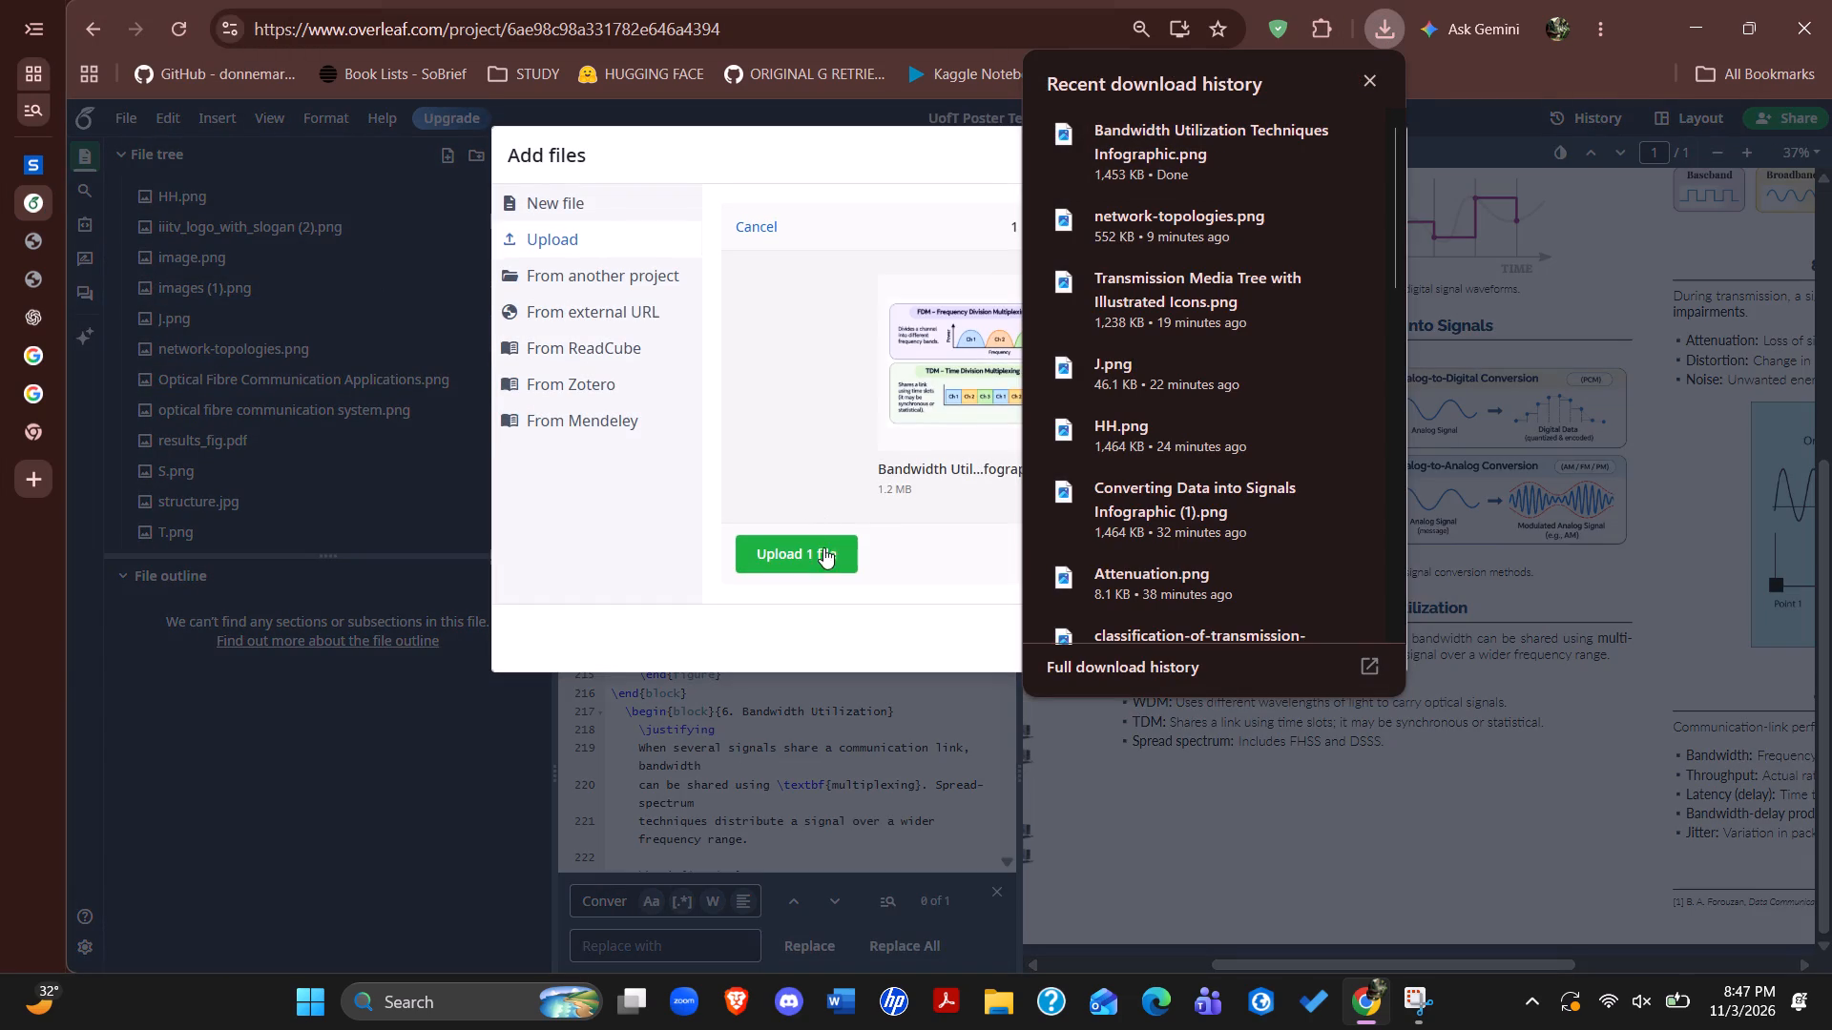
click(816, 555)
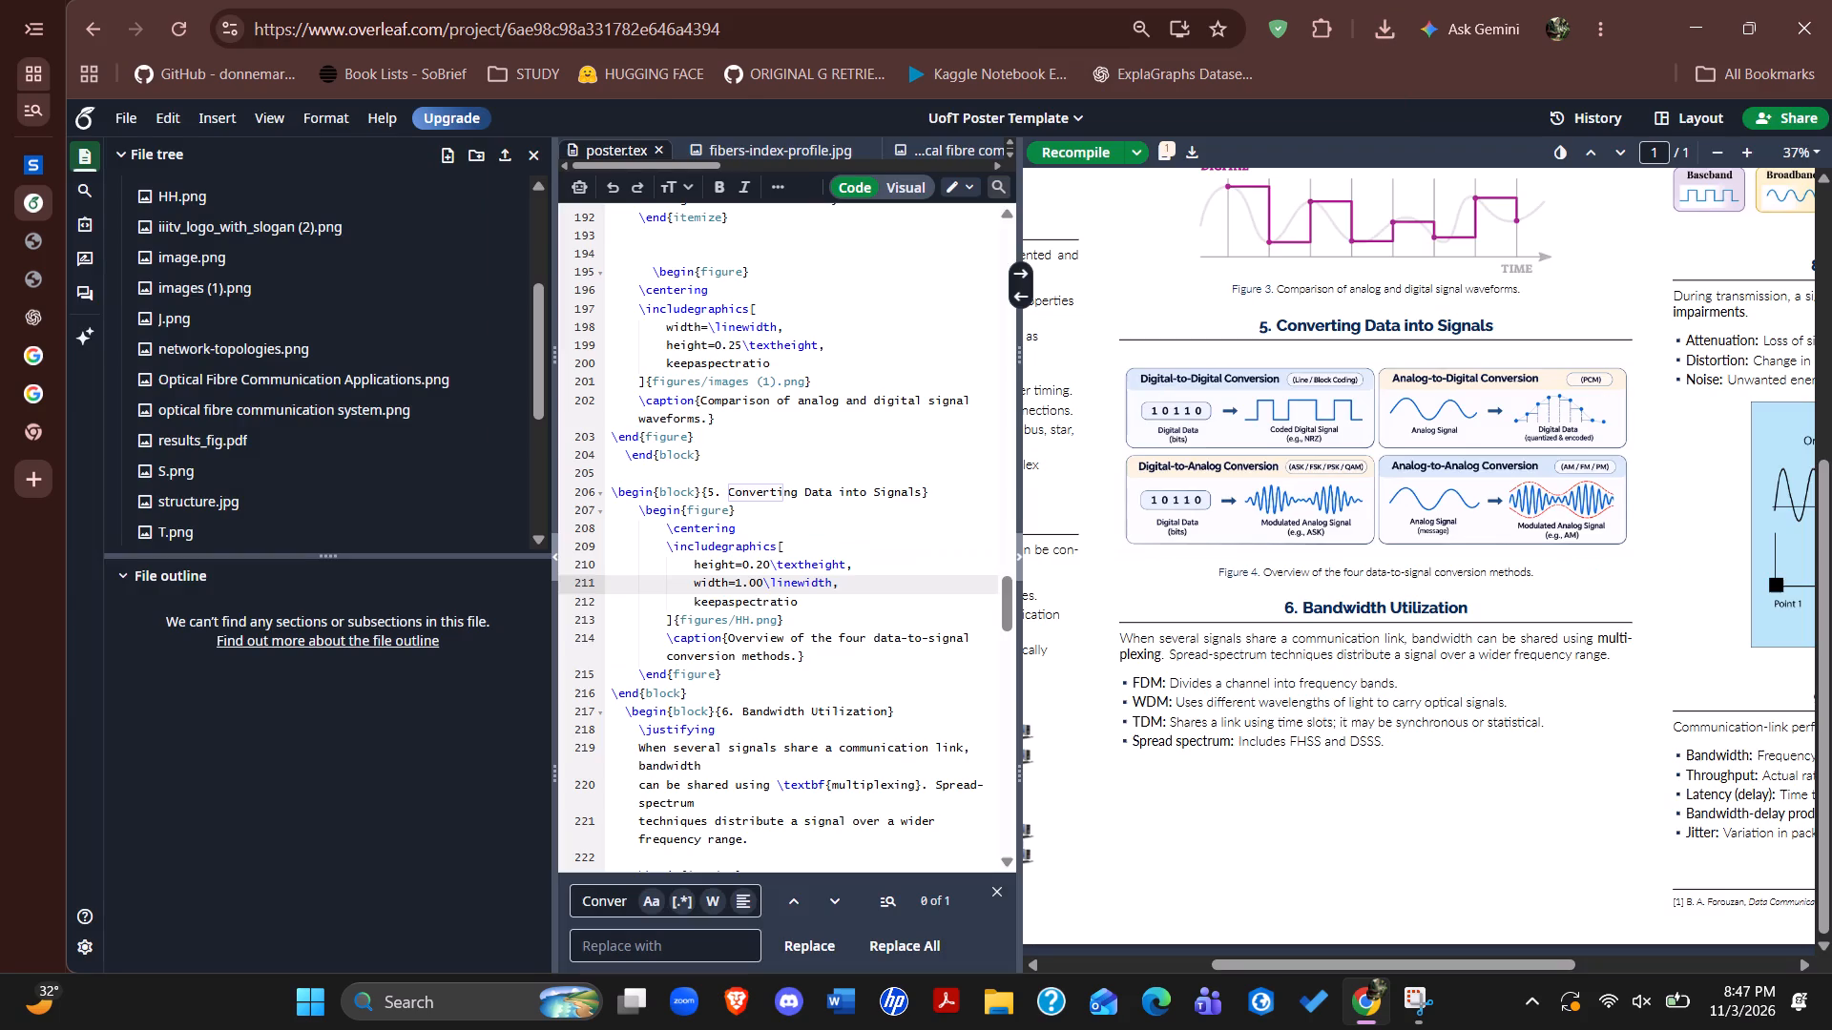
Rename the uploaded Bandwidth Utilization Techniques Infographic.png in the figures folder as B.png.
scroll(195, 452, up, 1)
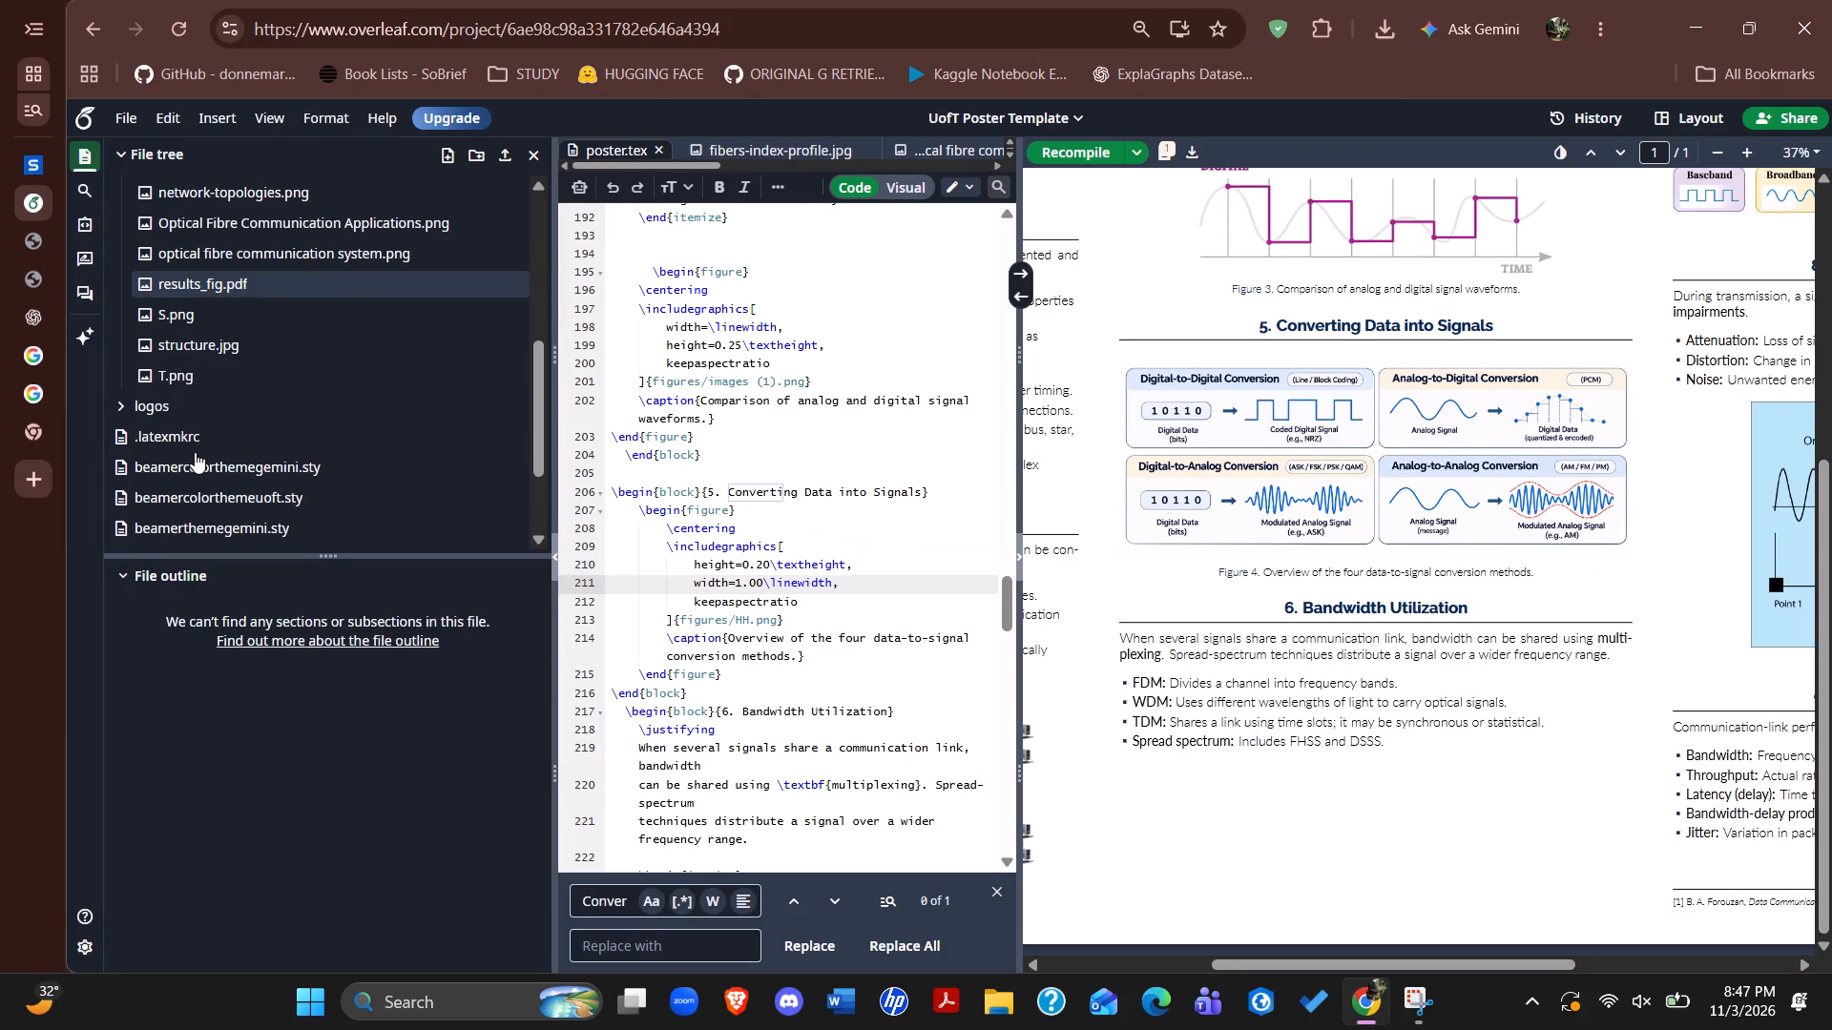
scroll(195, 452, up, 2)
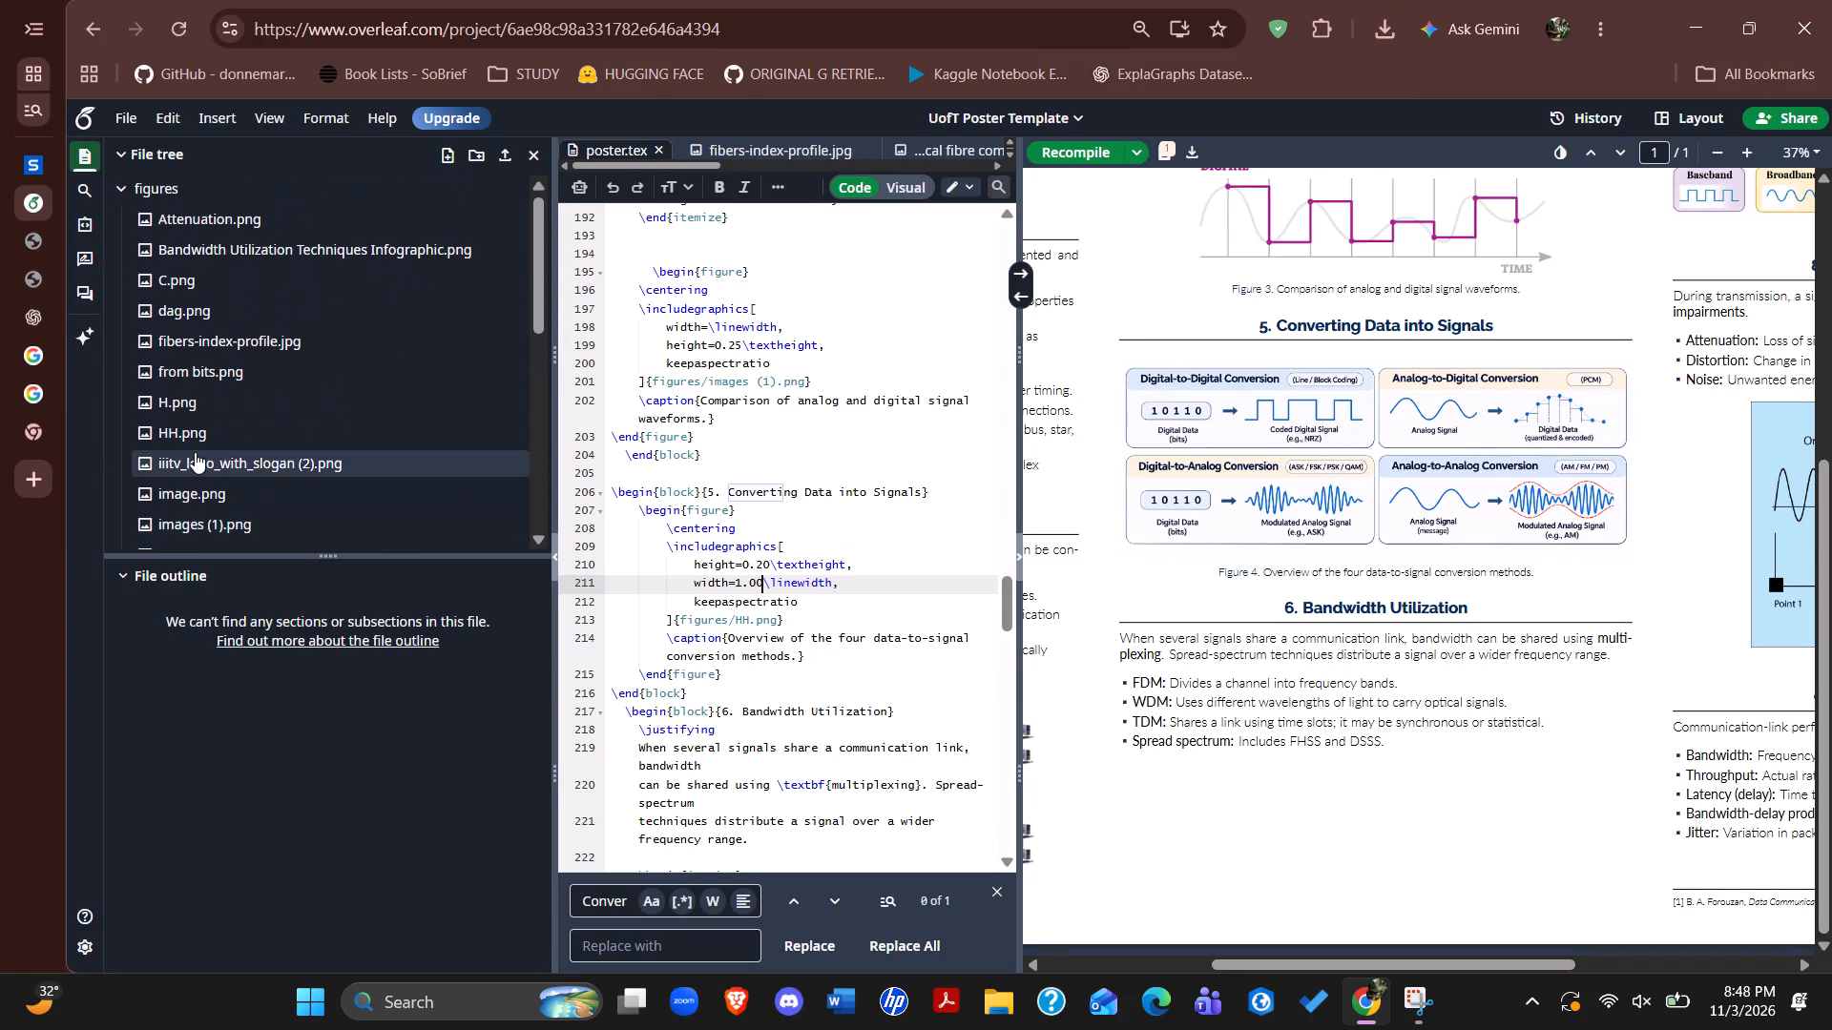
right_click(255, 244)
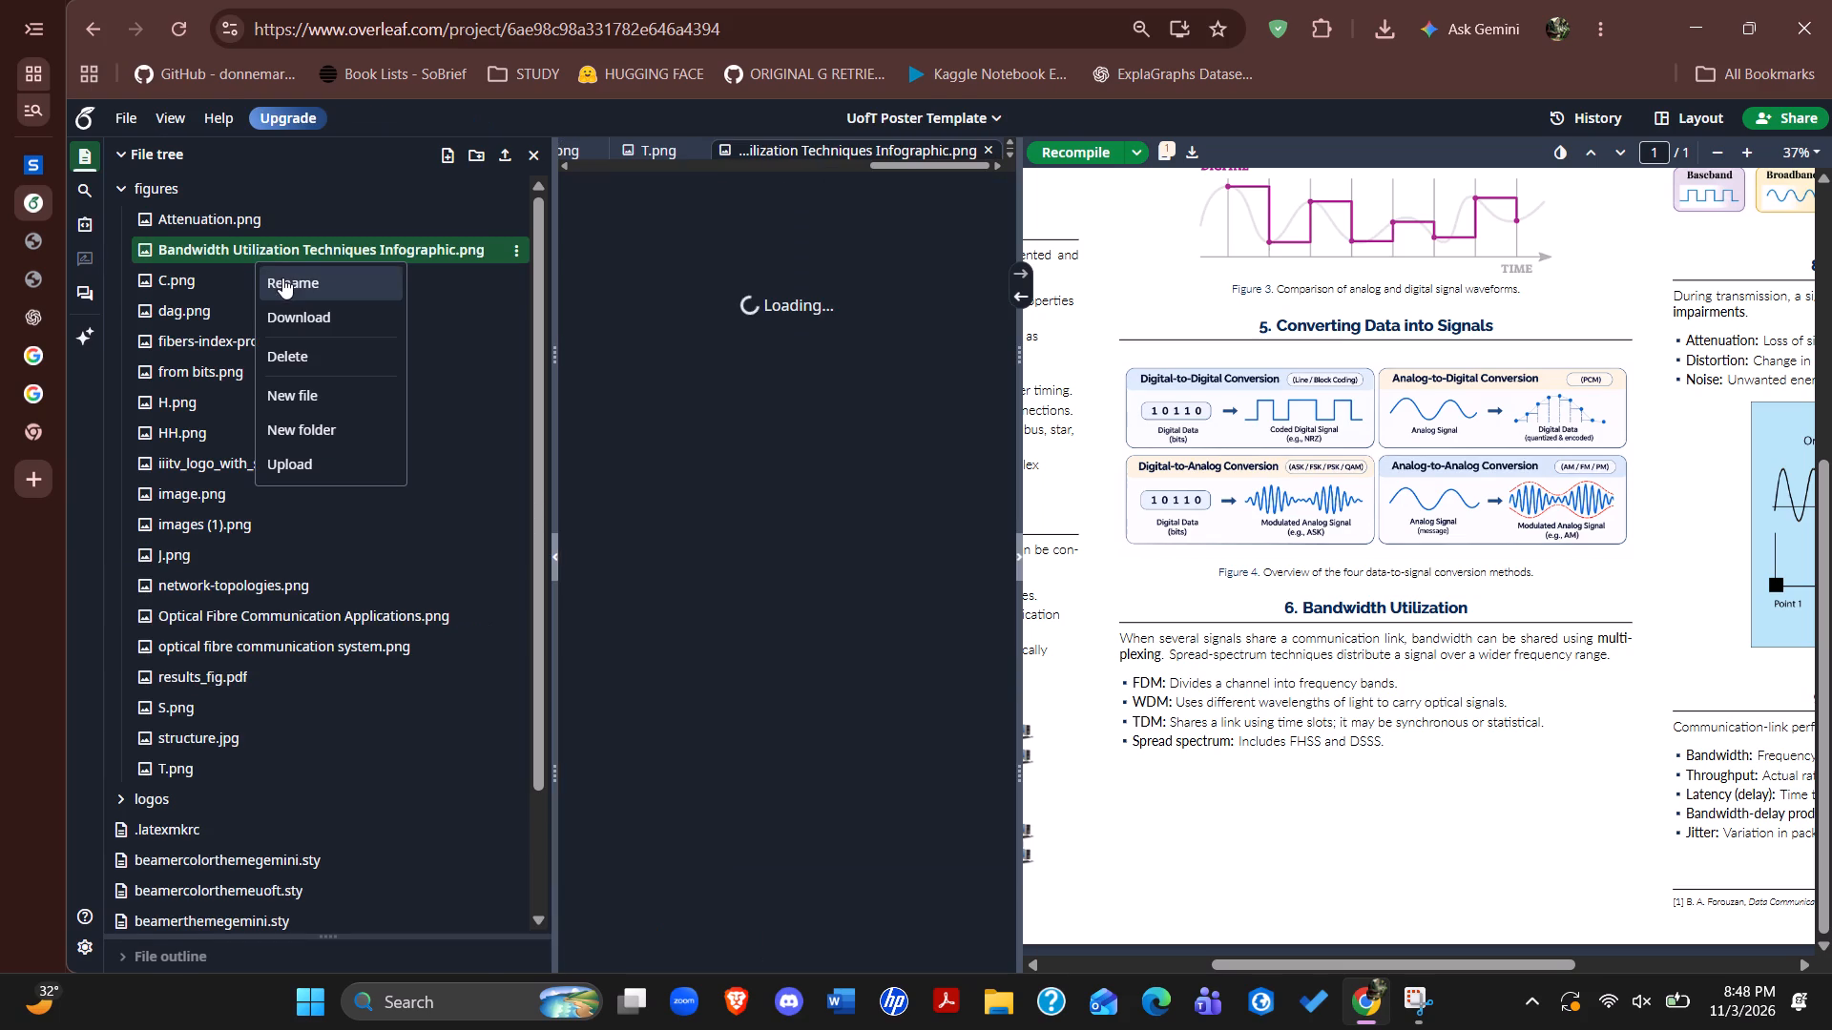
click(282, 278)
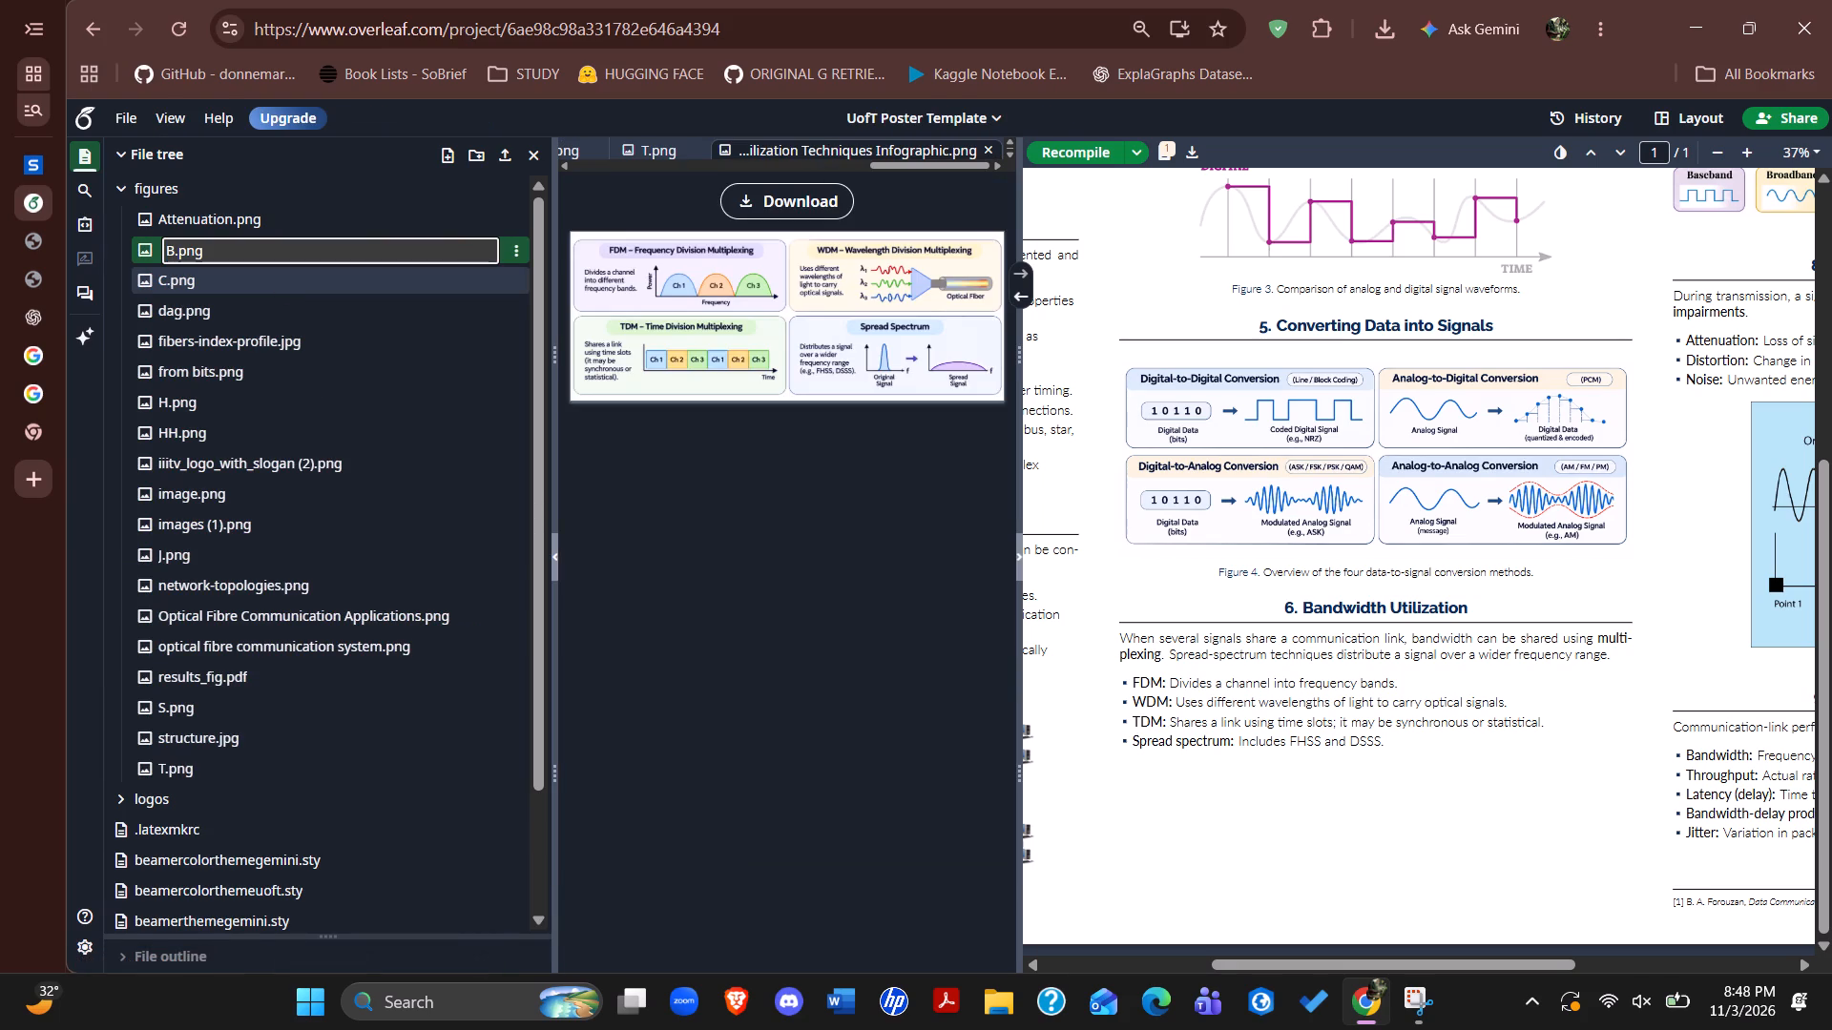
key(ctrl+s)
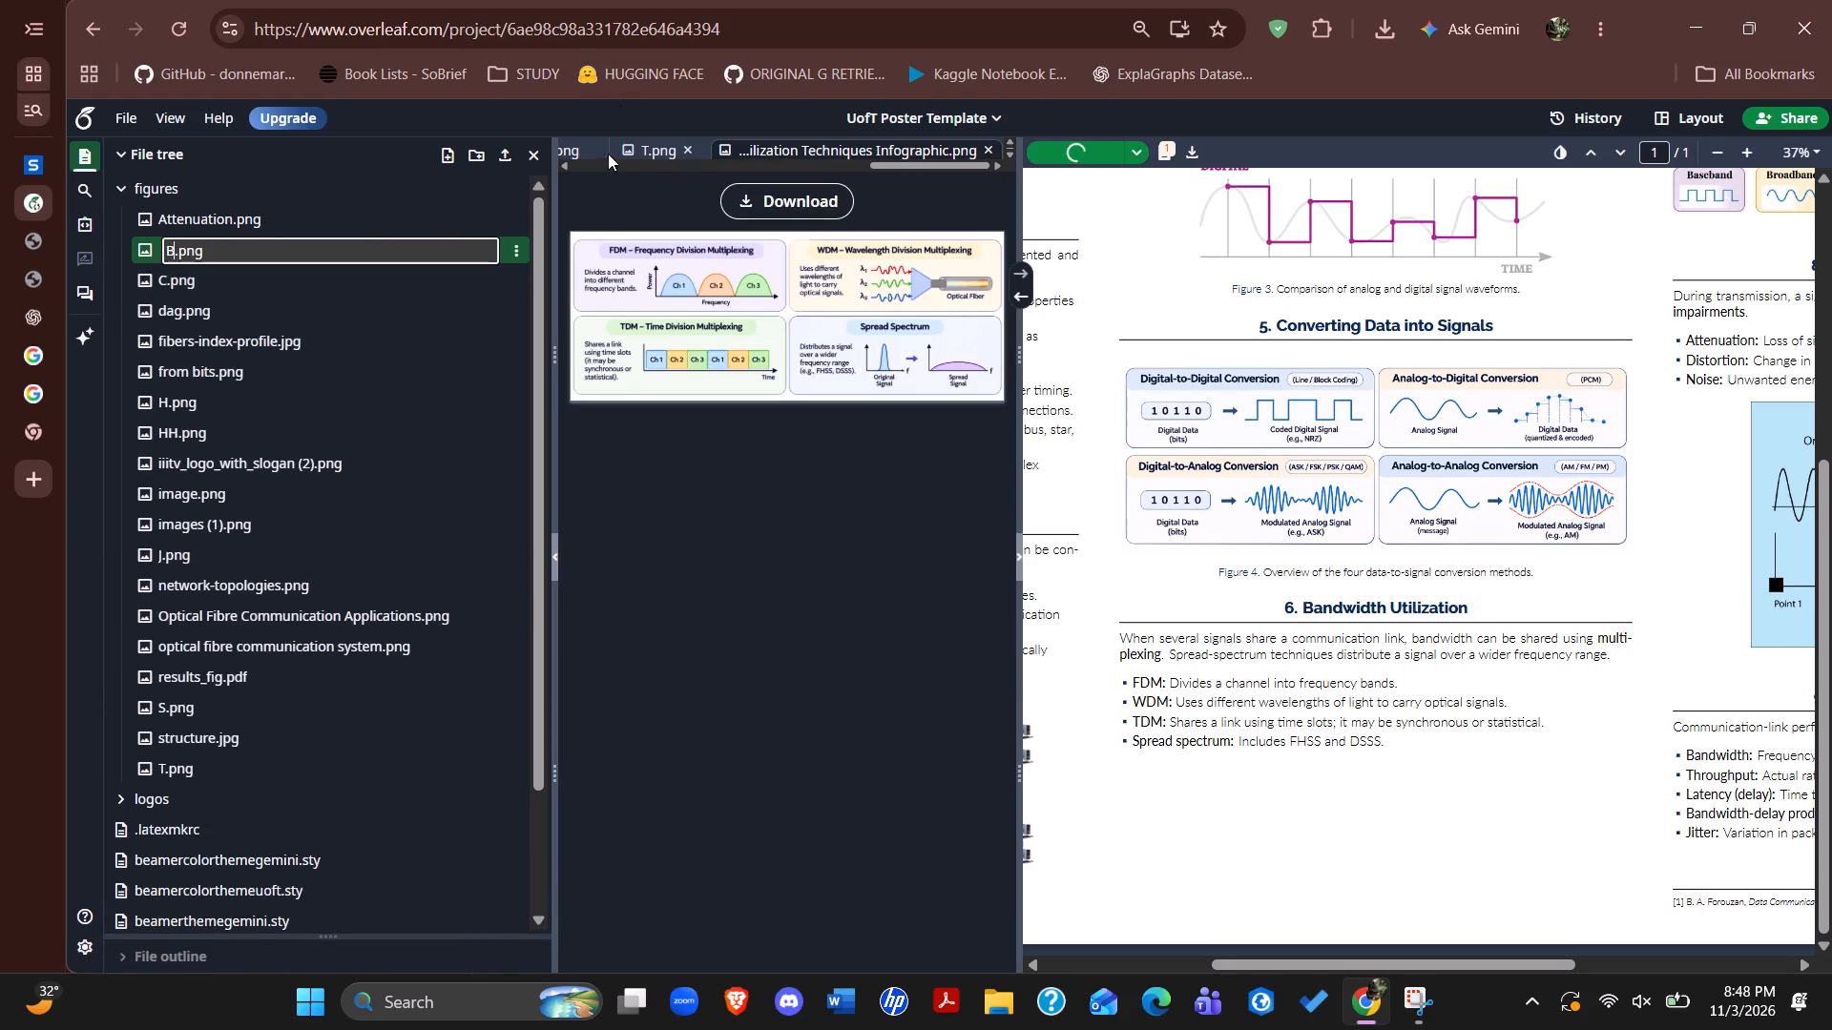
scroll(603, 148, right, 8)
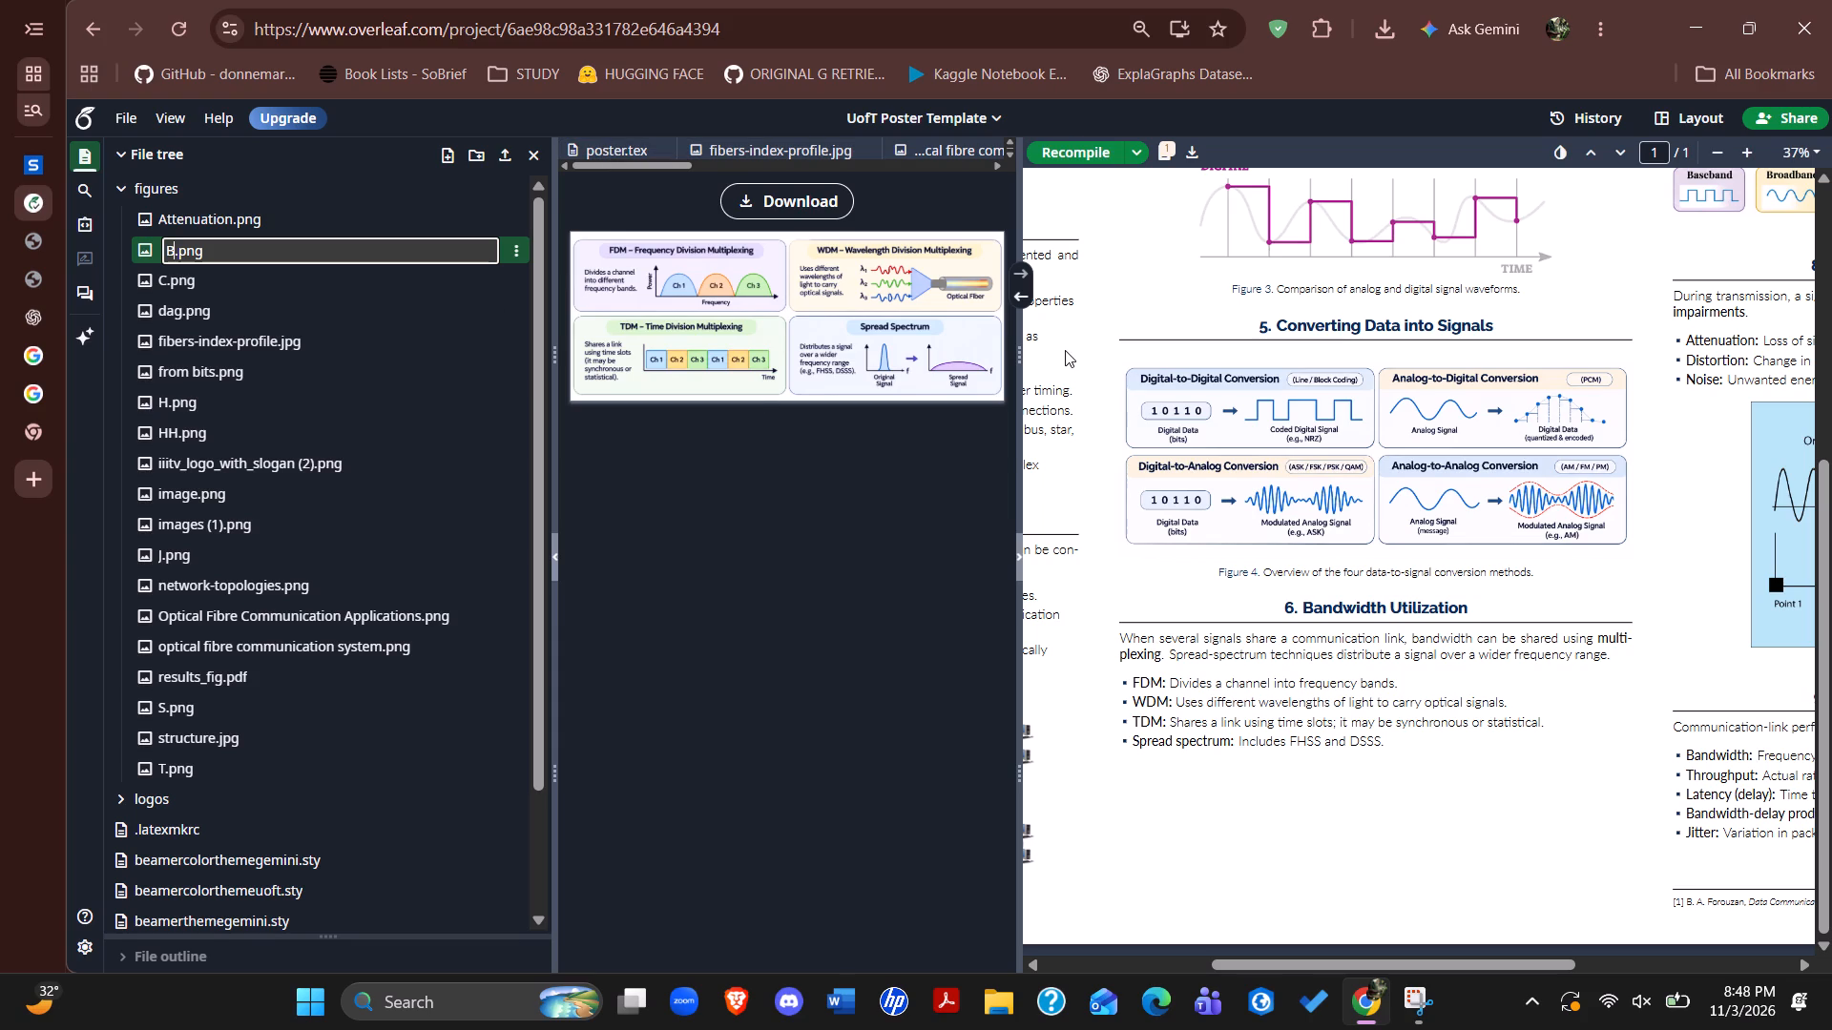
click(1065, 350)
In poster.tex, copy section 5's HH.png figure block and paste it after the bullet list in "6. Bandwidth Utilization".
click(622, 153)
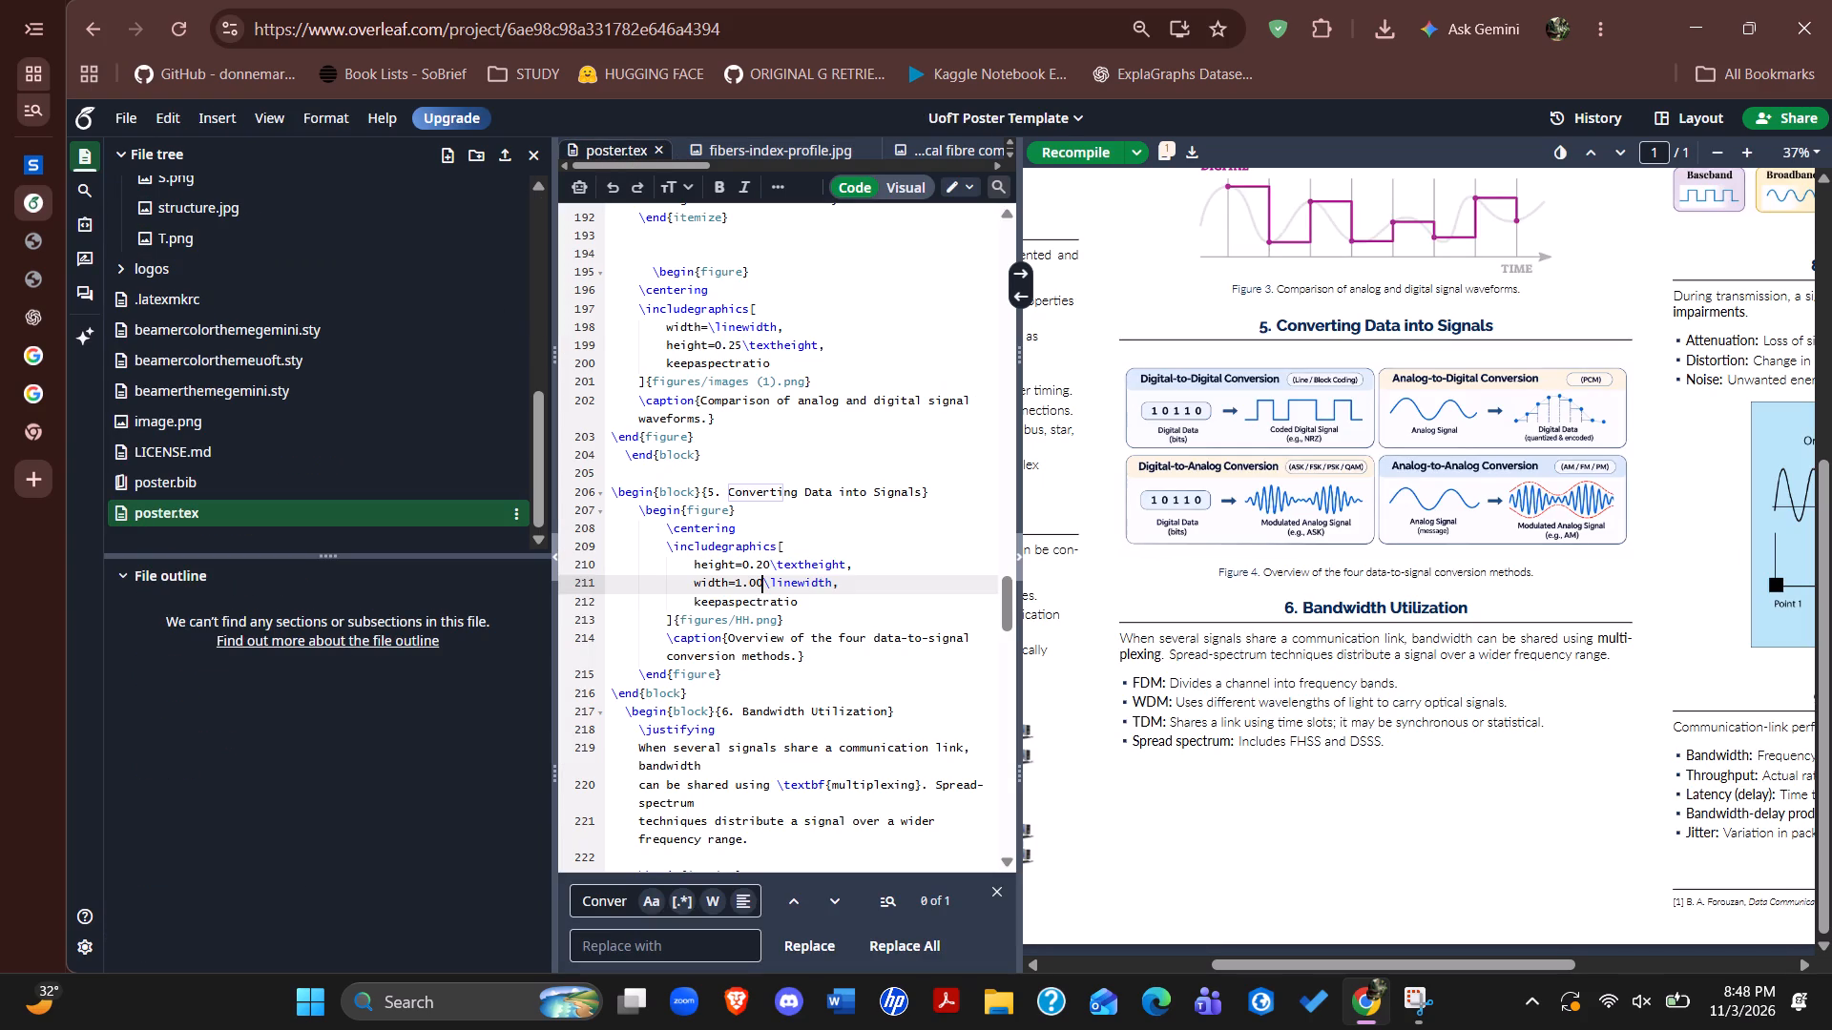
scroll(793, 659, down, 2)
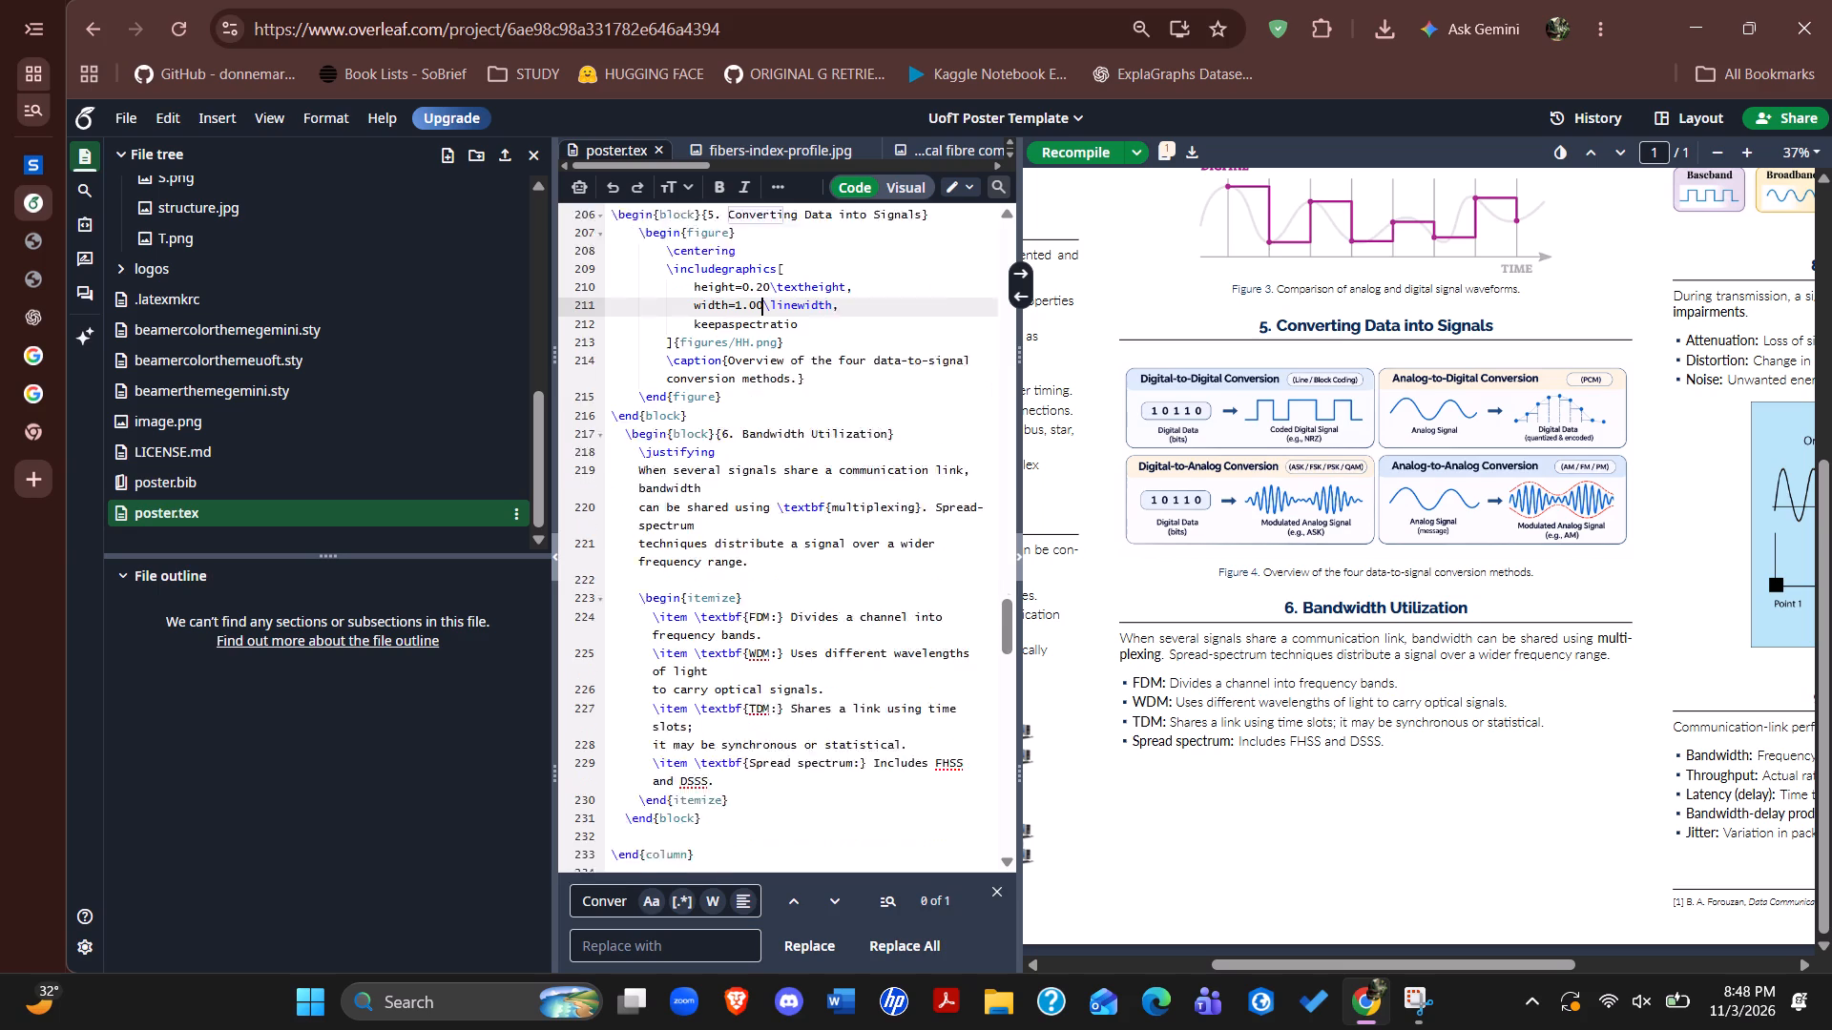
scroll(793, 649, down, 1)
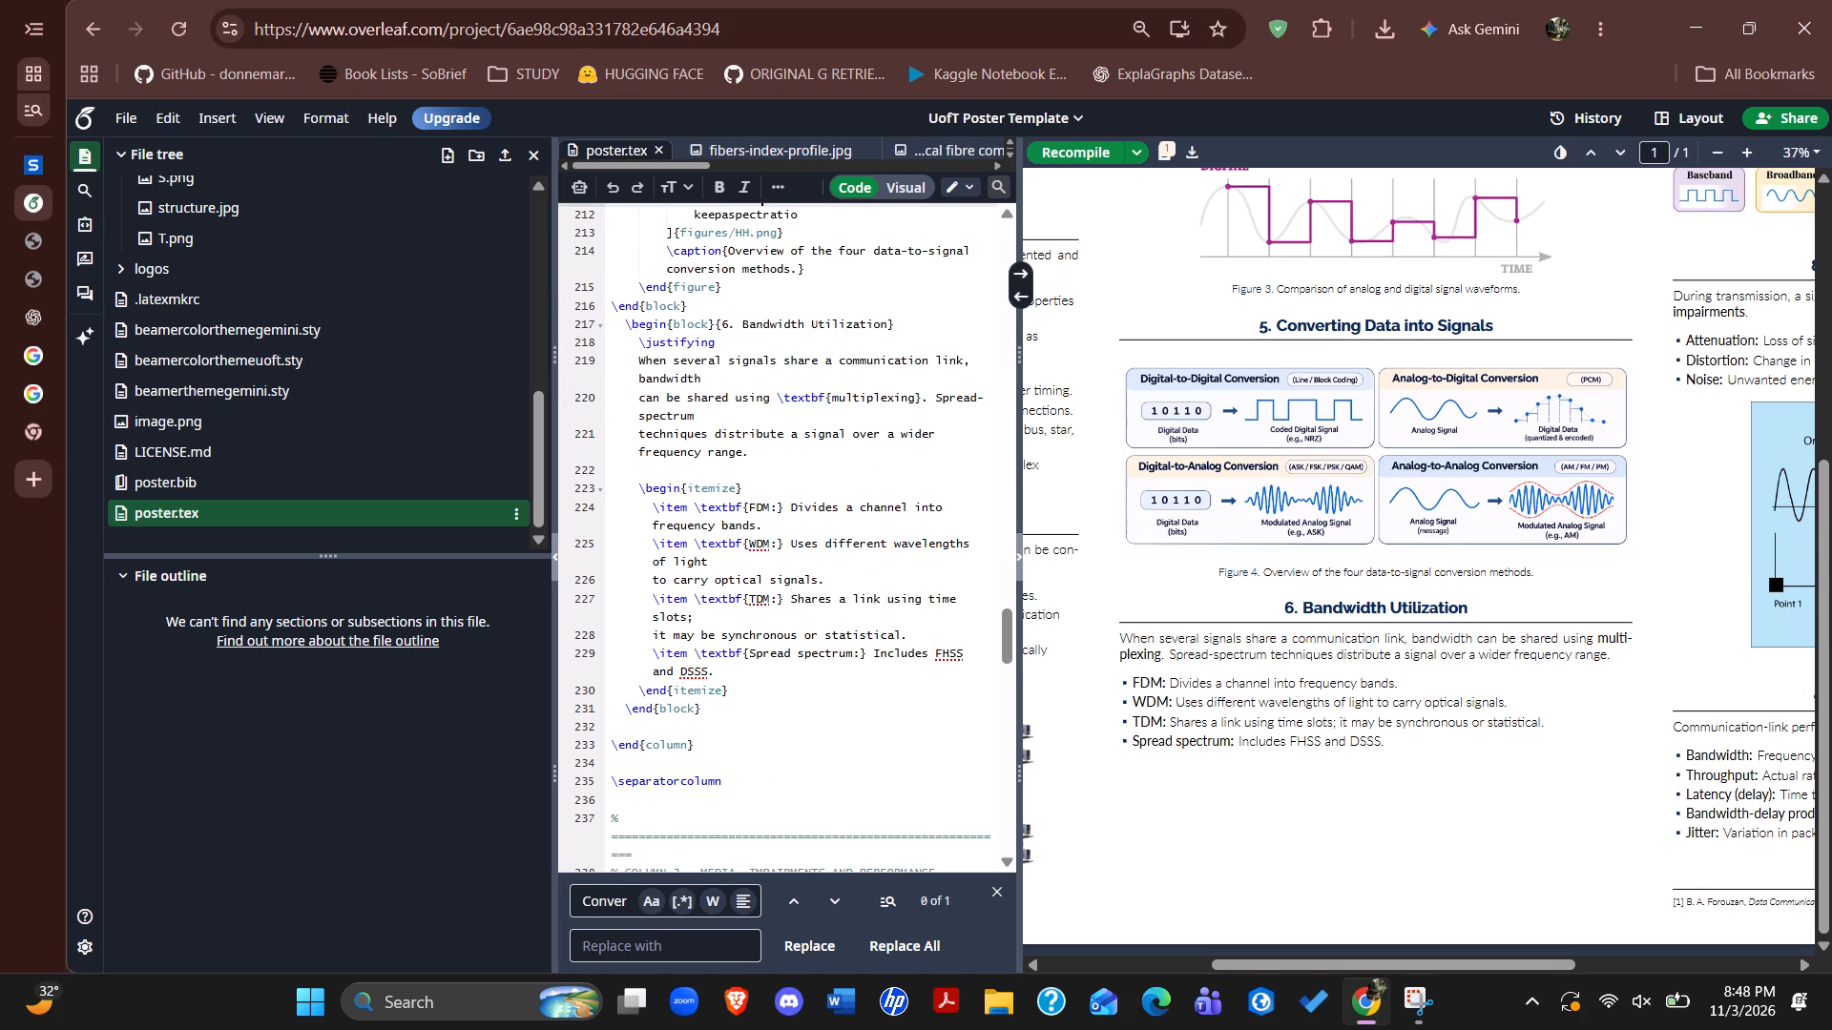
scroll(775, 512, up, 1)
drag(635, 272, 718, 412)
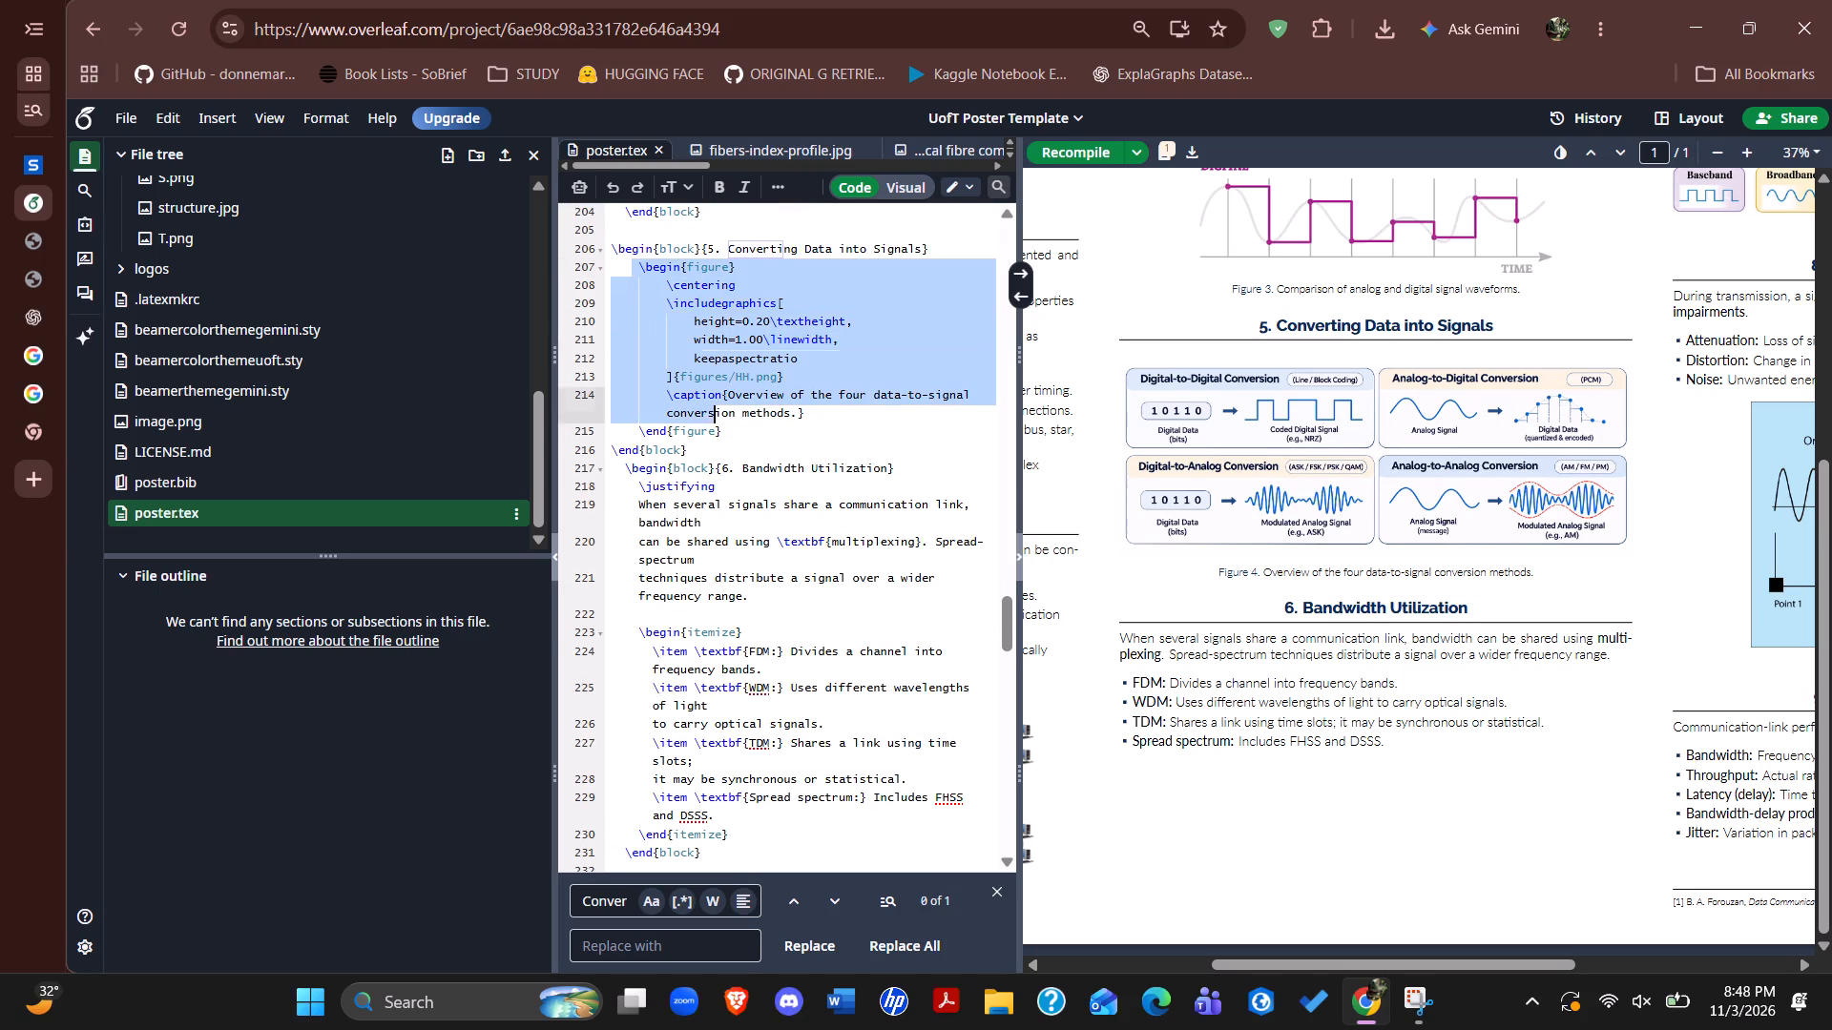
drag(718, 412, 727, 427)
key(ctrl+c)
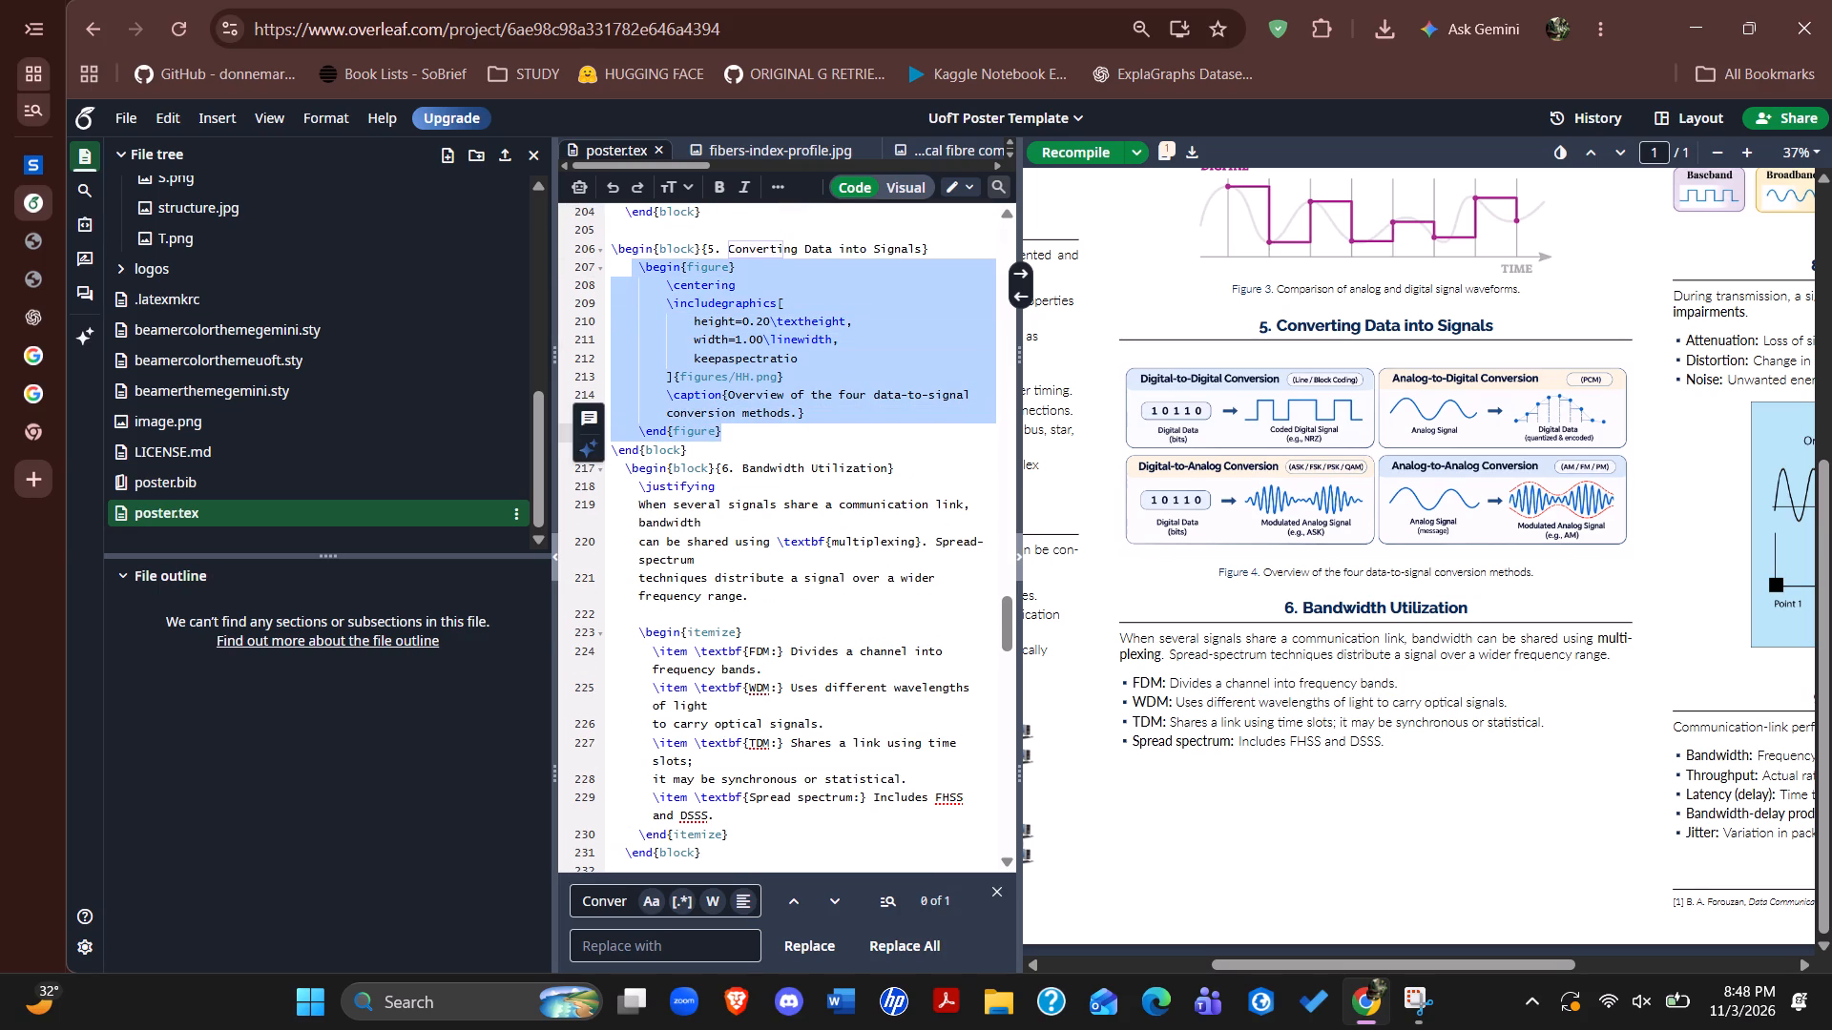
scroll(727, 427, down, 1)
click(739, 651)
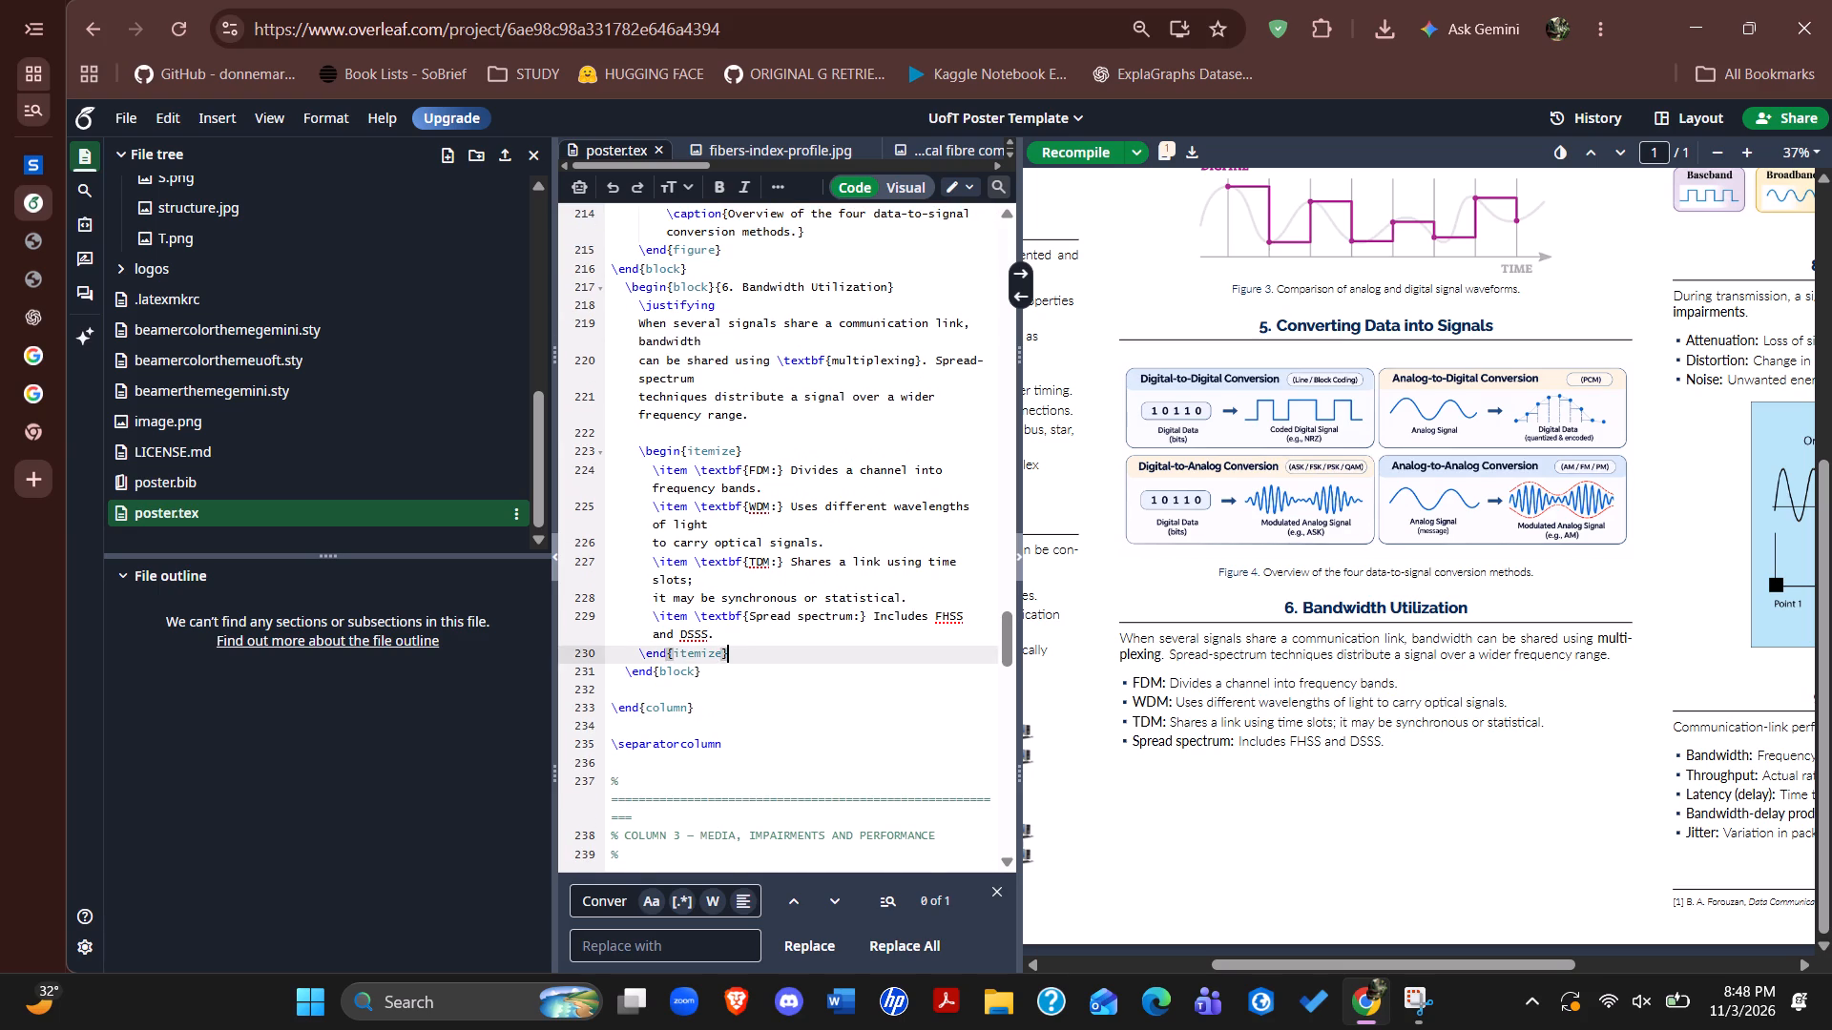
key(Return)
key(Return)
key(ctrl+v)
scroll(739, 651, down, 1)
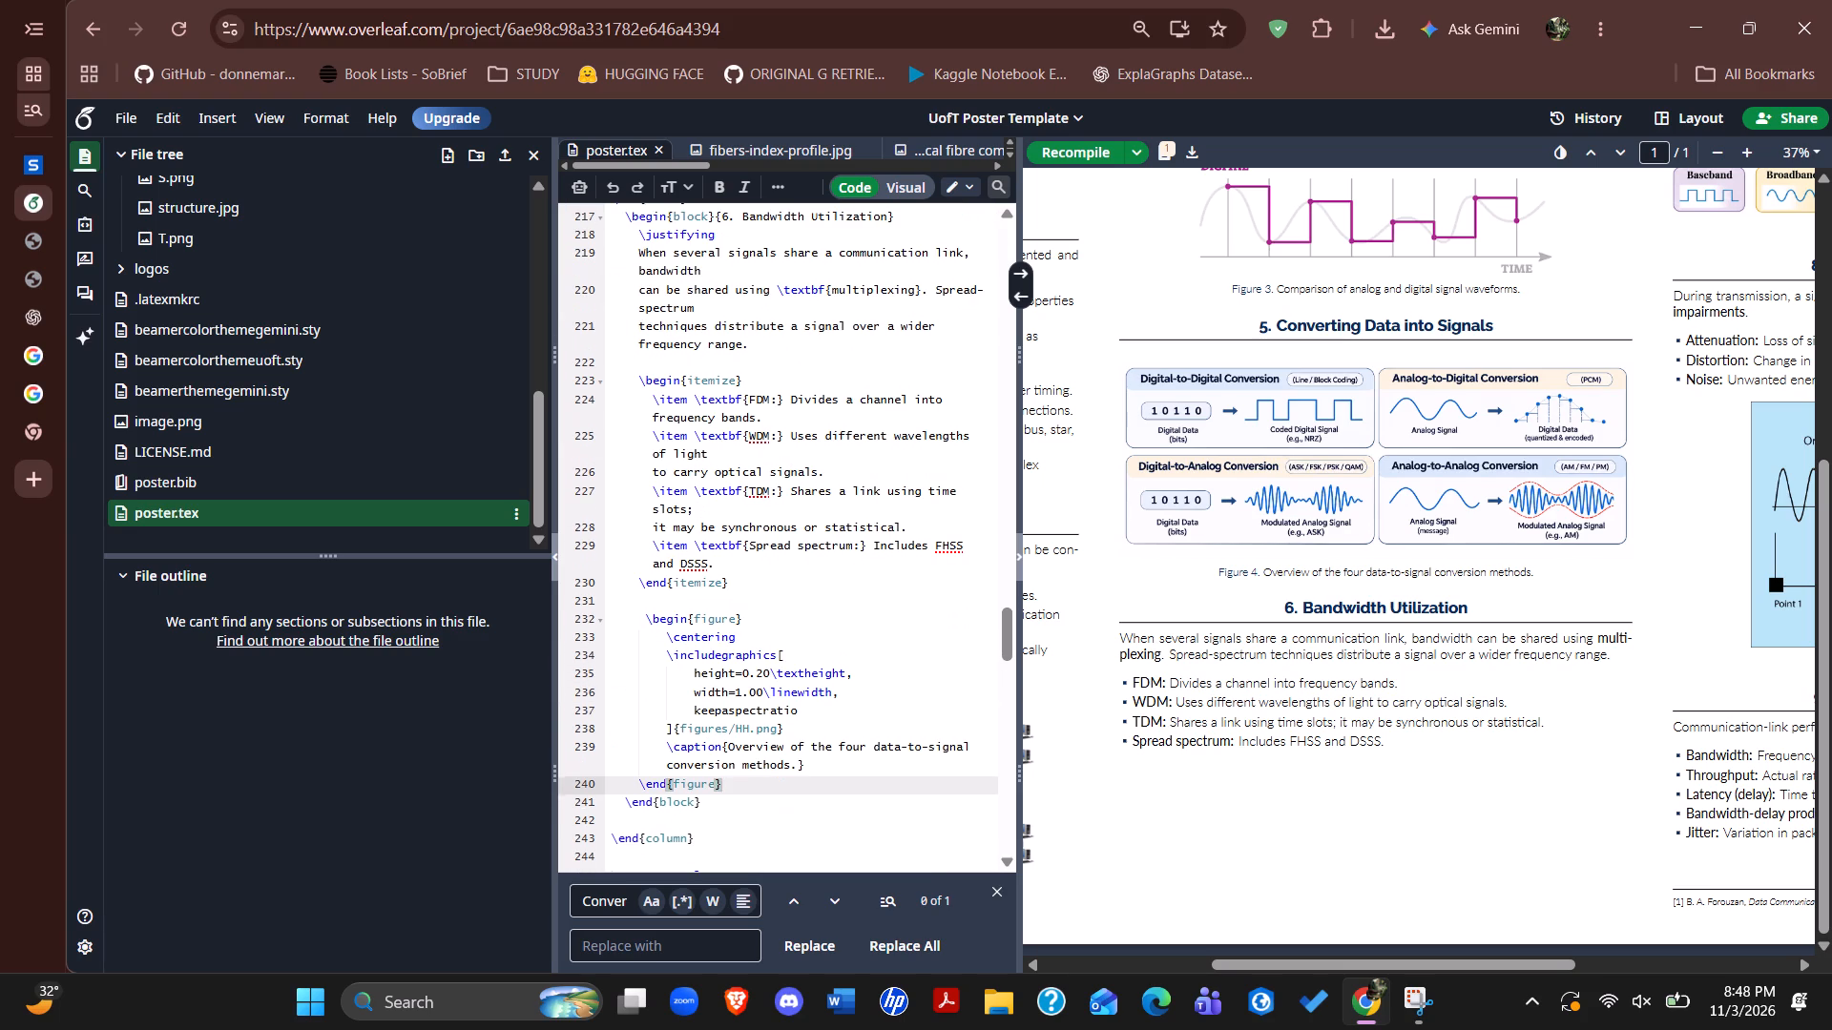
Change the pasted figure's image path to figures/B.png and recompile the poster.
click(748, 730)
key(BackSpace)
key(BackSpace)
scroll(237, 380, up, 13)
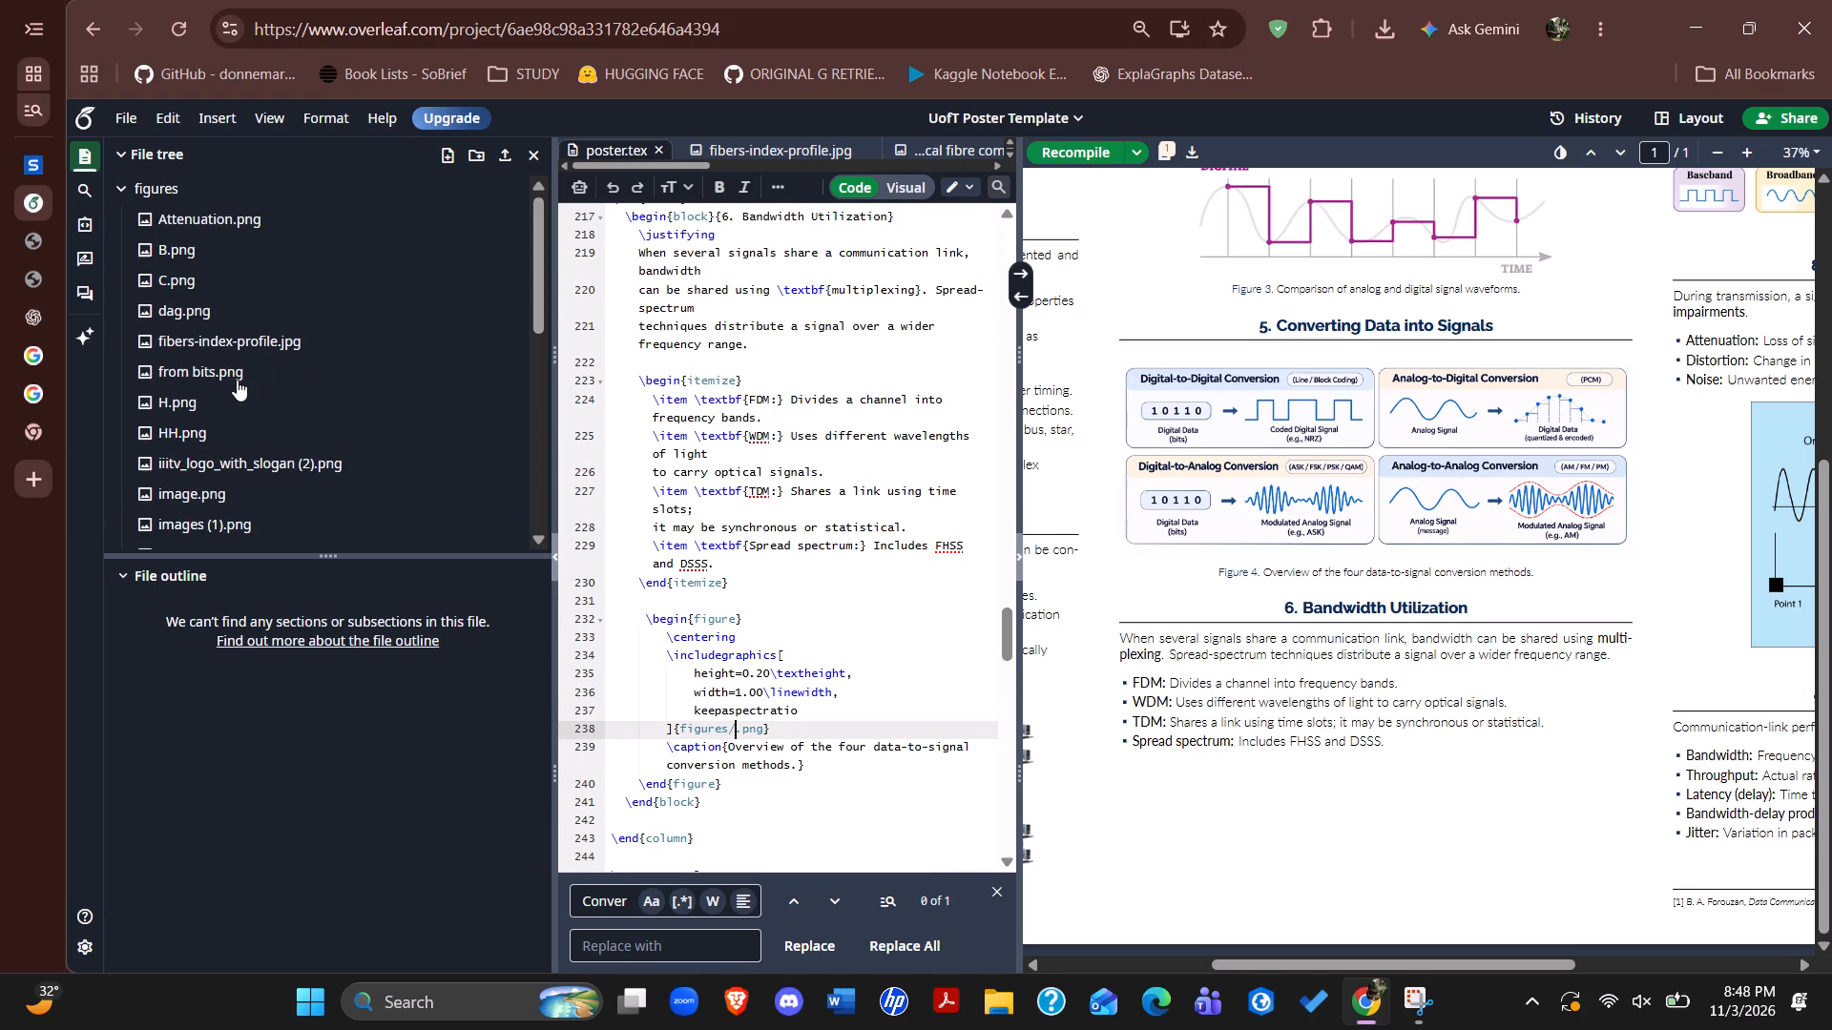
key(b)
key(ctrl+s)
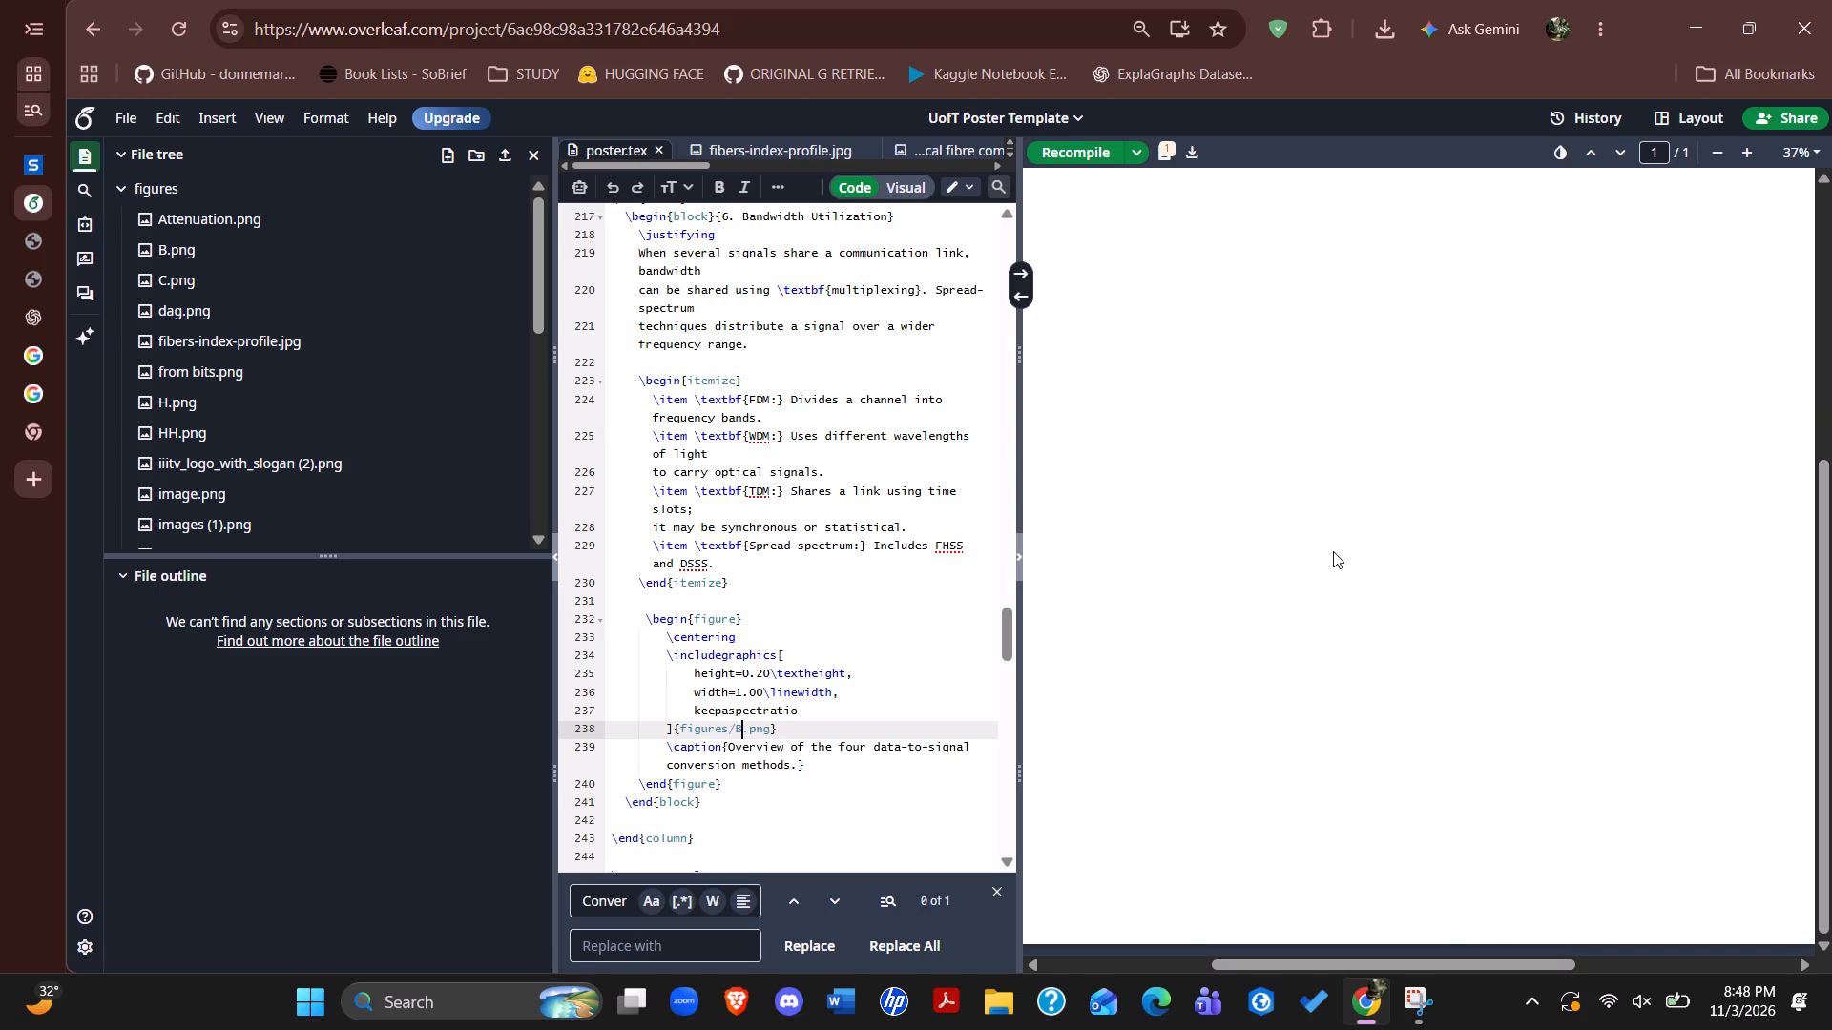
scroll(1333, 551, down, 4)
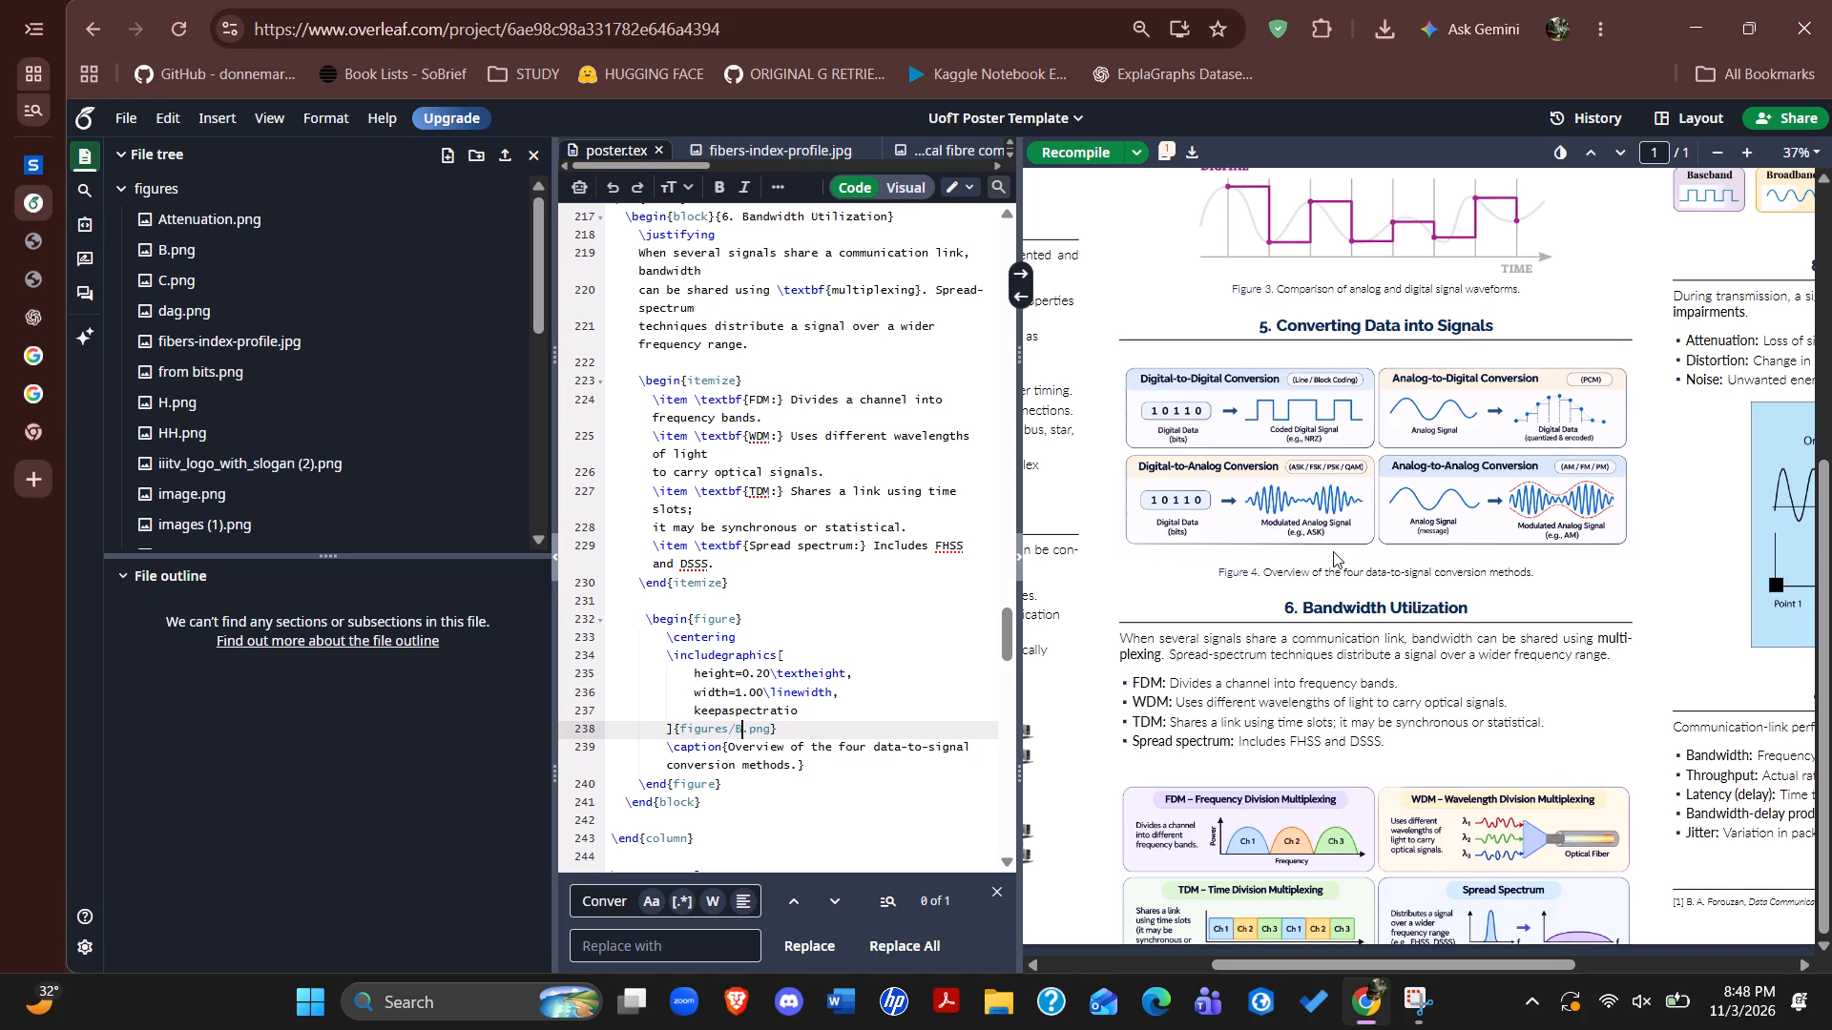
Delete the FDM, WDM, TDM and Spread spectrum itemize list from the Bandwidth Utilization block and recompile the poster.
click(835, 537)
scroll(835, 537, up, 1)
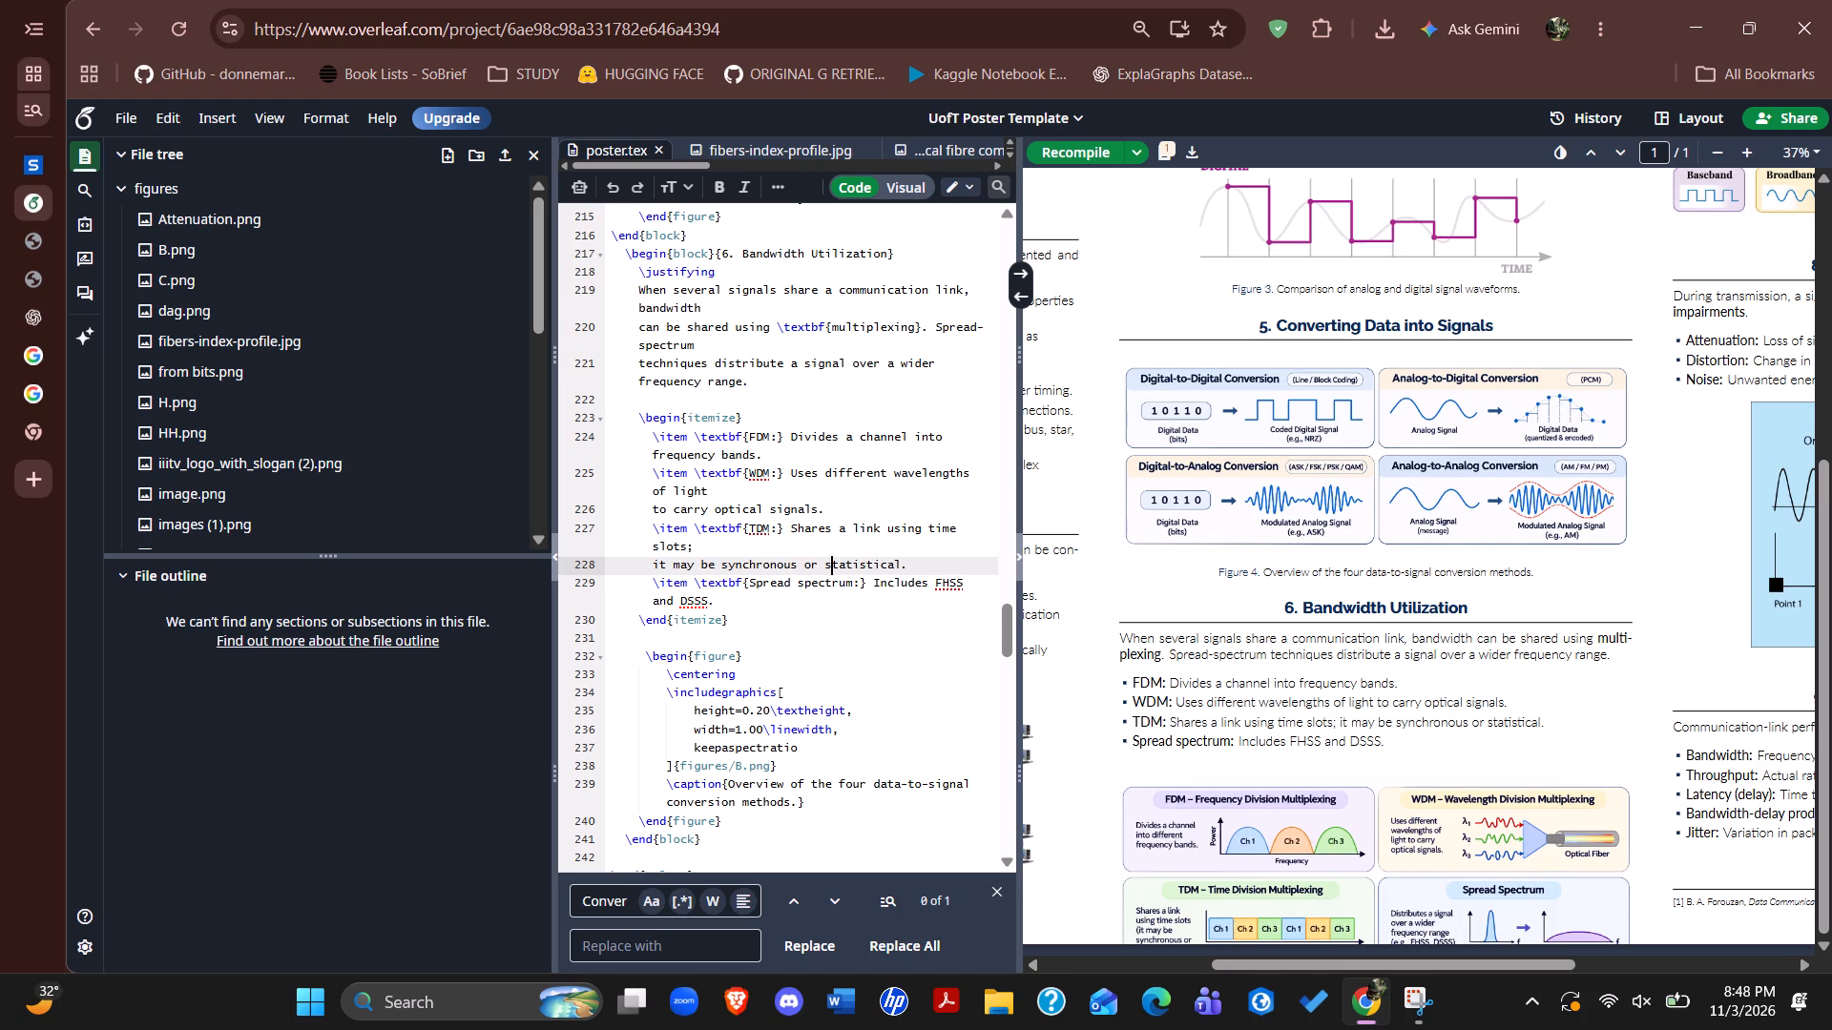
drag(634, 404, 777, 643)
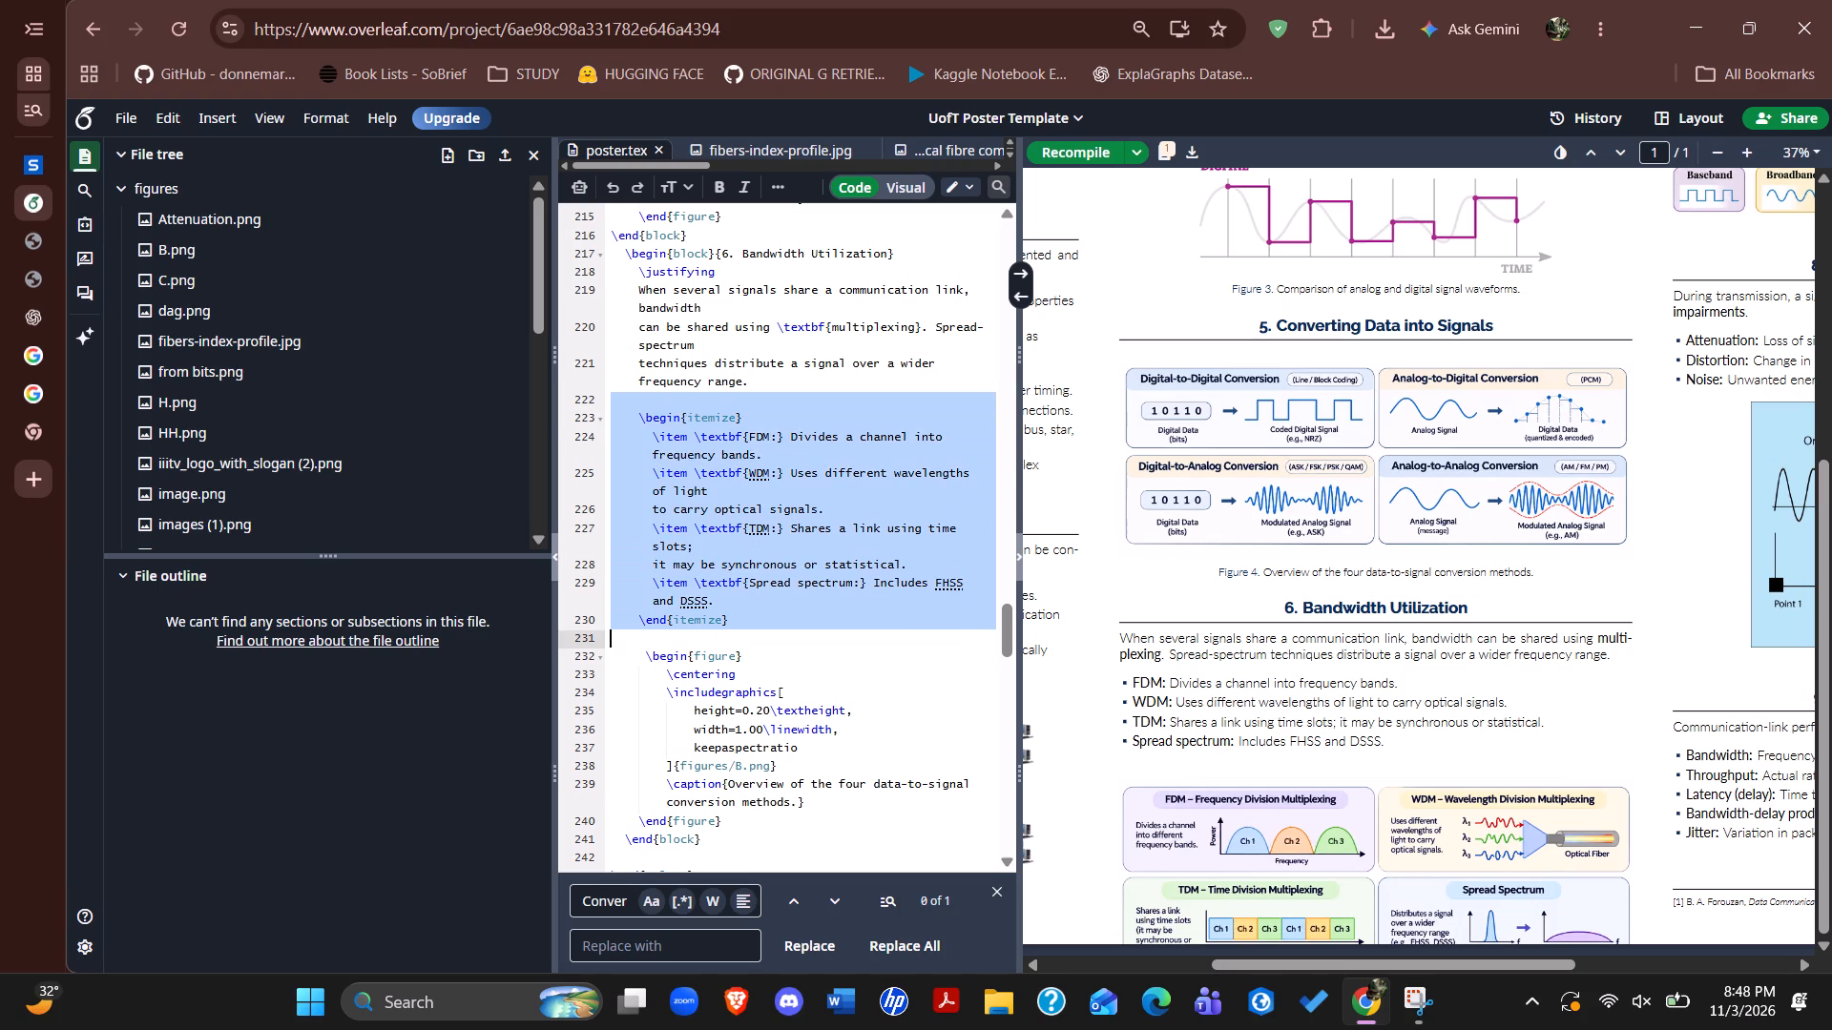
drag(777, 643, 777, 641)
key(BackSpace)
key(BackSpace)
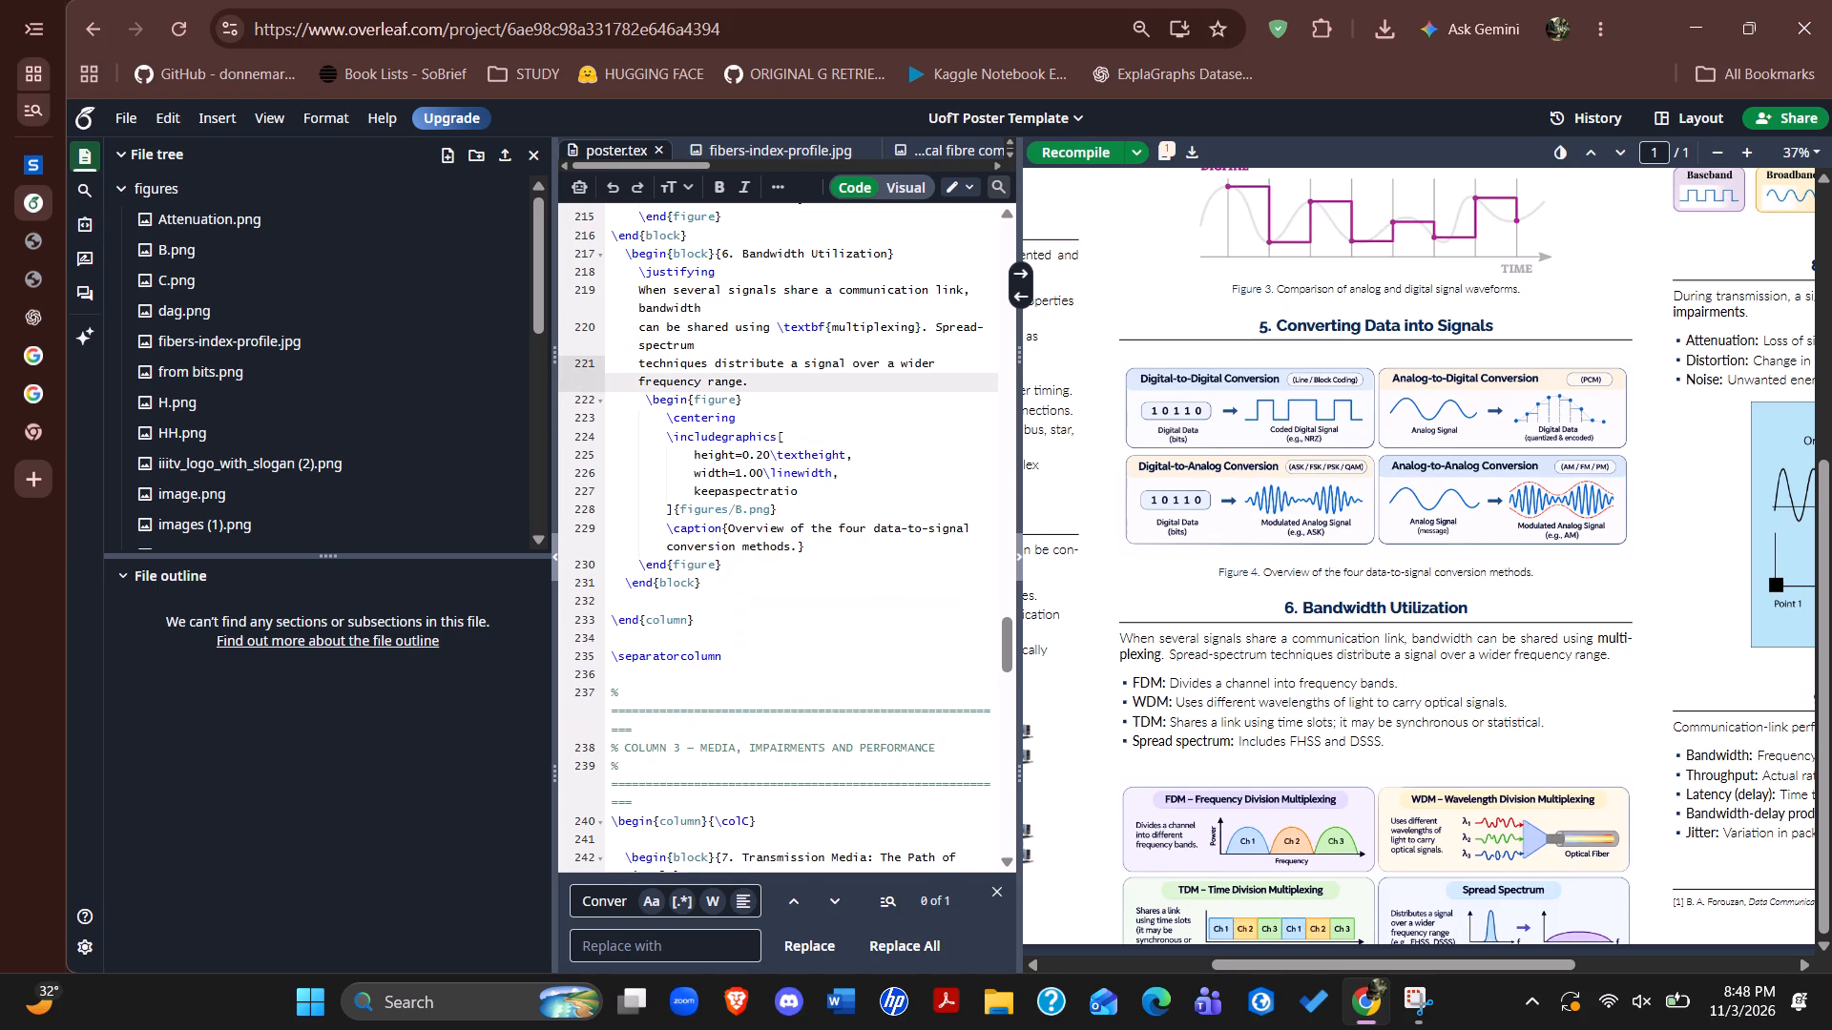
key(ctrl+s)
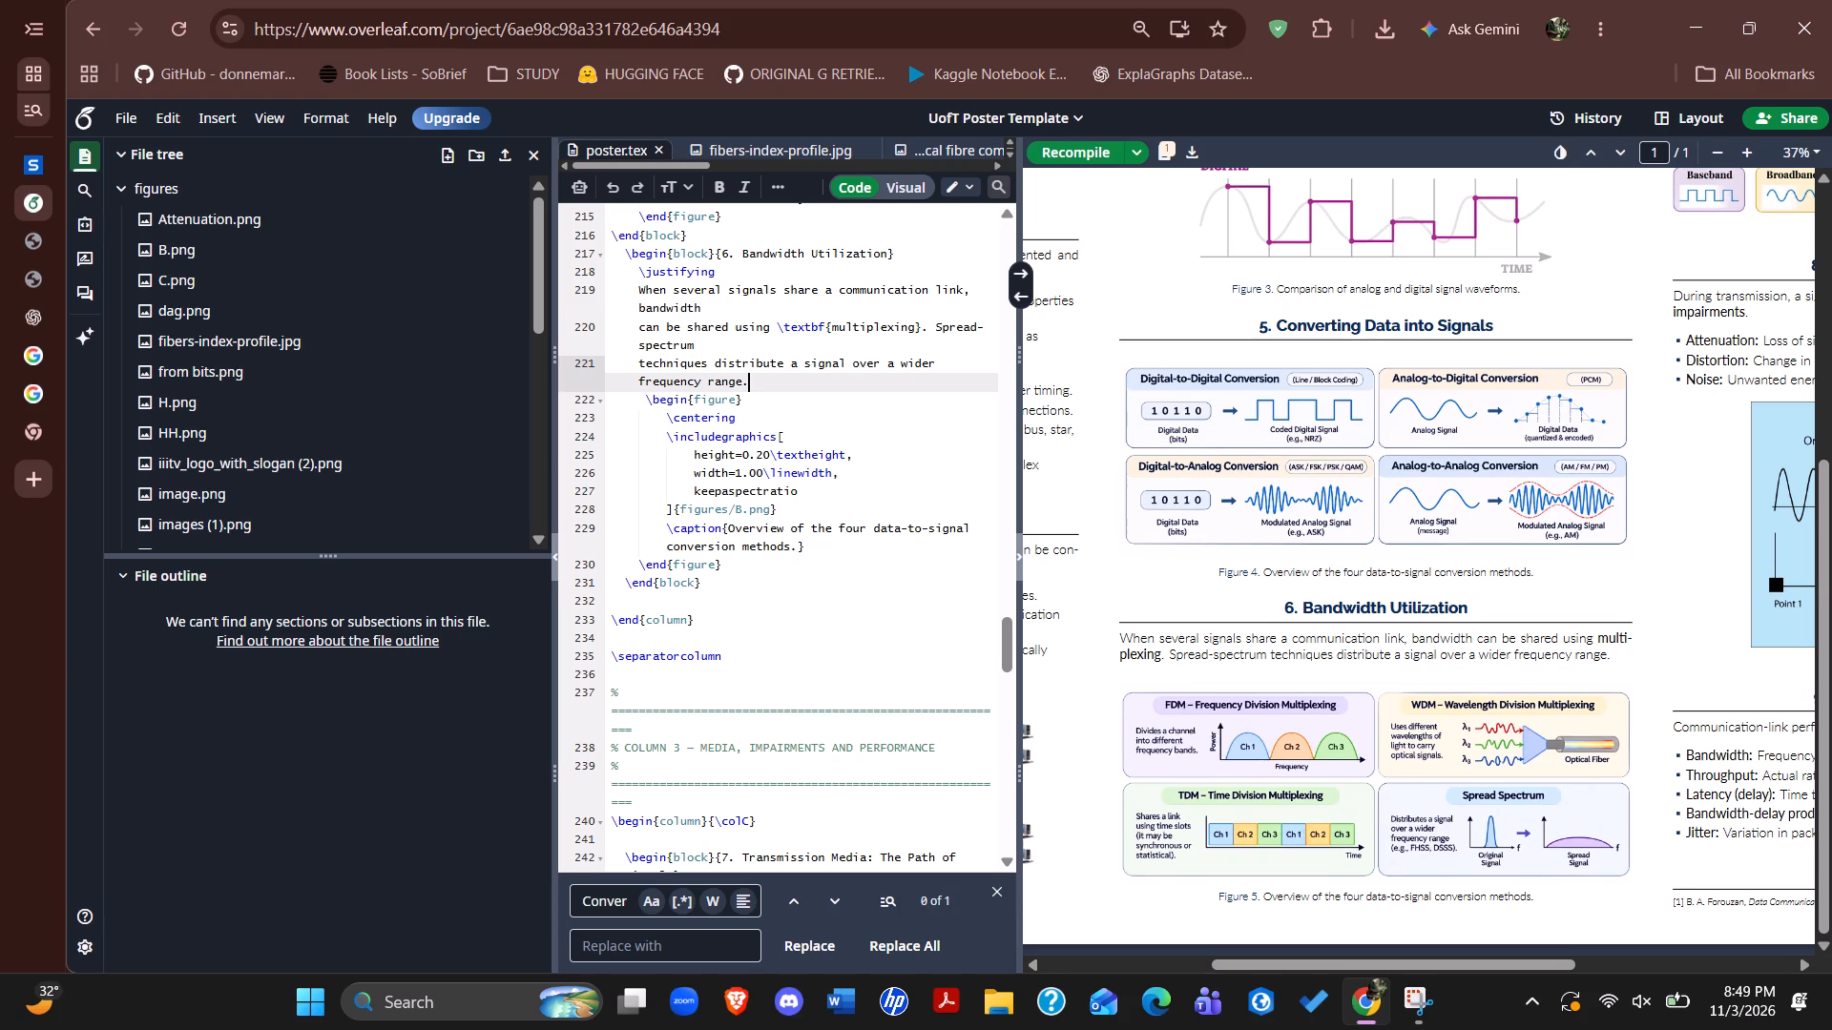
Review the recompiled poster's layout across its columns in the preview.
scroll(1292, 650, down, 1)
scroll(1292, 650, left, 1)
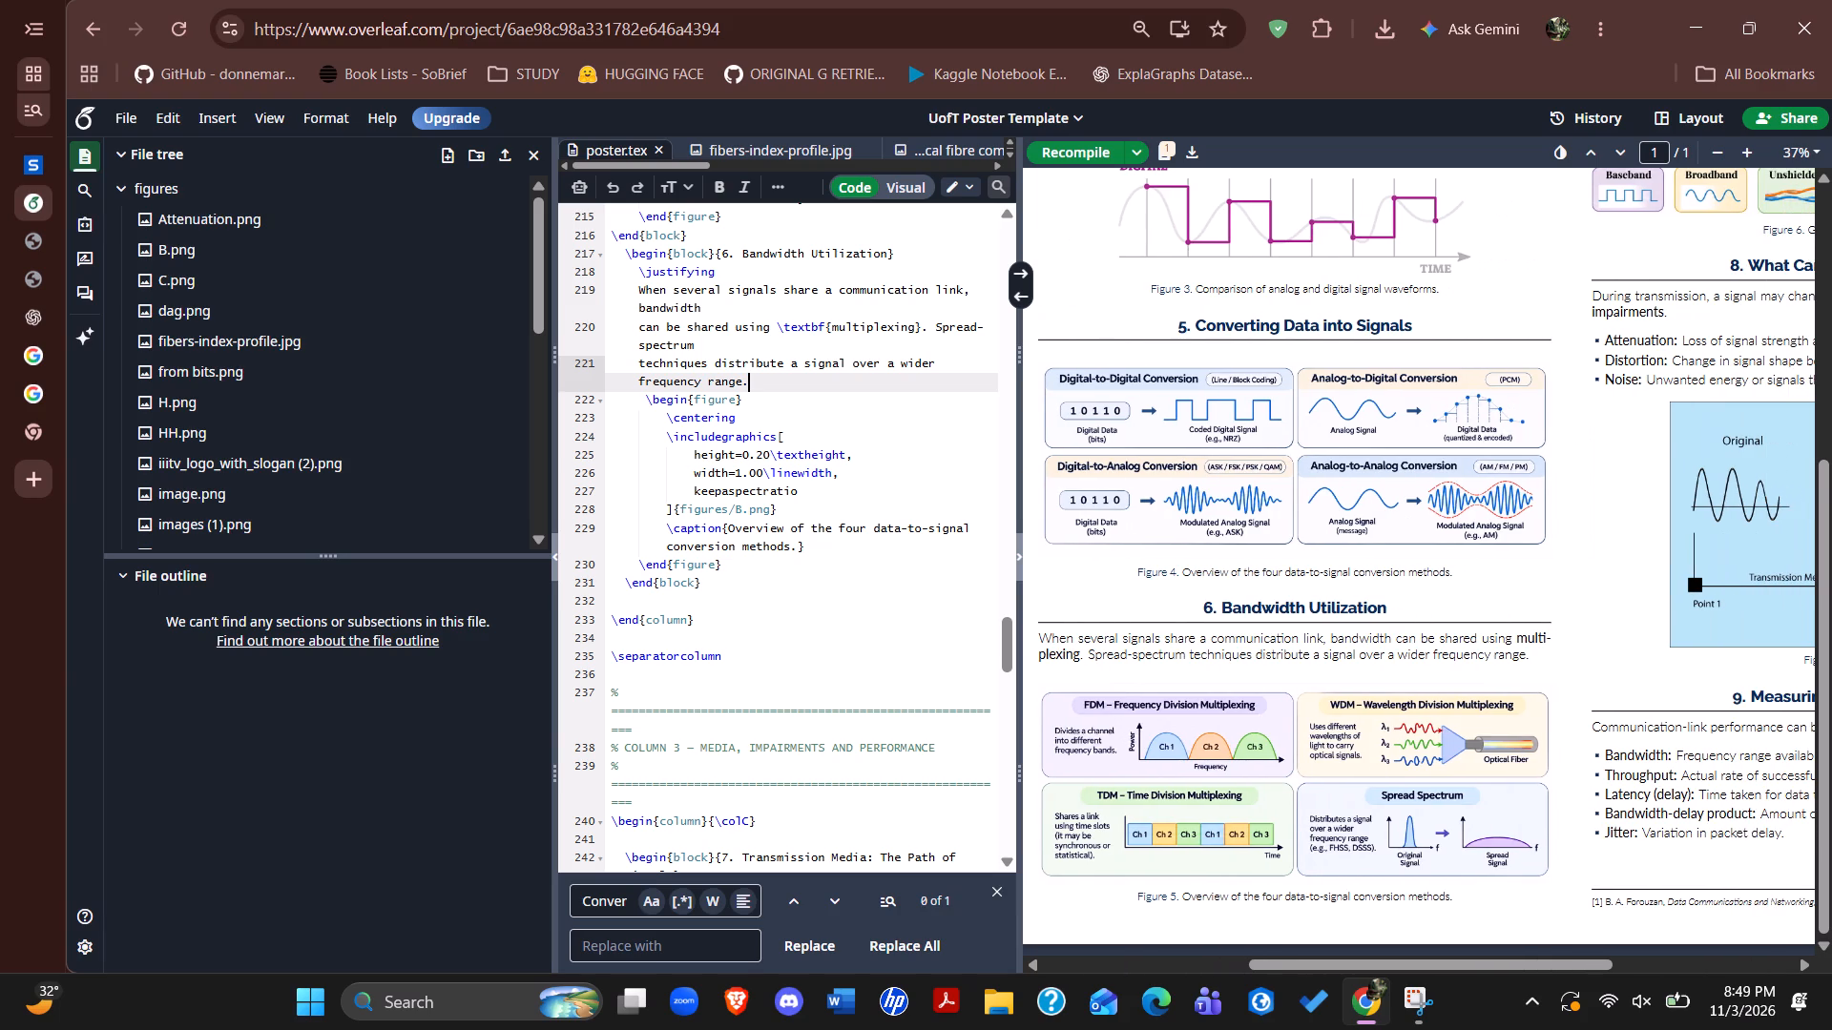
scroll(1292, 650, up, 2)
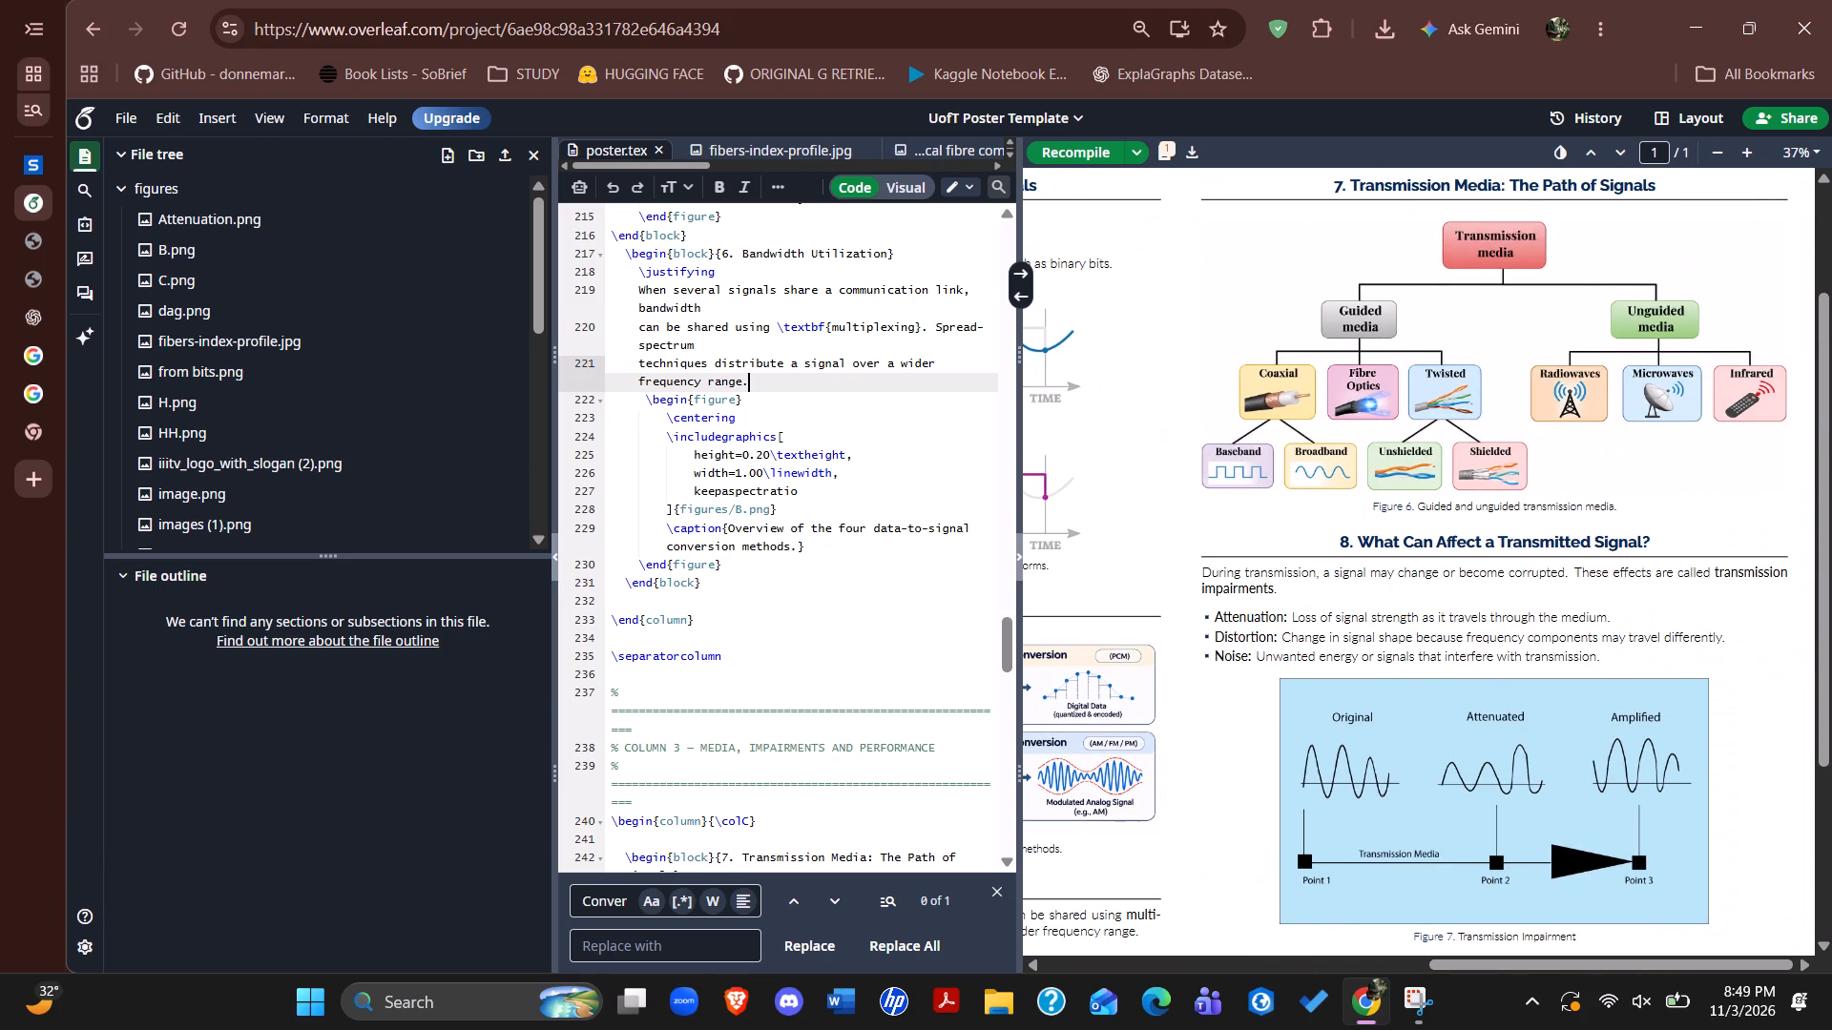
scroll(1292, 650, down, 3)
scroll(1292, 650, right, 4)
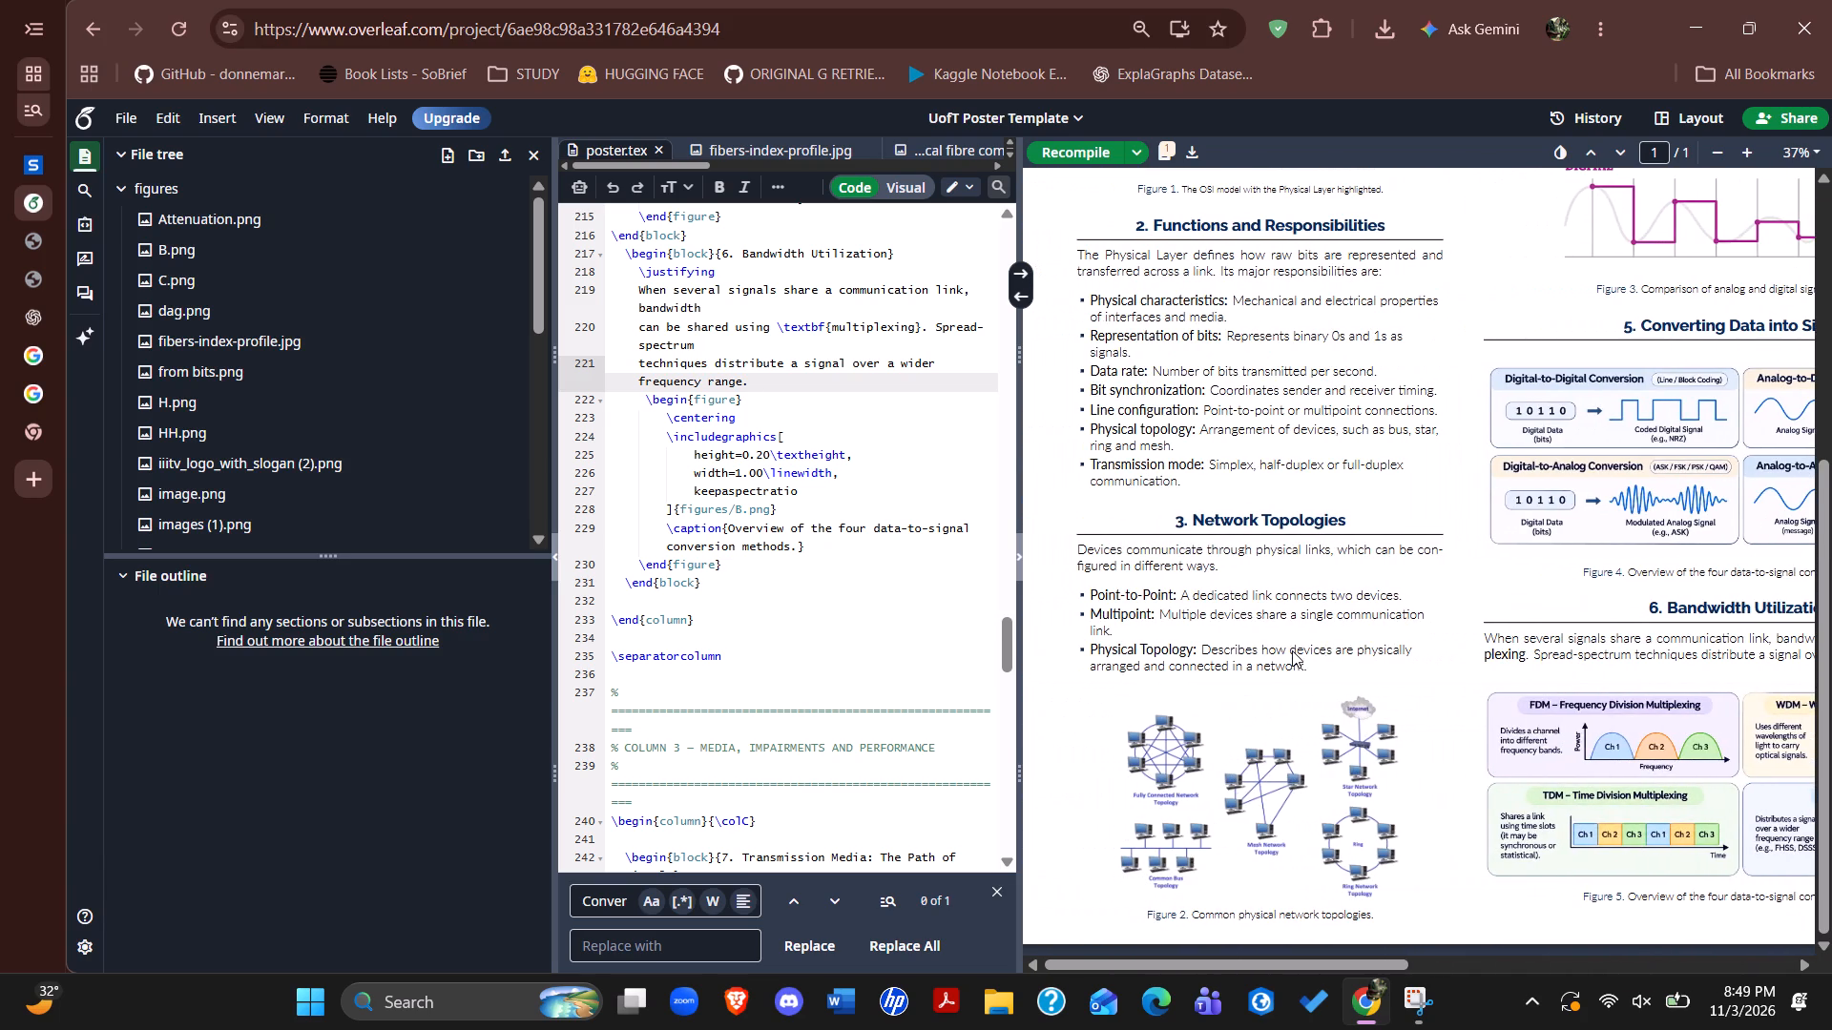
Check the compiled poster's title banner and the upper part of all three columns in the preview.
scroll(1312, 409, up, 4)
scroll(1312, 409, left, 1)
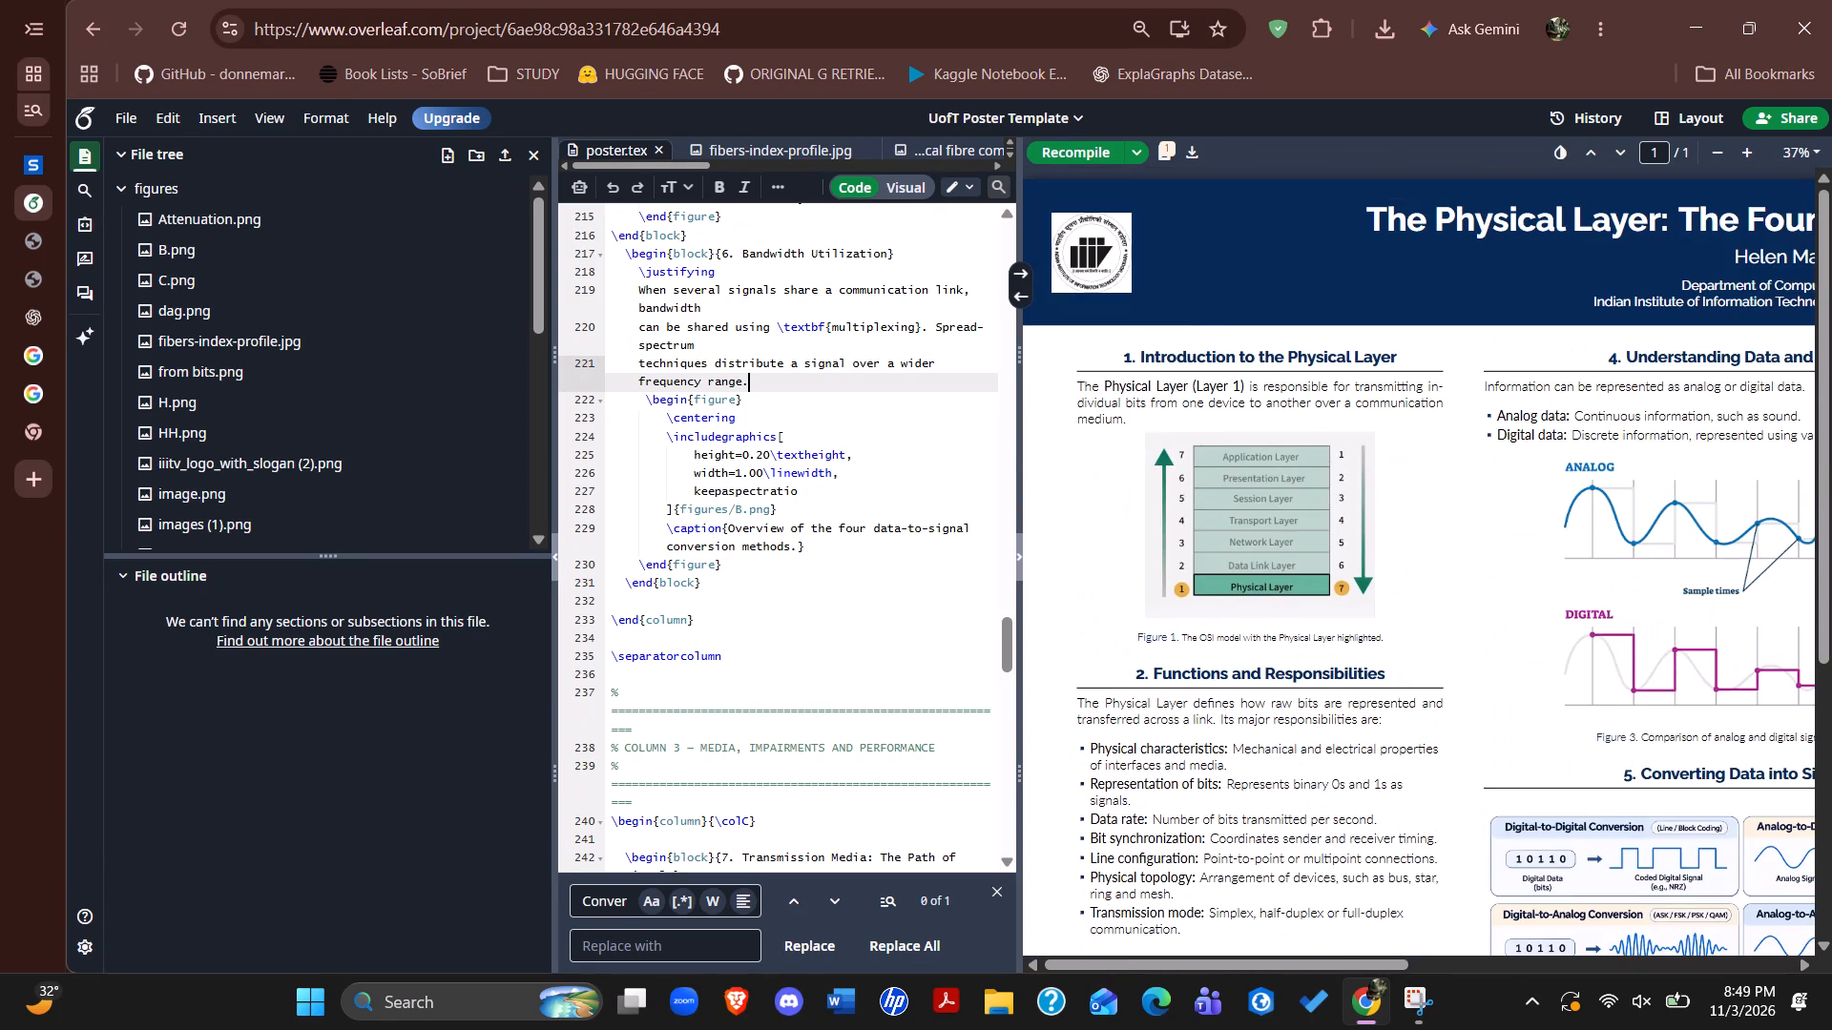
scroll(1312, 409, left, 3)
scroll(1312, 409, right, 3)
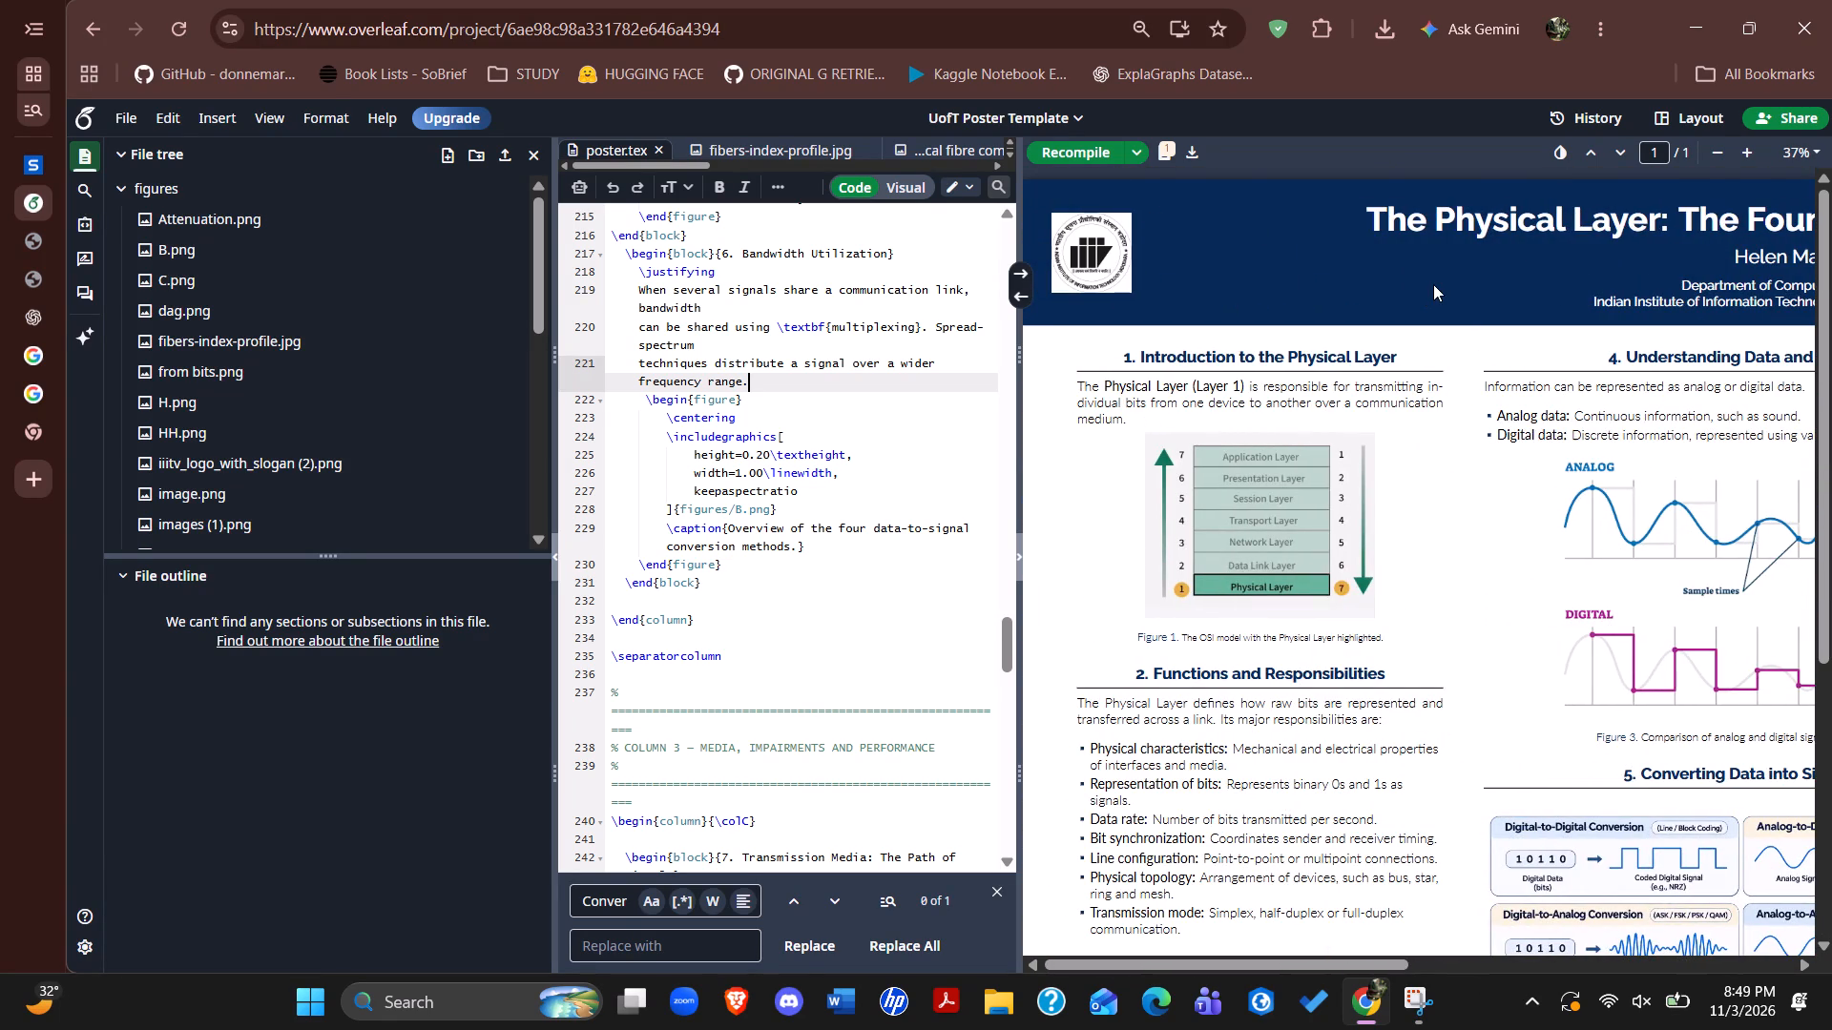
scroll(1393, 219, left, 1)
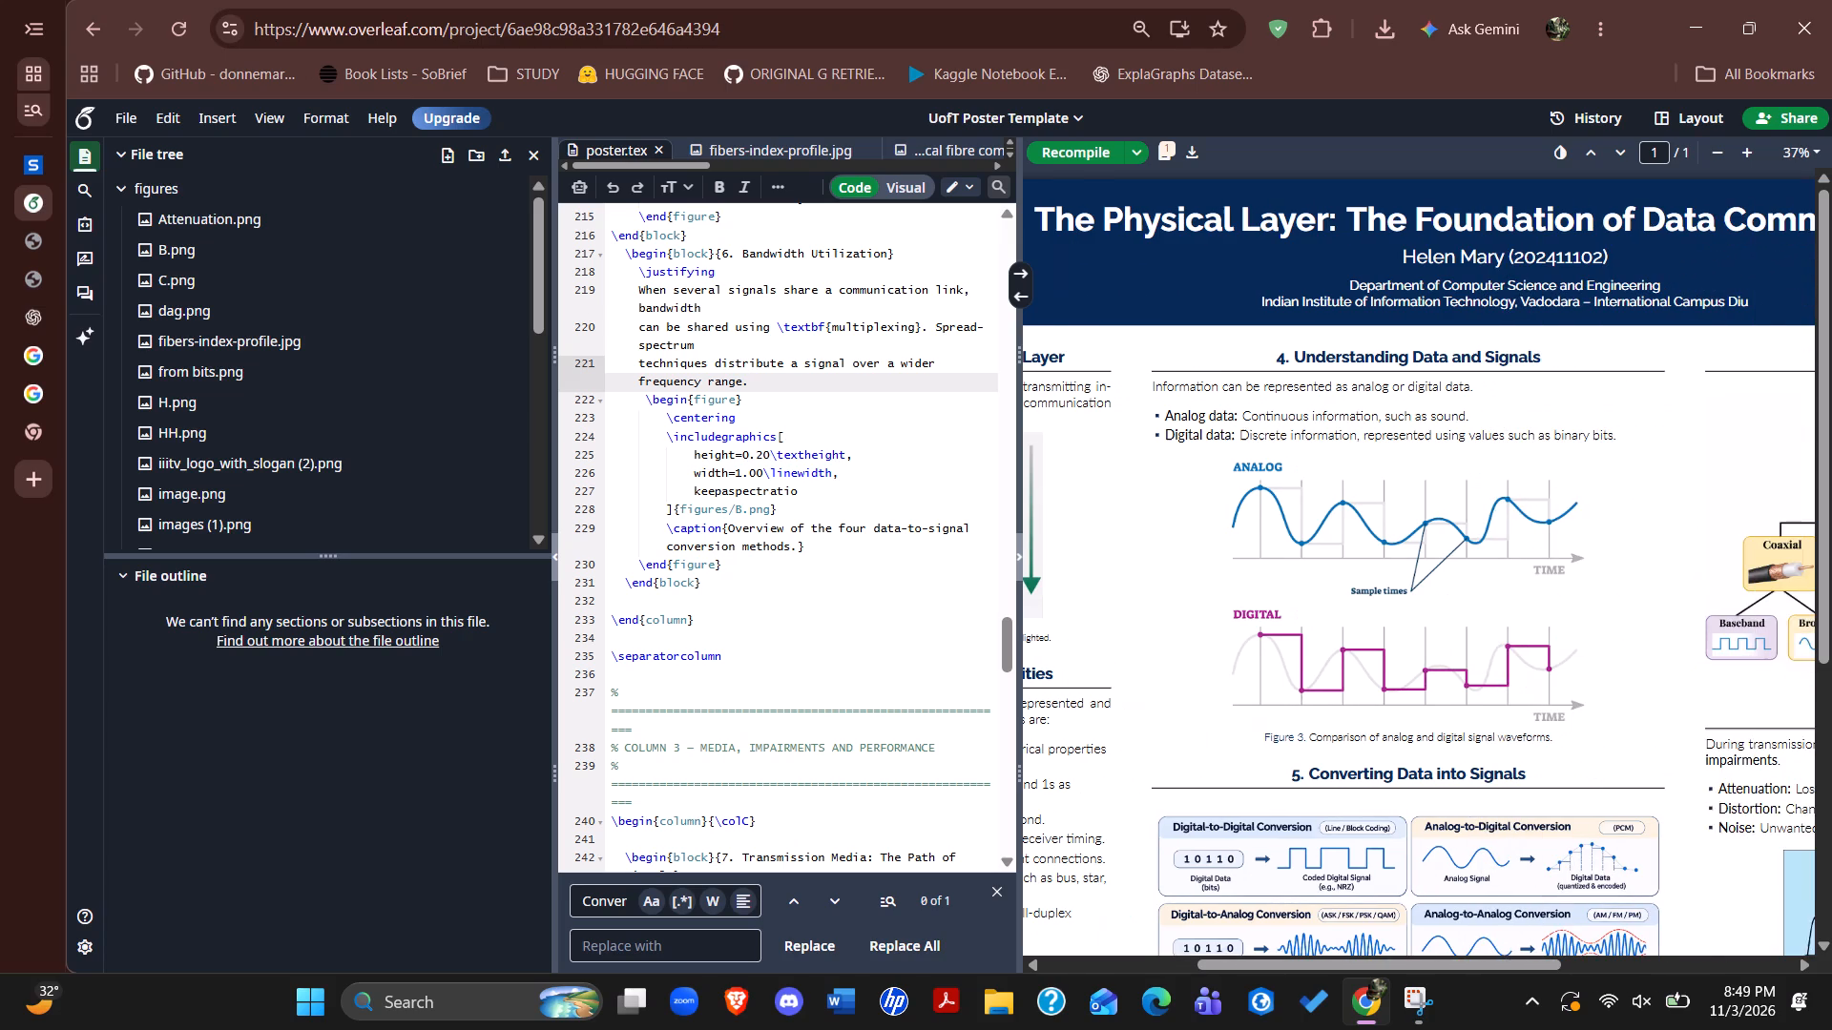
scroll(1393, 219, left, 3)
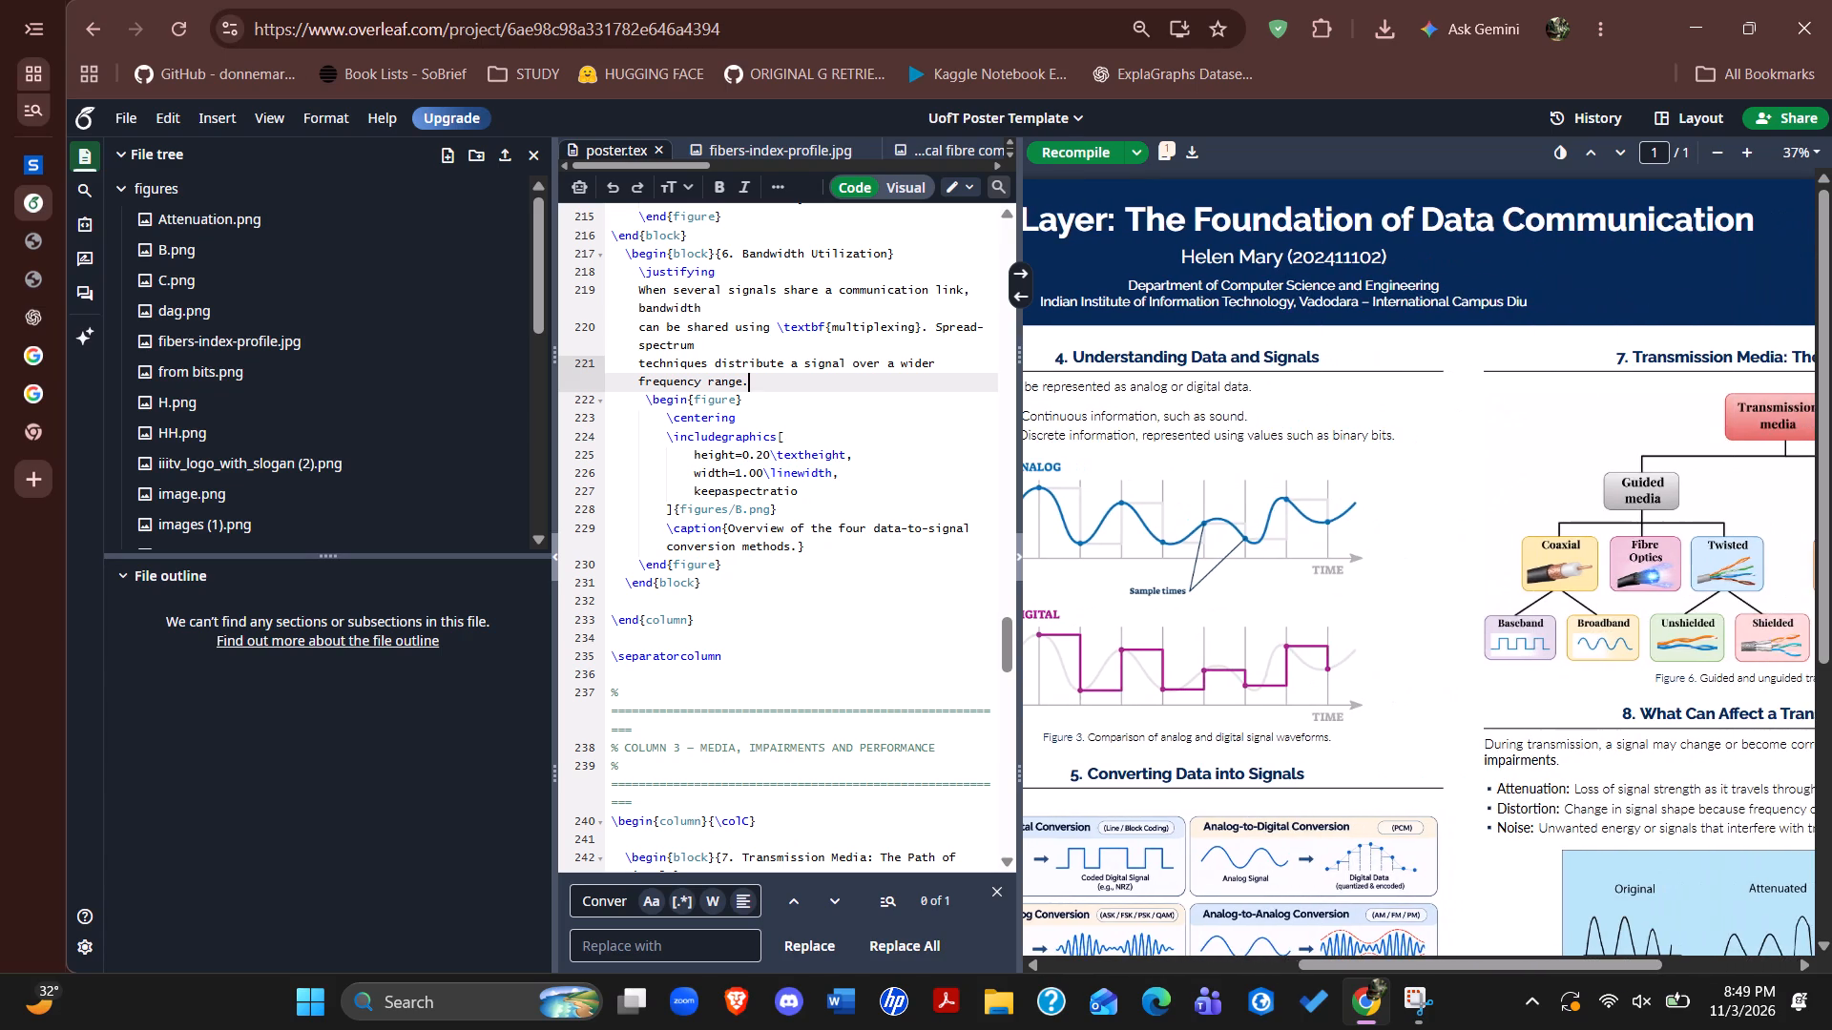
scroll(1393, 219, right, 3)
scroll(1393, 219, left, 3)
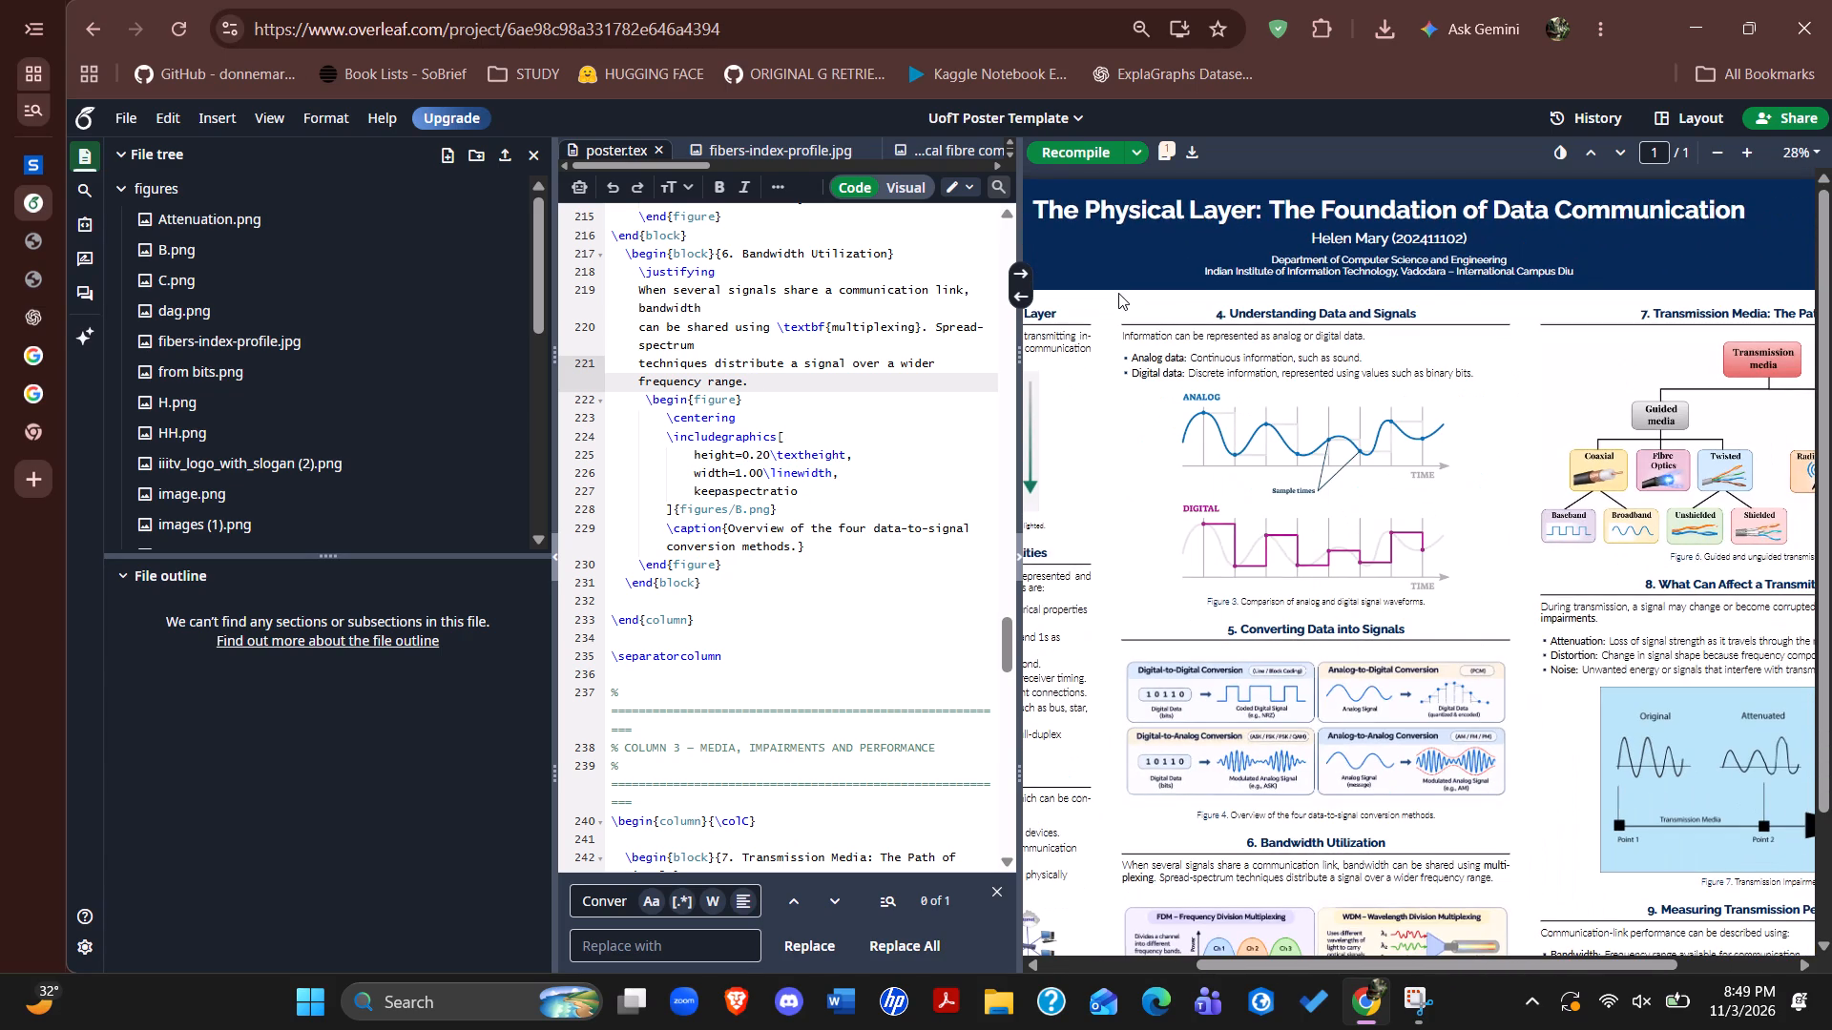
Download the compiled poster as a PDF and open the downloaded file UofT_Poster_Template (1).pdf.
click(1195, 156)
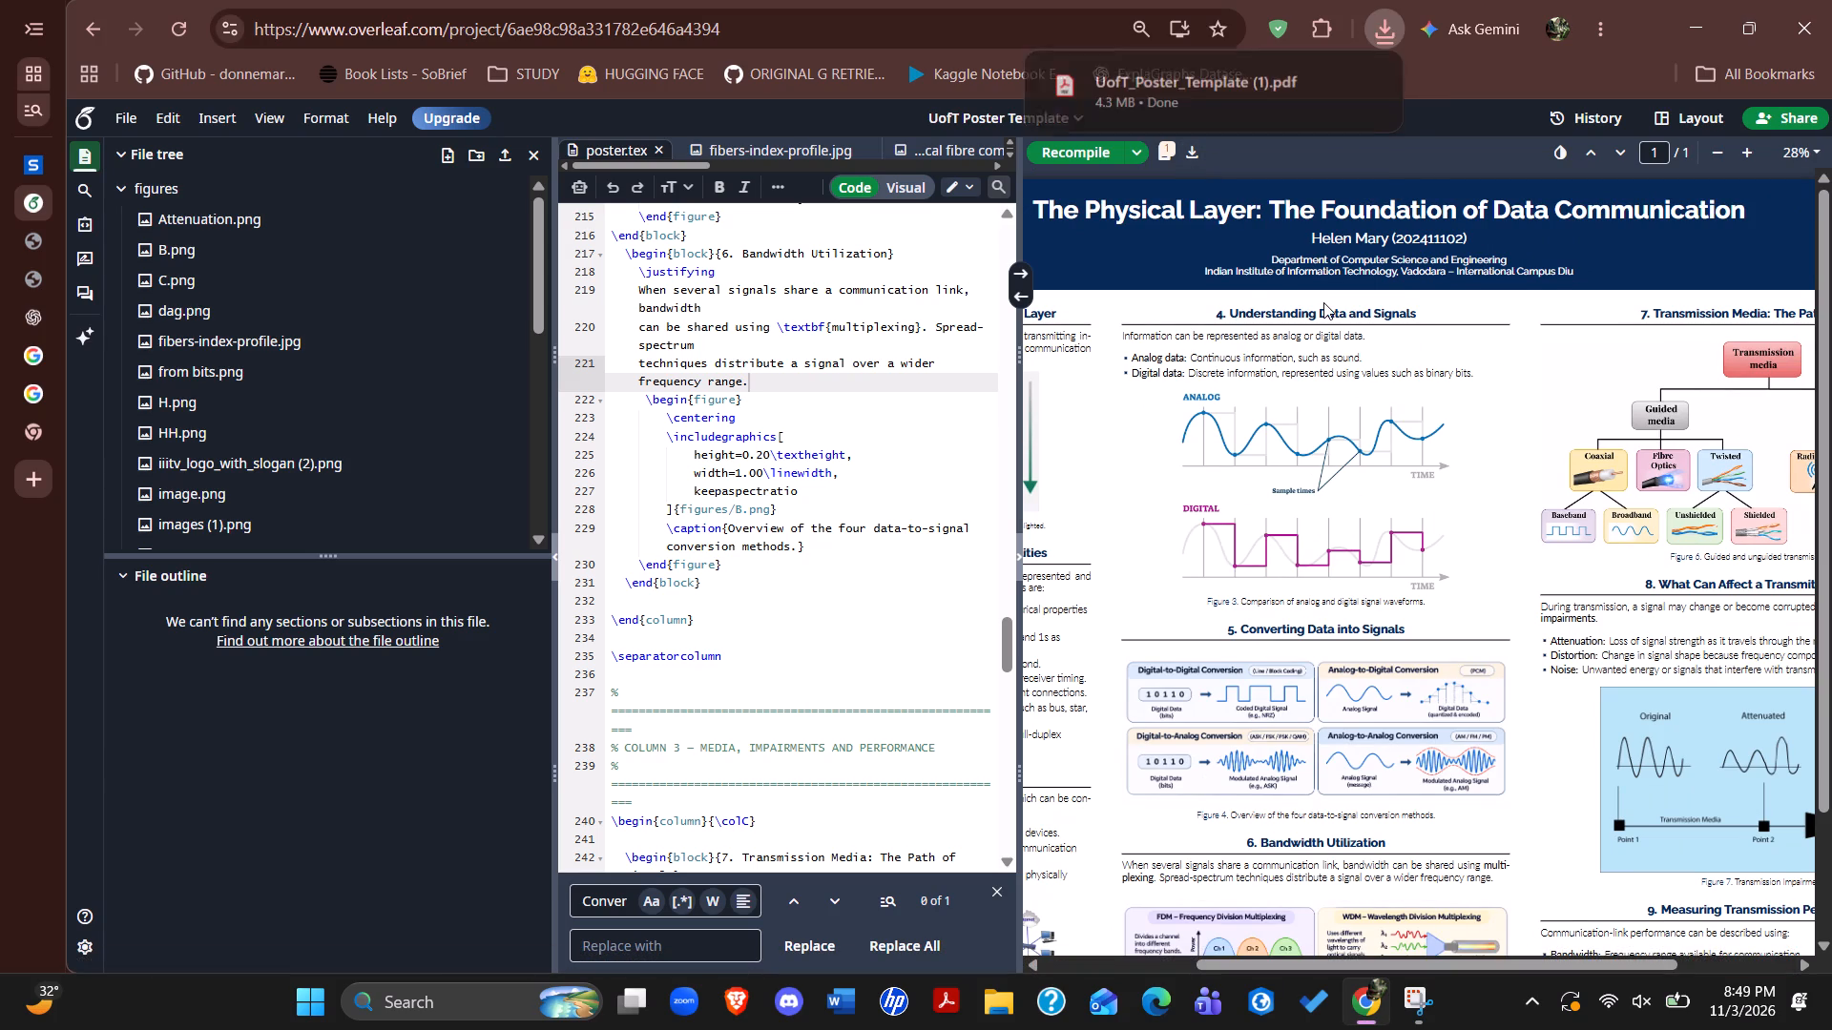
click(1197, 109)
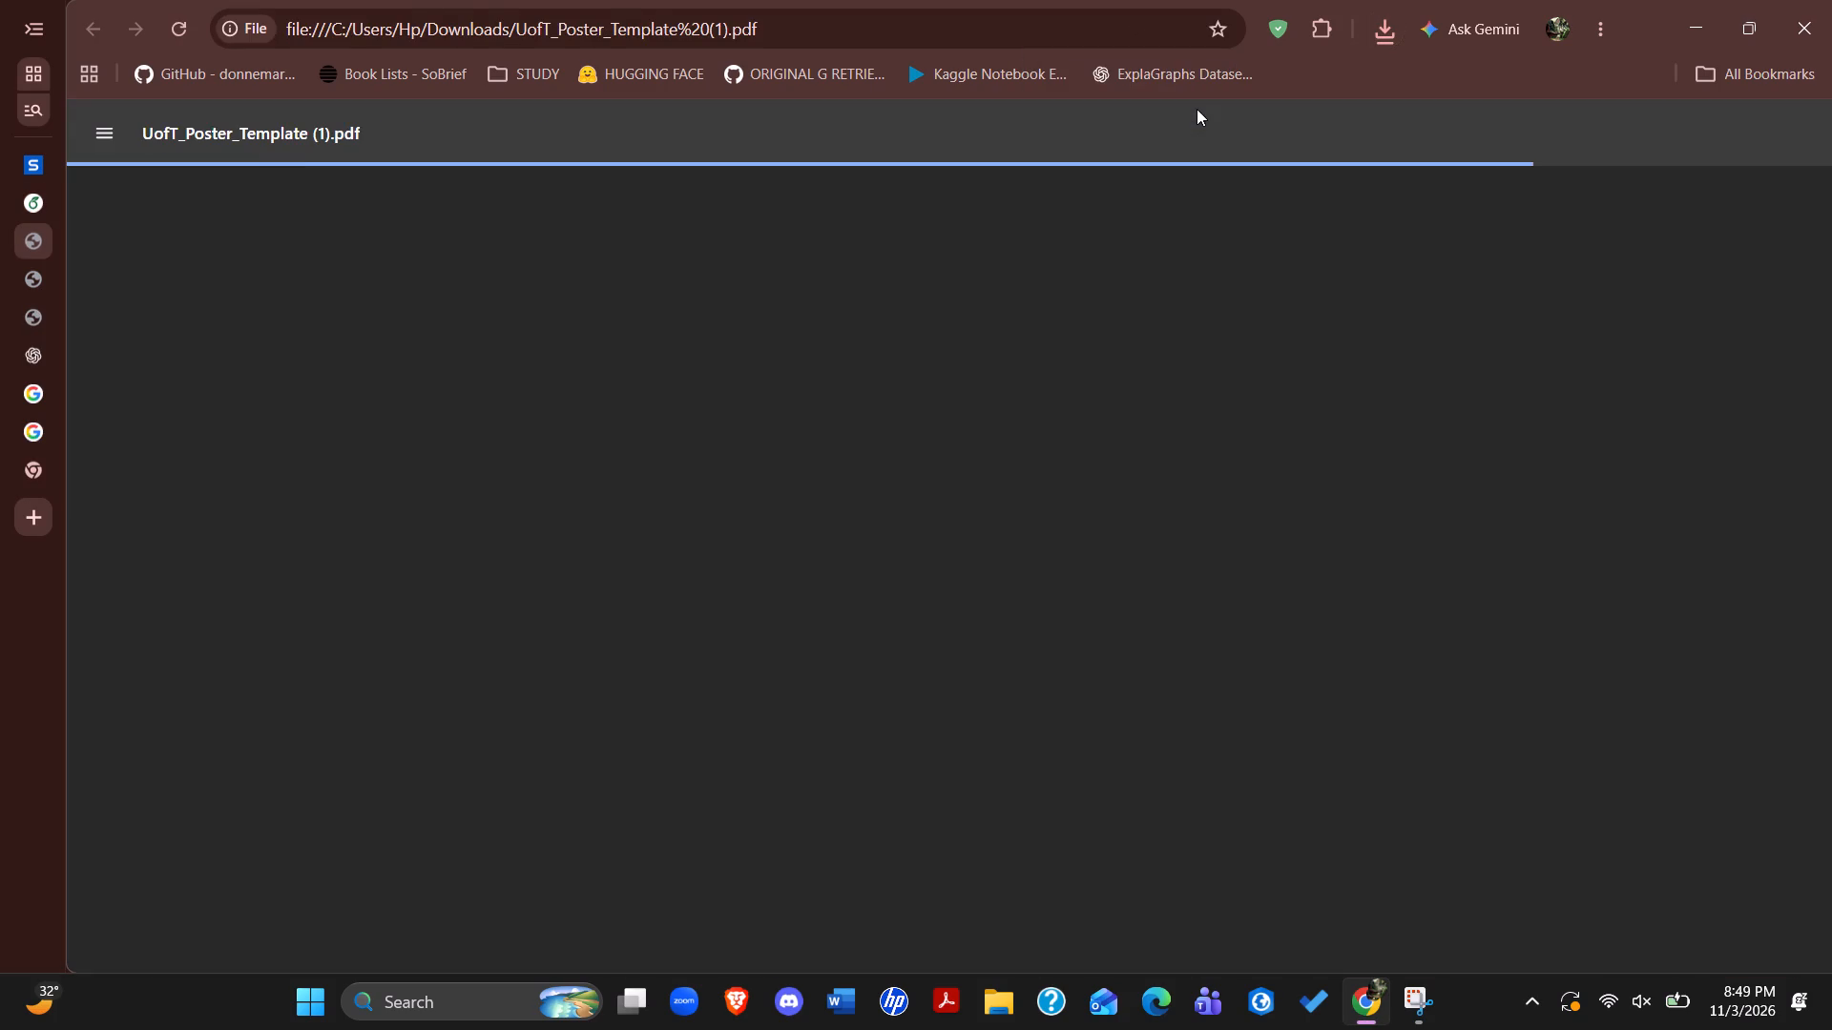
scroll(956, 699, down, 3)
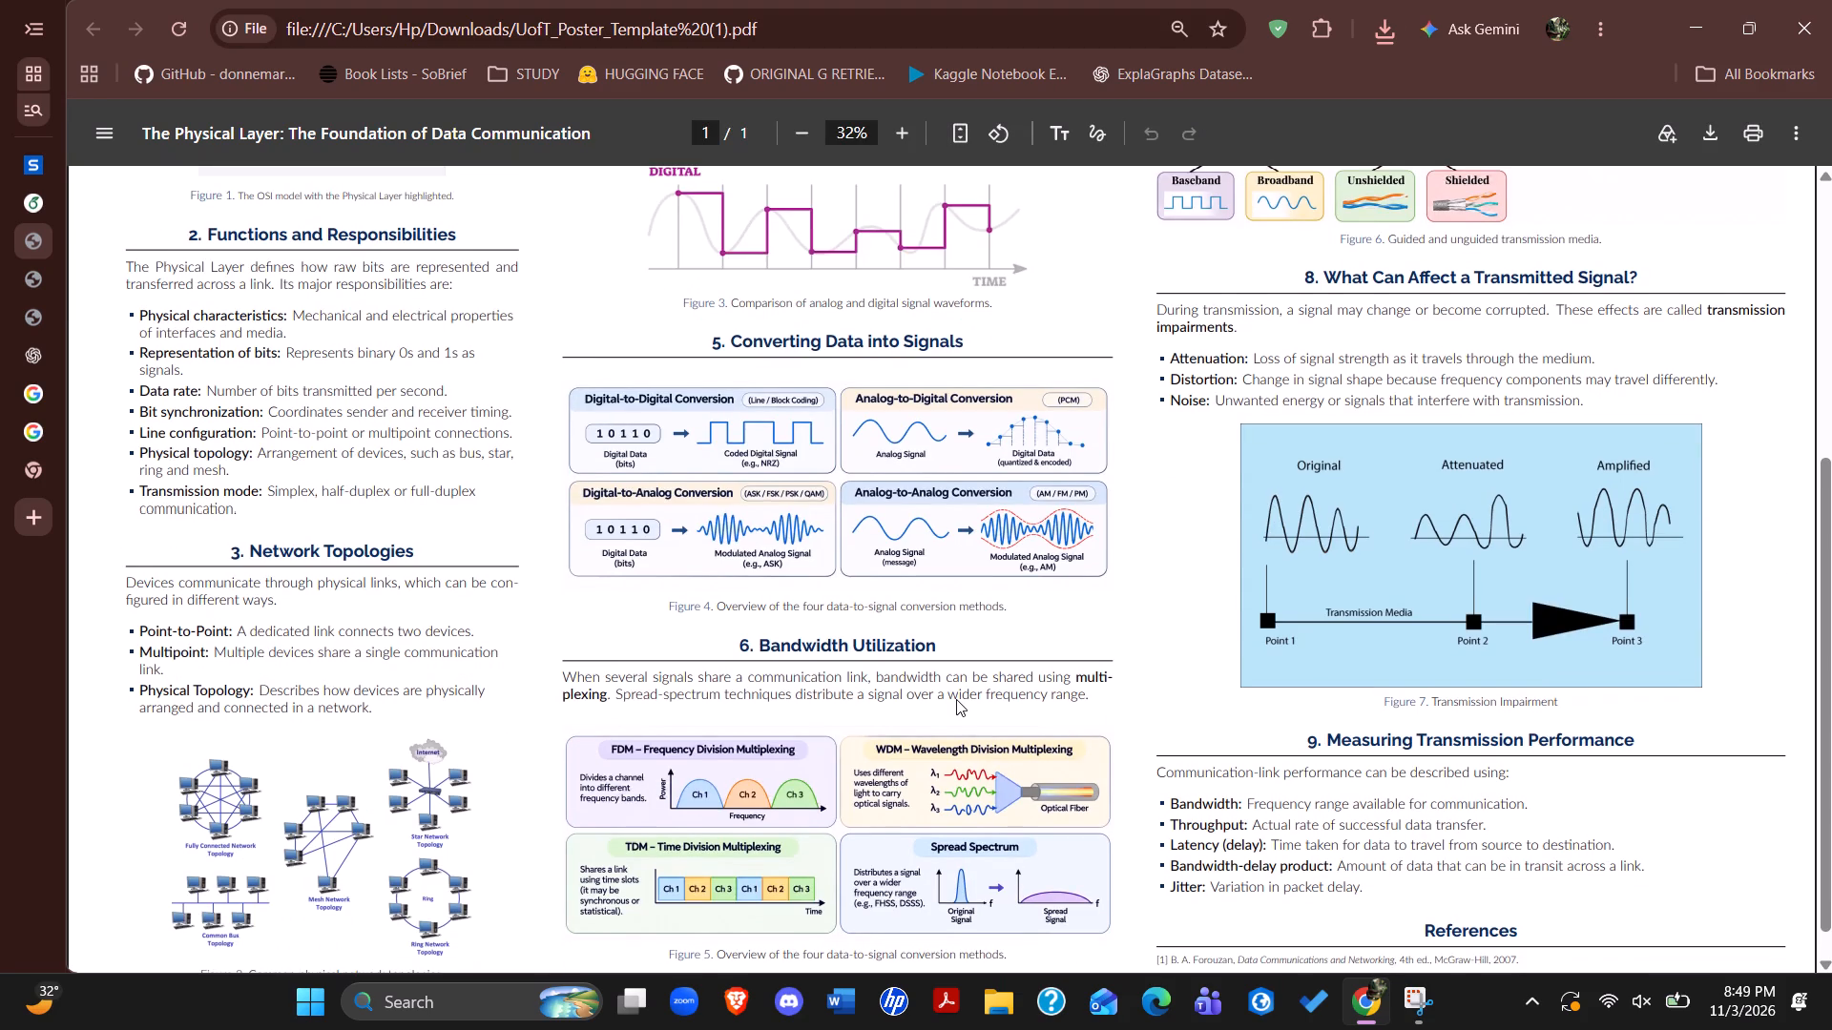
scroll(956, 699, down, 2)
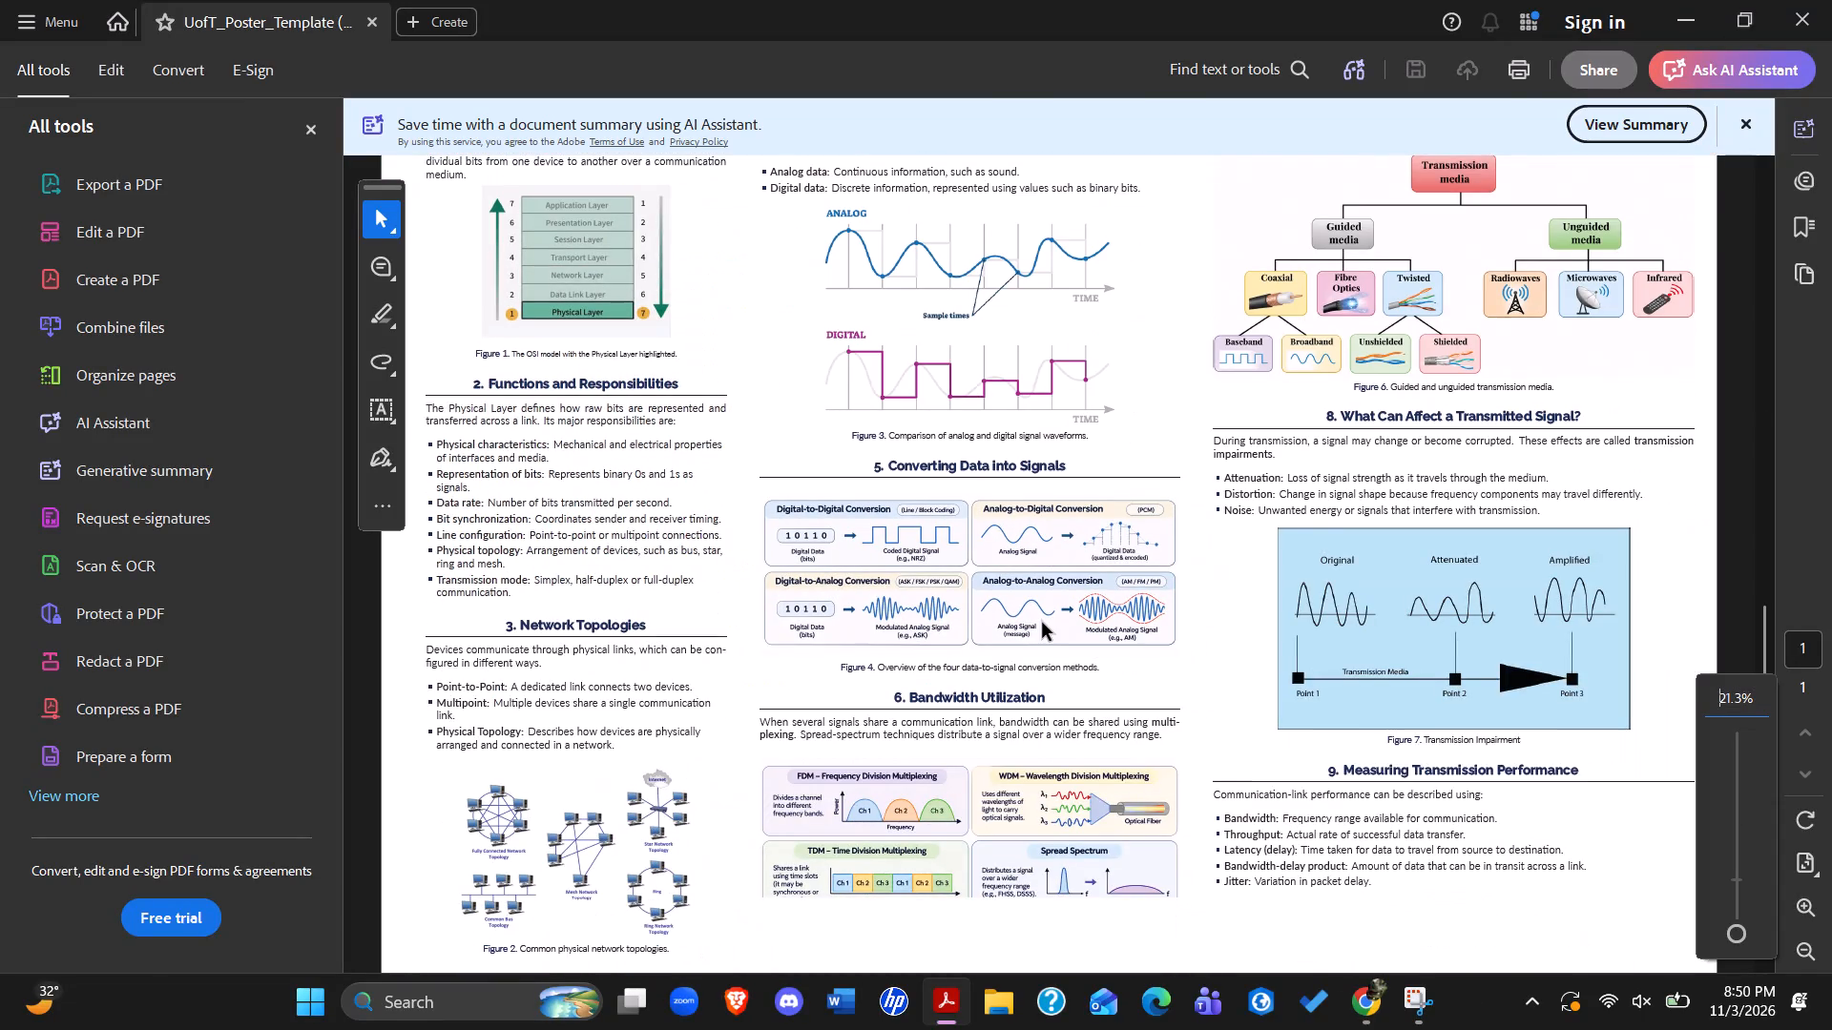
scroll(1042, 623, down, 1)
ctrl+scroll(824, 798, up, 1)
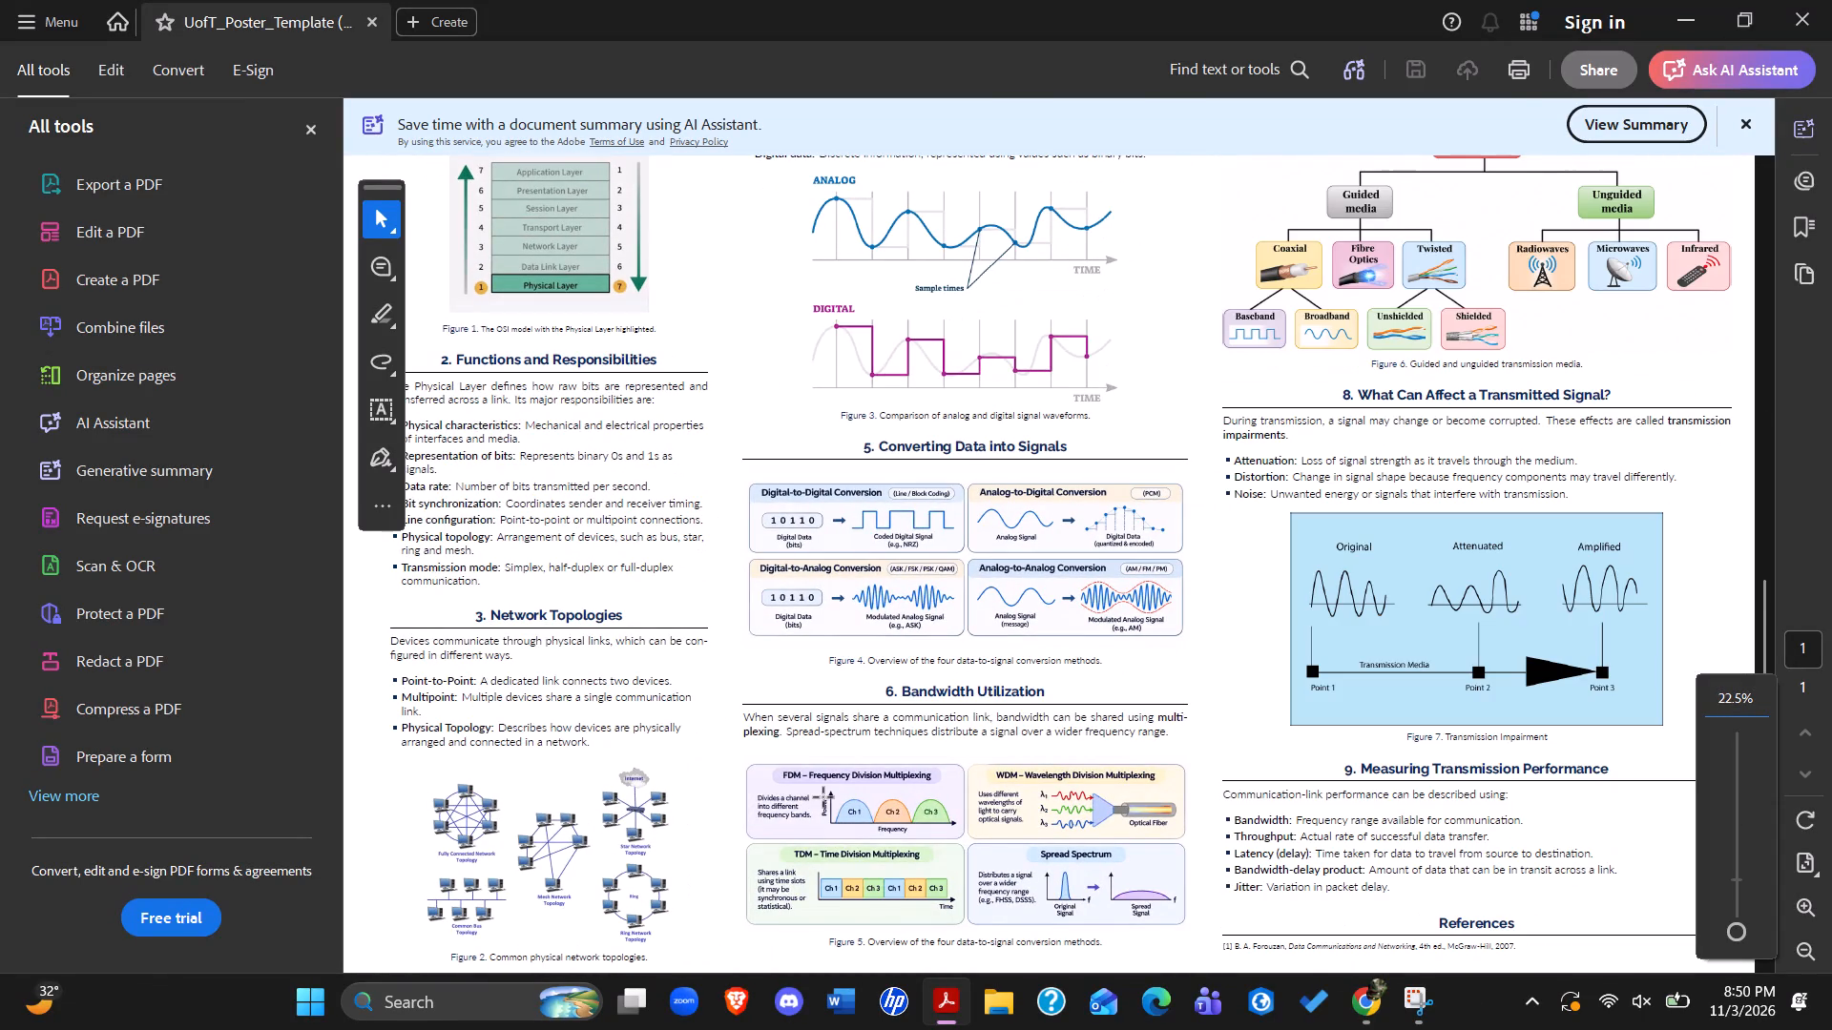
ctrl+scroll(824, 798, up, 1)
scroll(824, 798, down, 1)
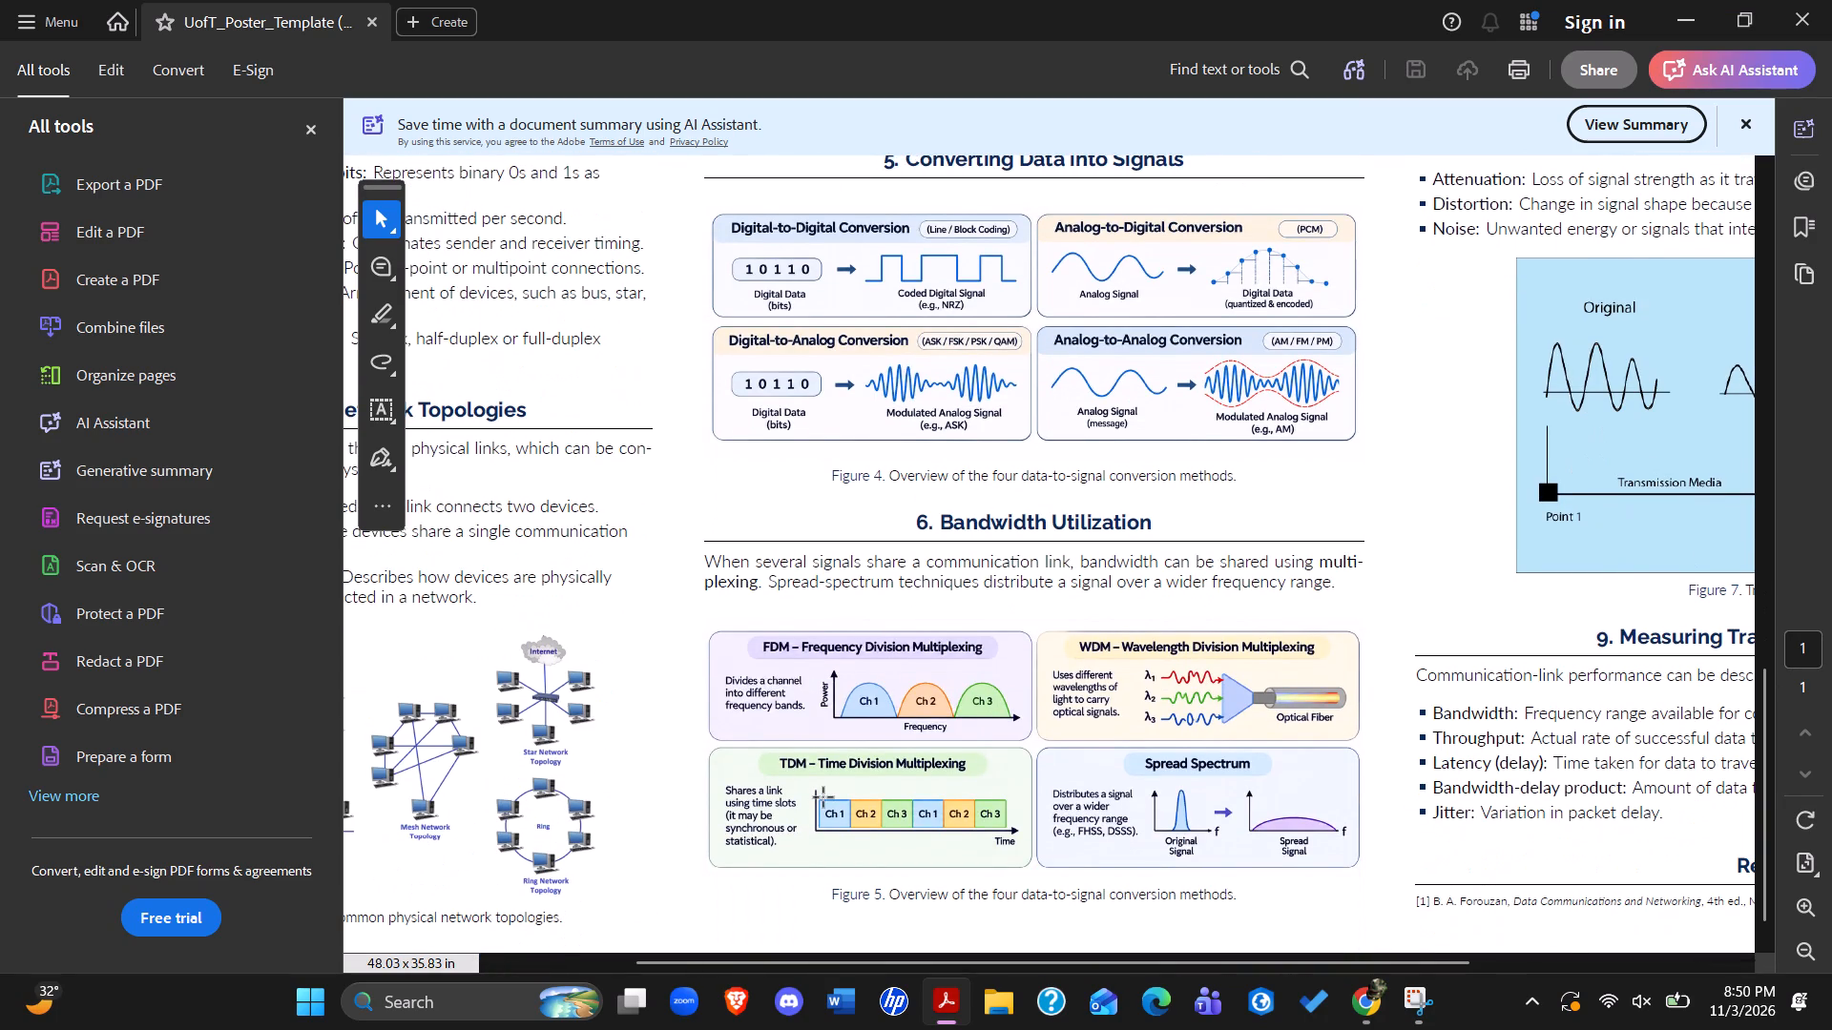
scroll(824, 798, up, 1)
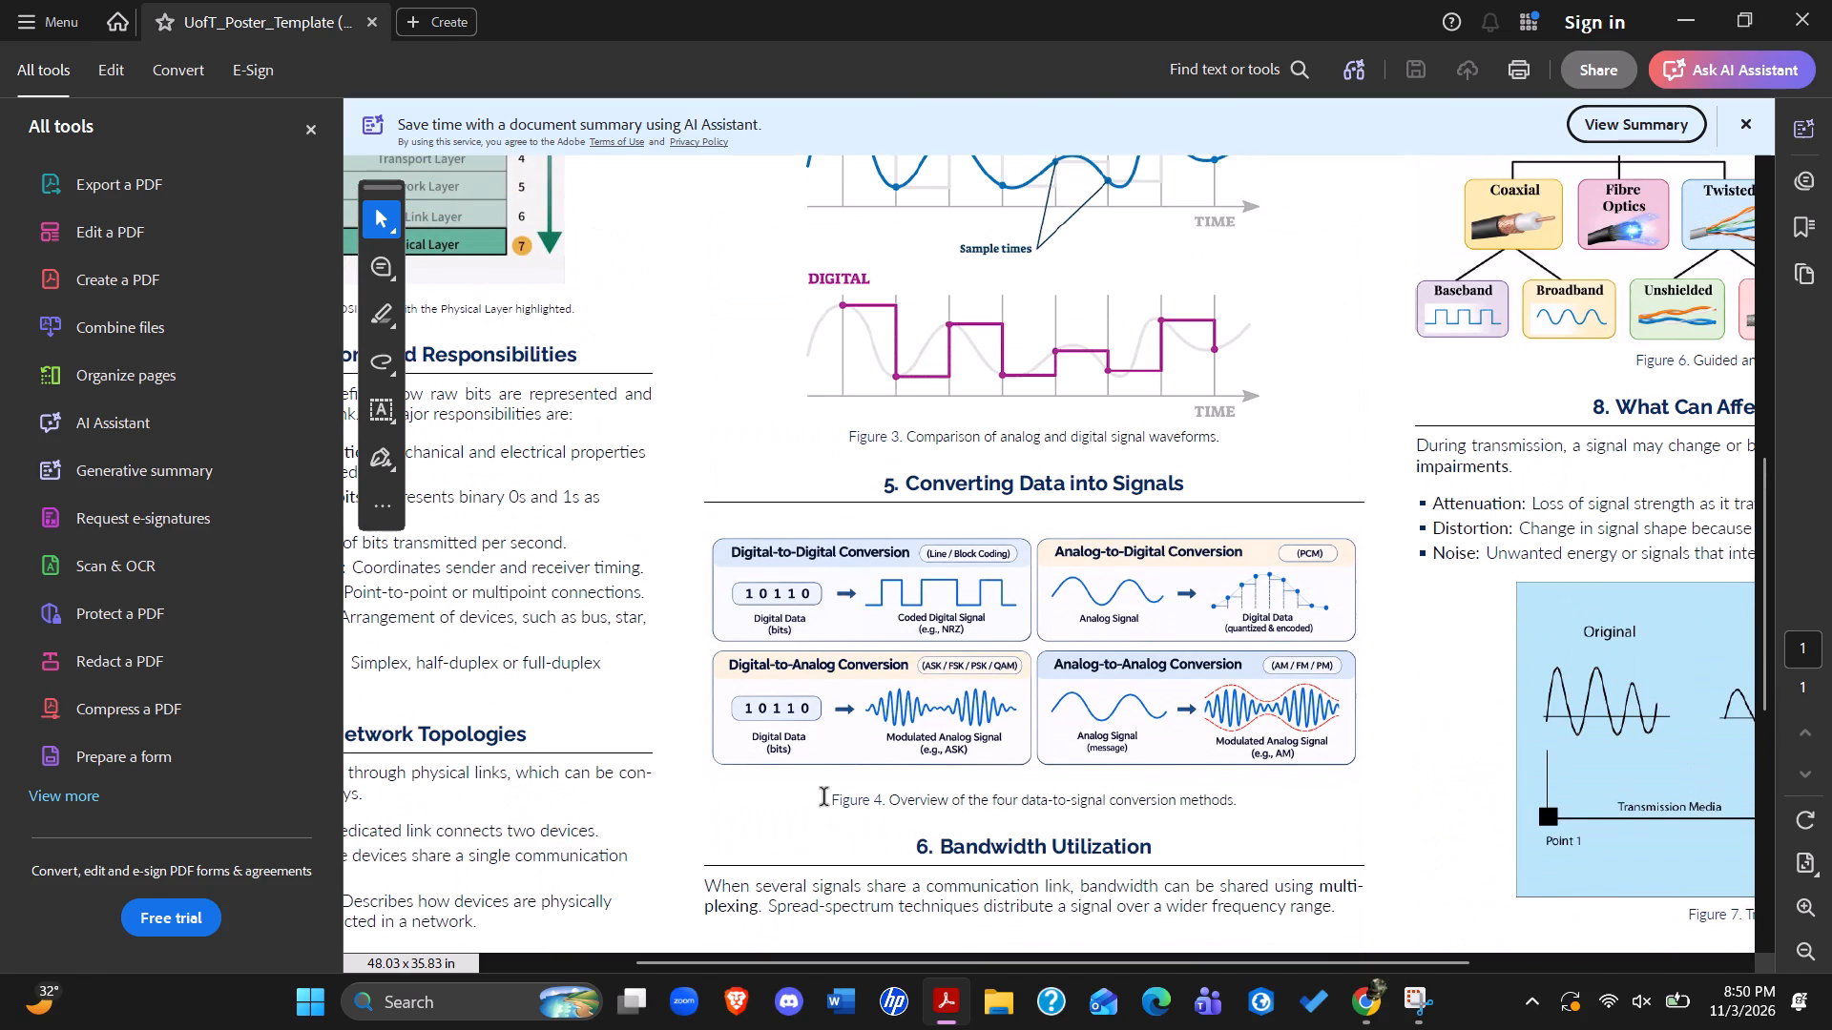
scroll(824, 798, up, 1)
scroll(824, 798, left, 2)
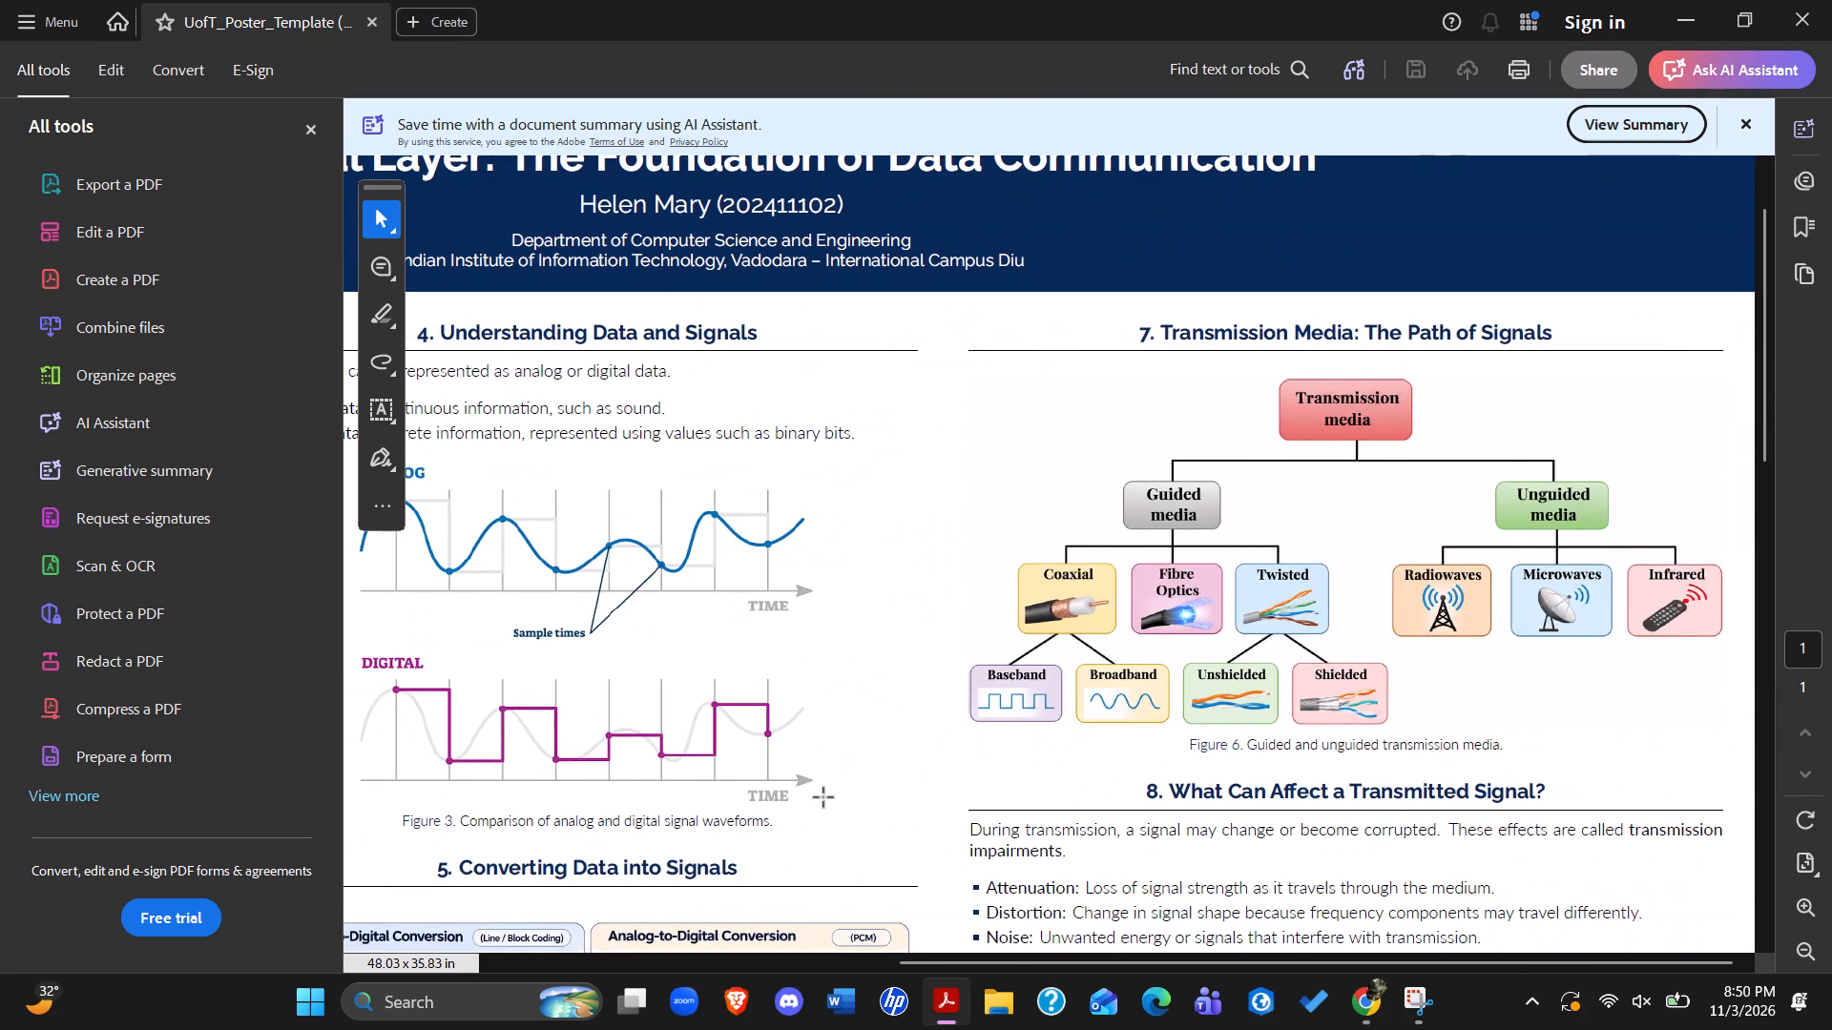
scroll(824, 798, down, 4)
scroll(824, 798, up, 1)
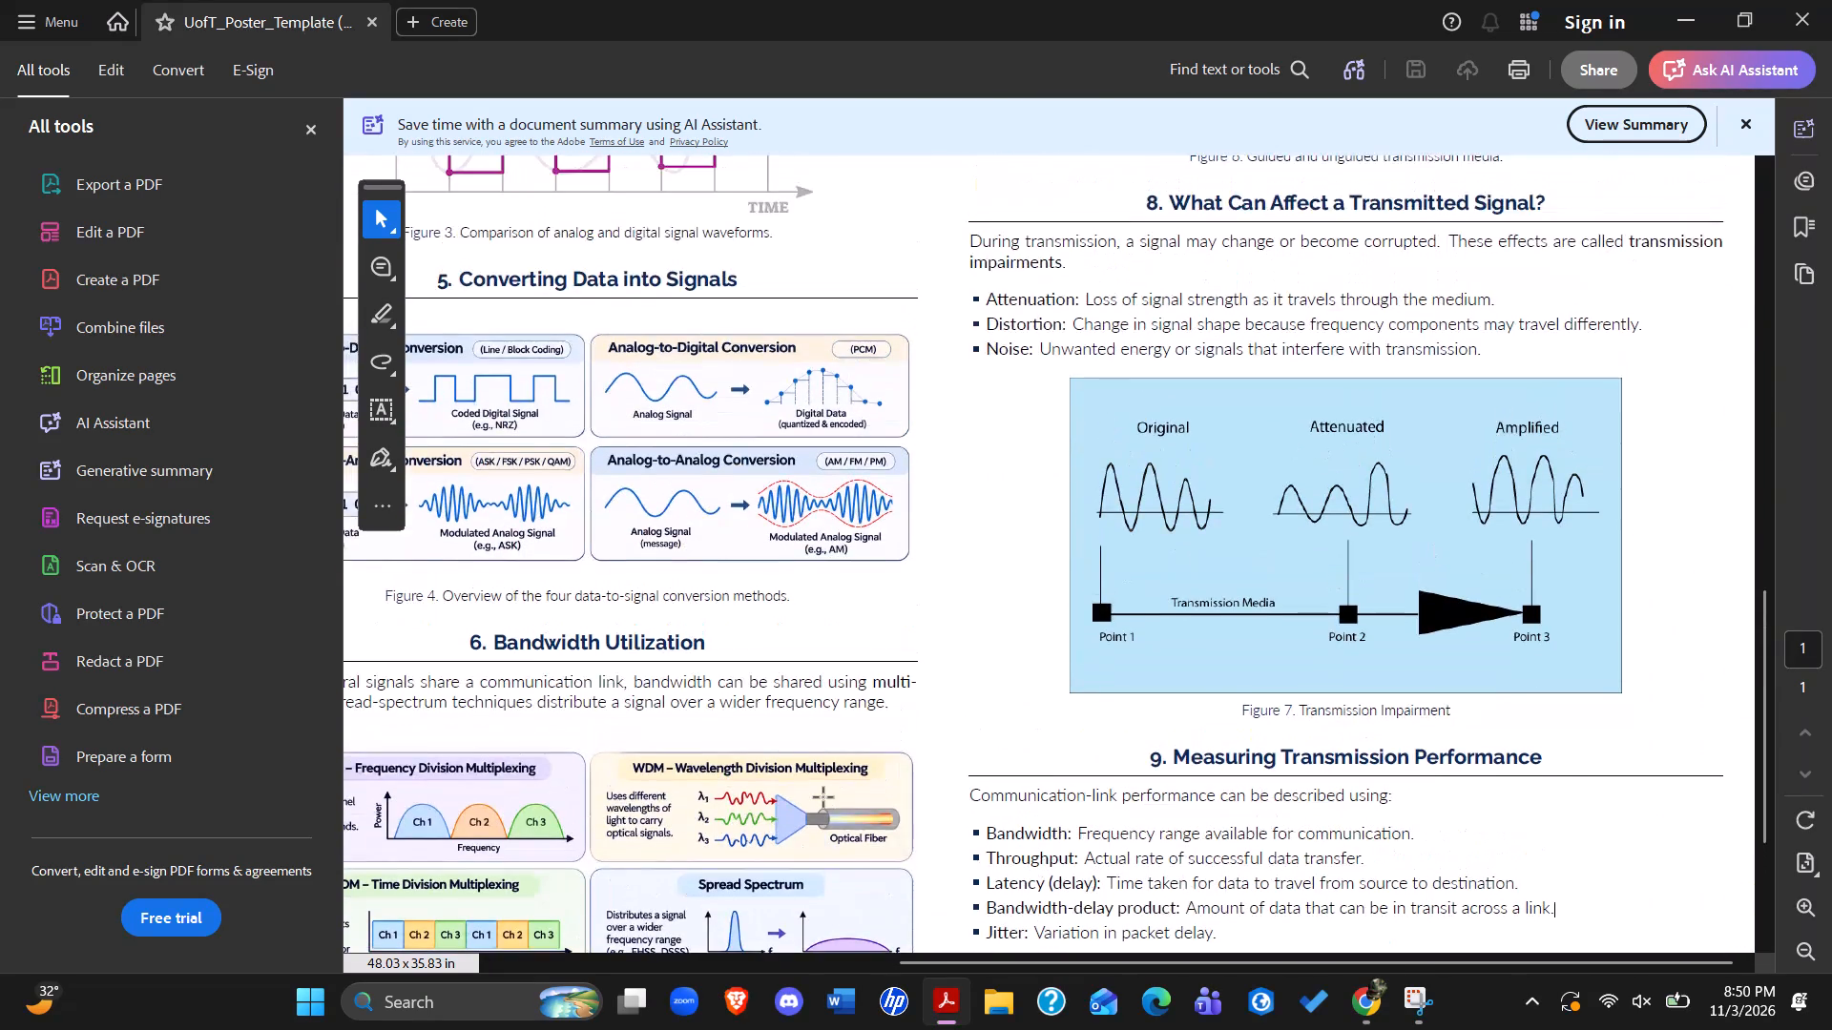
scroll(824, 798, right, 4)
scroll(824, 798, up, 8)
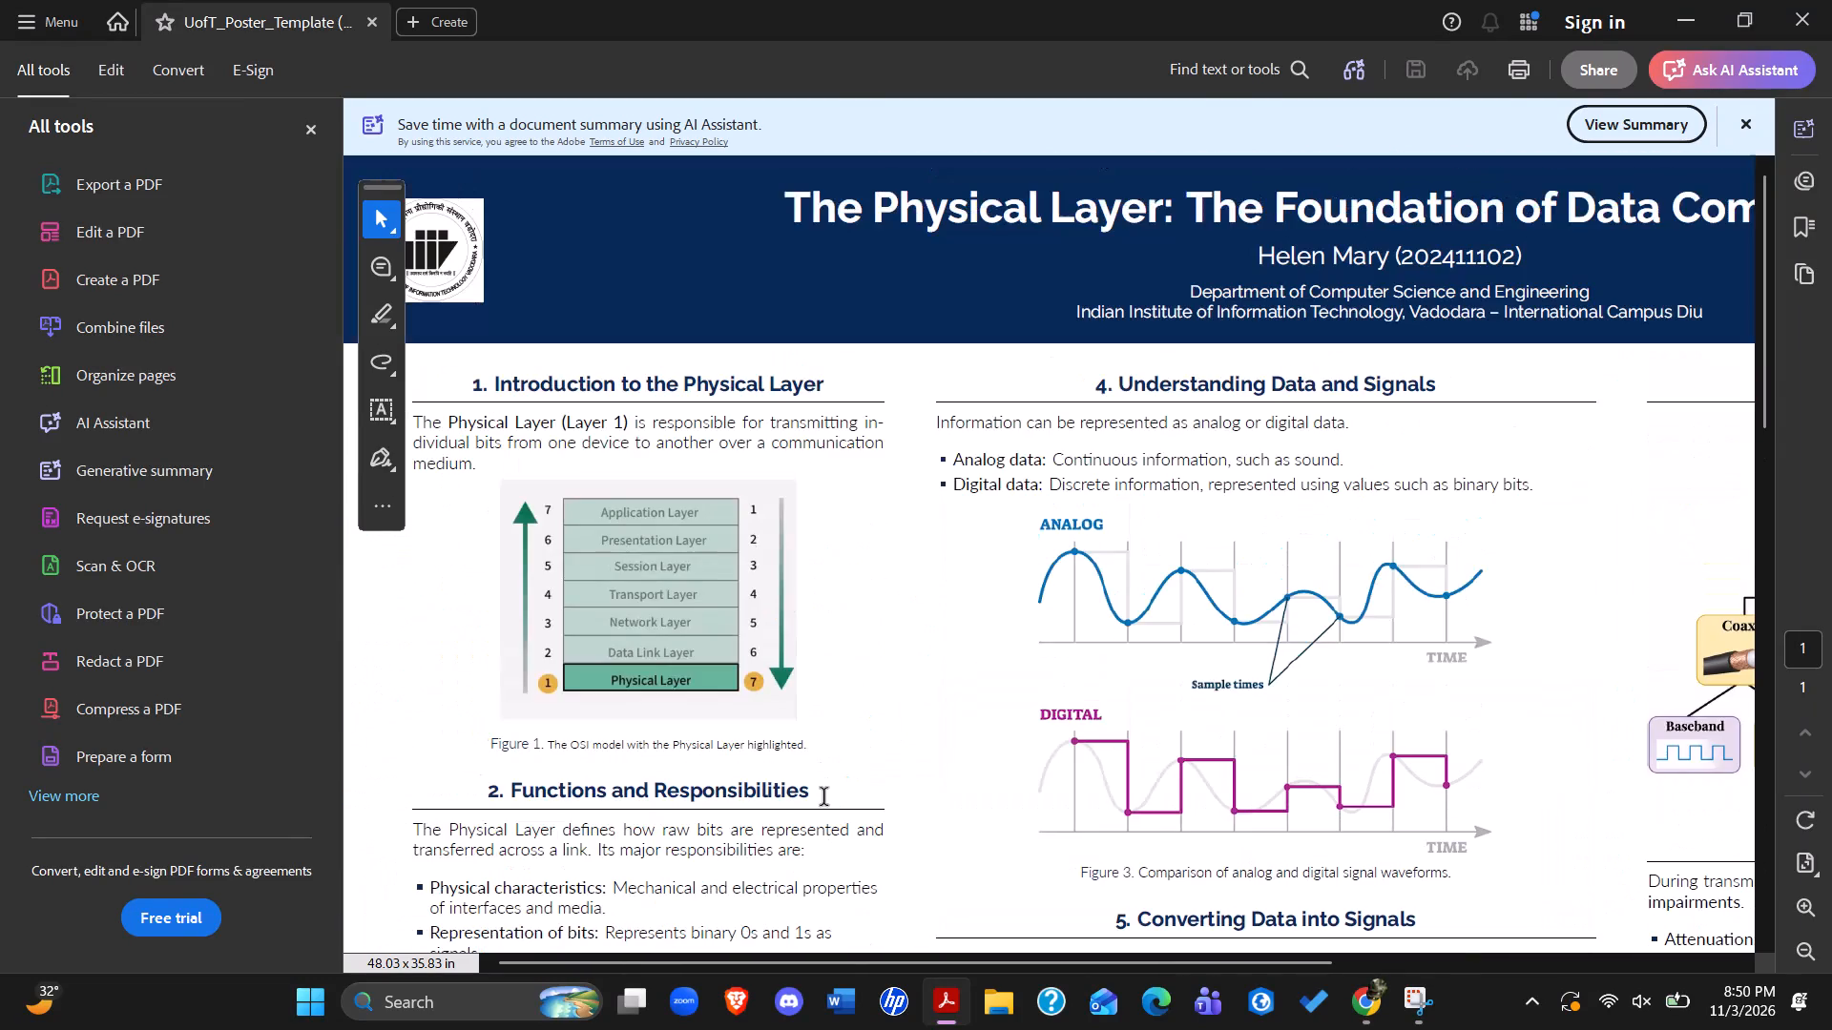
Close the poster PDF in Adobe Acrobat Reader, then switch to the UofT Poster Template project in Overleaf and save it.
click(1831, 0)
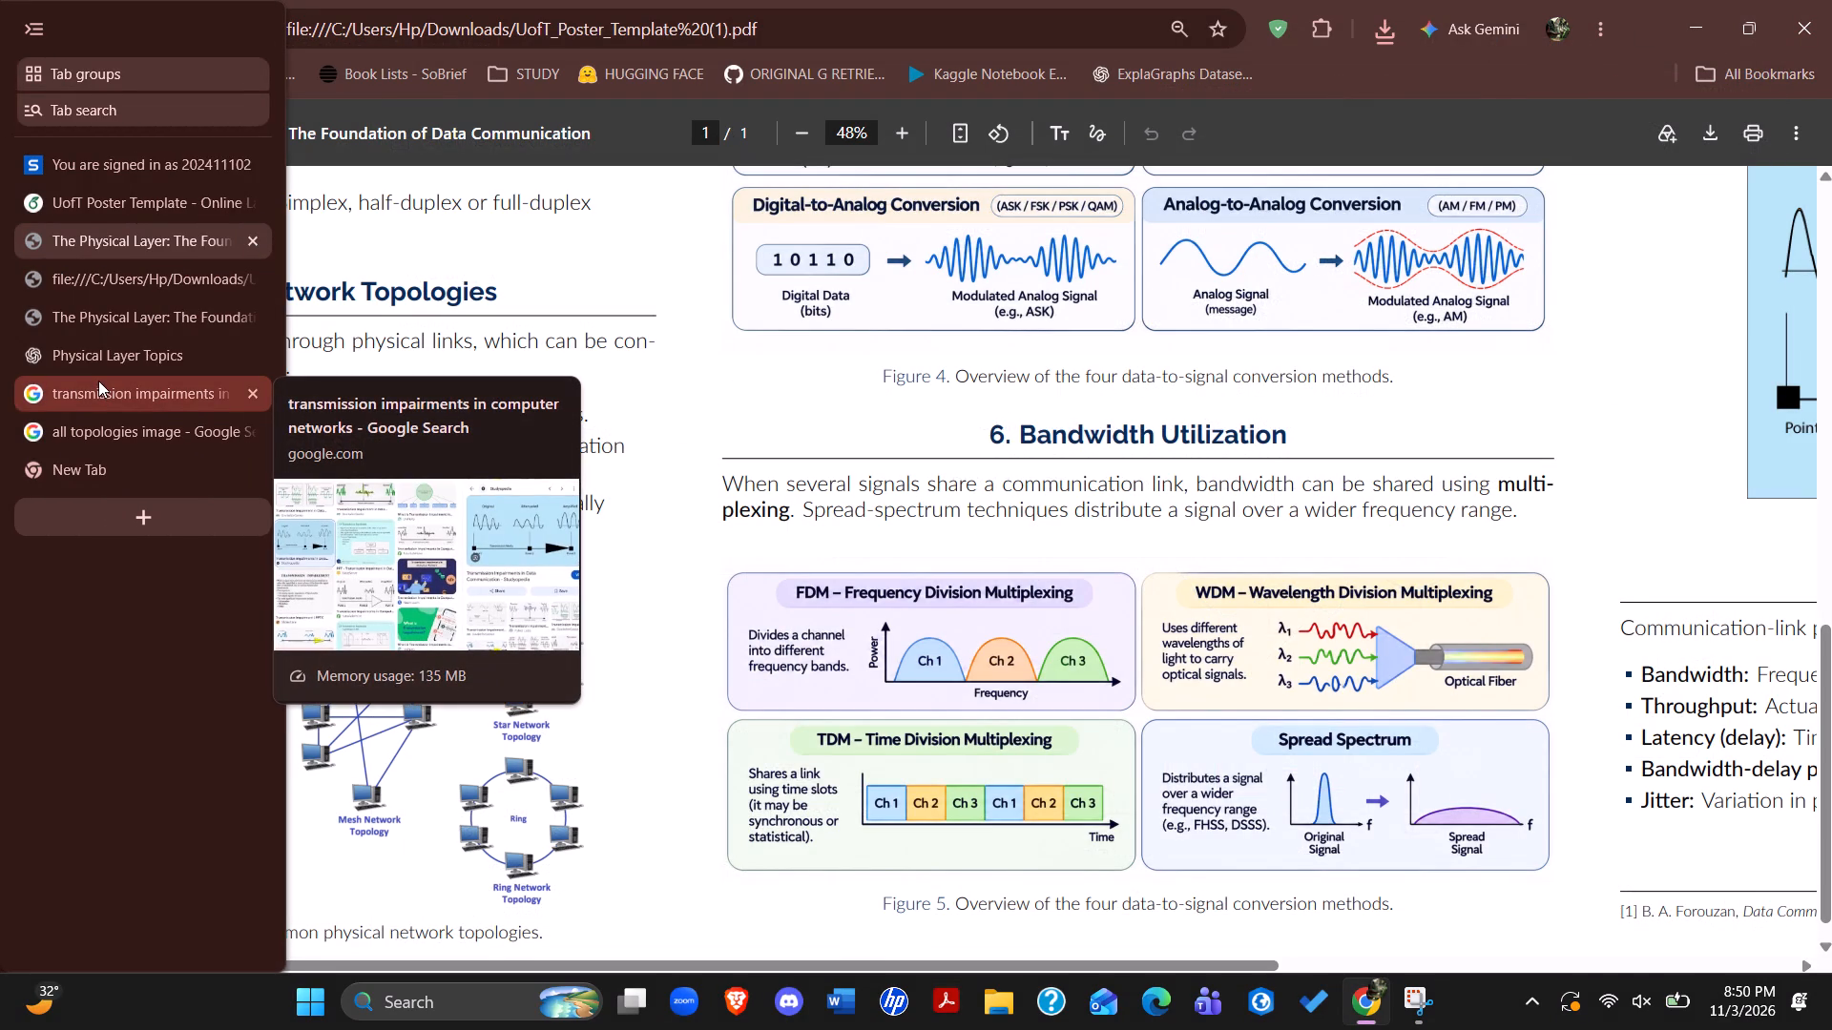
click(79, 216)
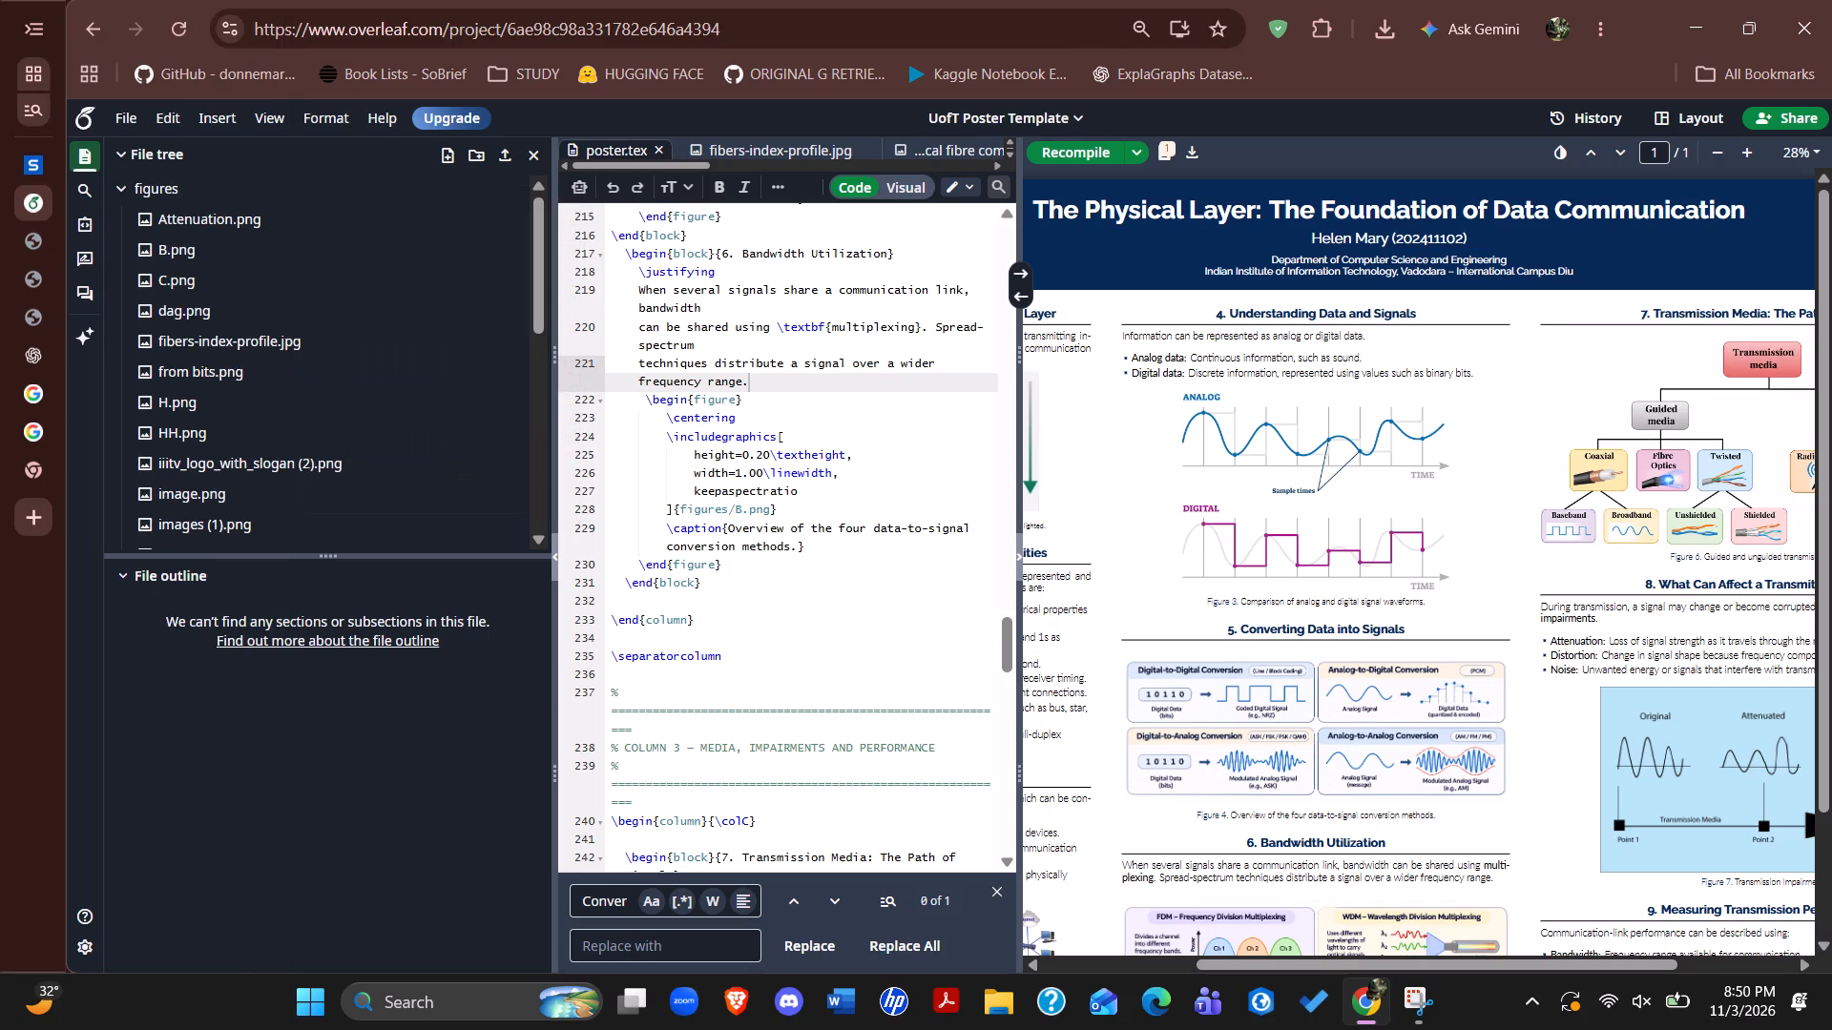
key(ctrl+s)
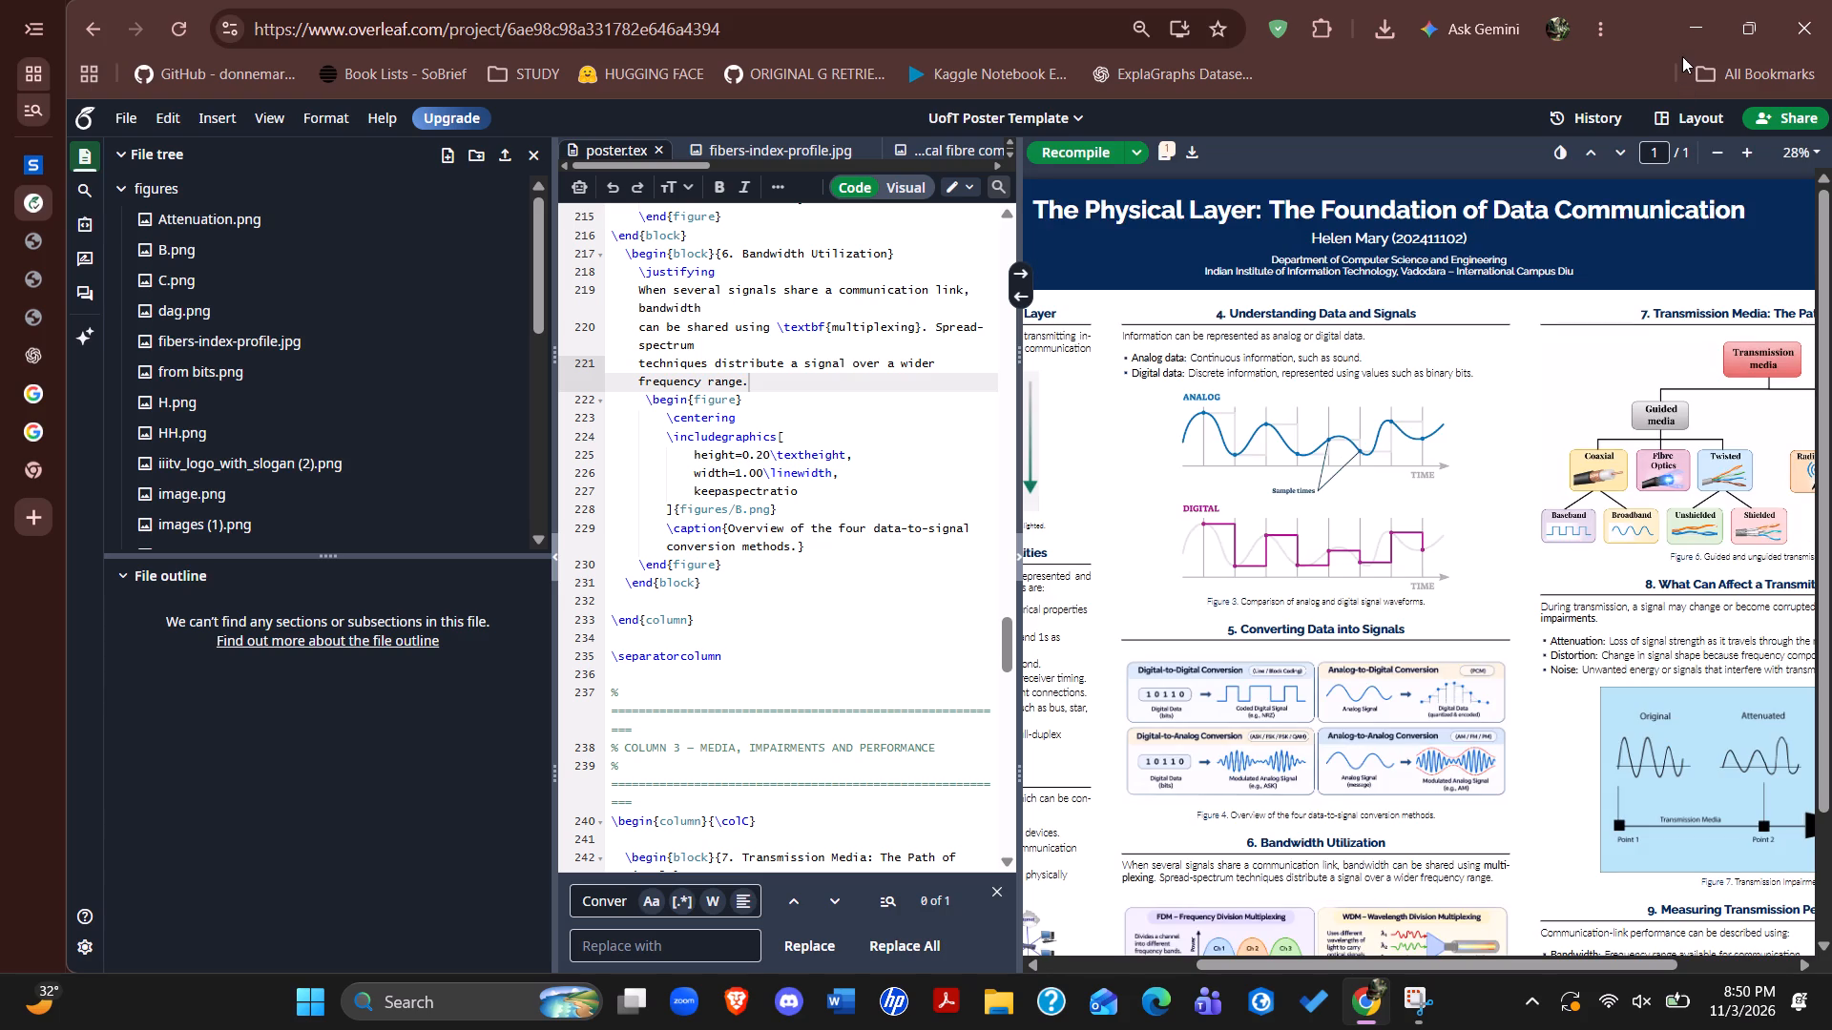
Minimize the browser window to return to the desktop.
click(1682, 50)
click(1363, 238)
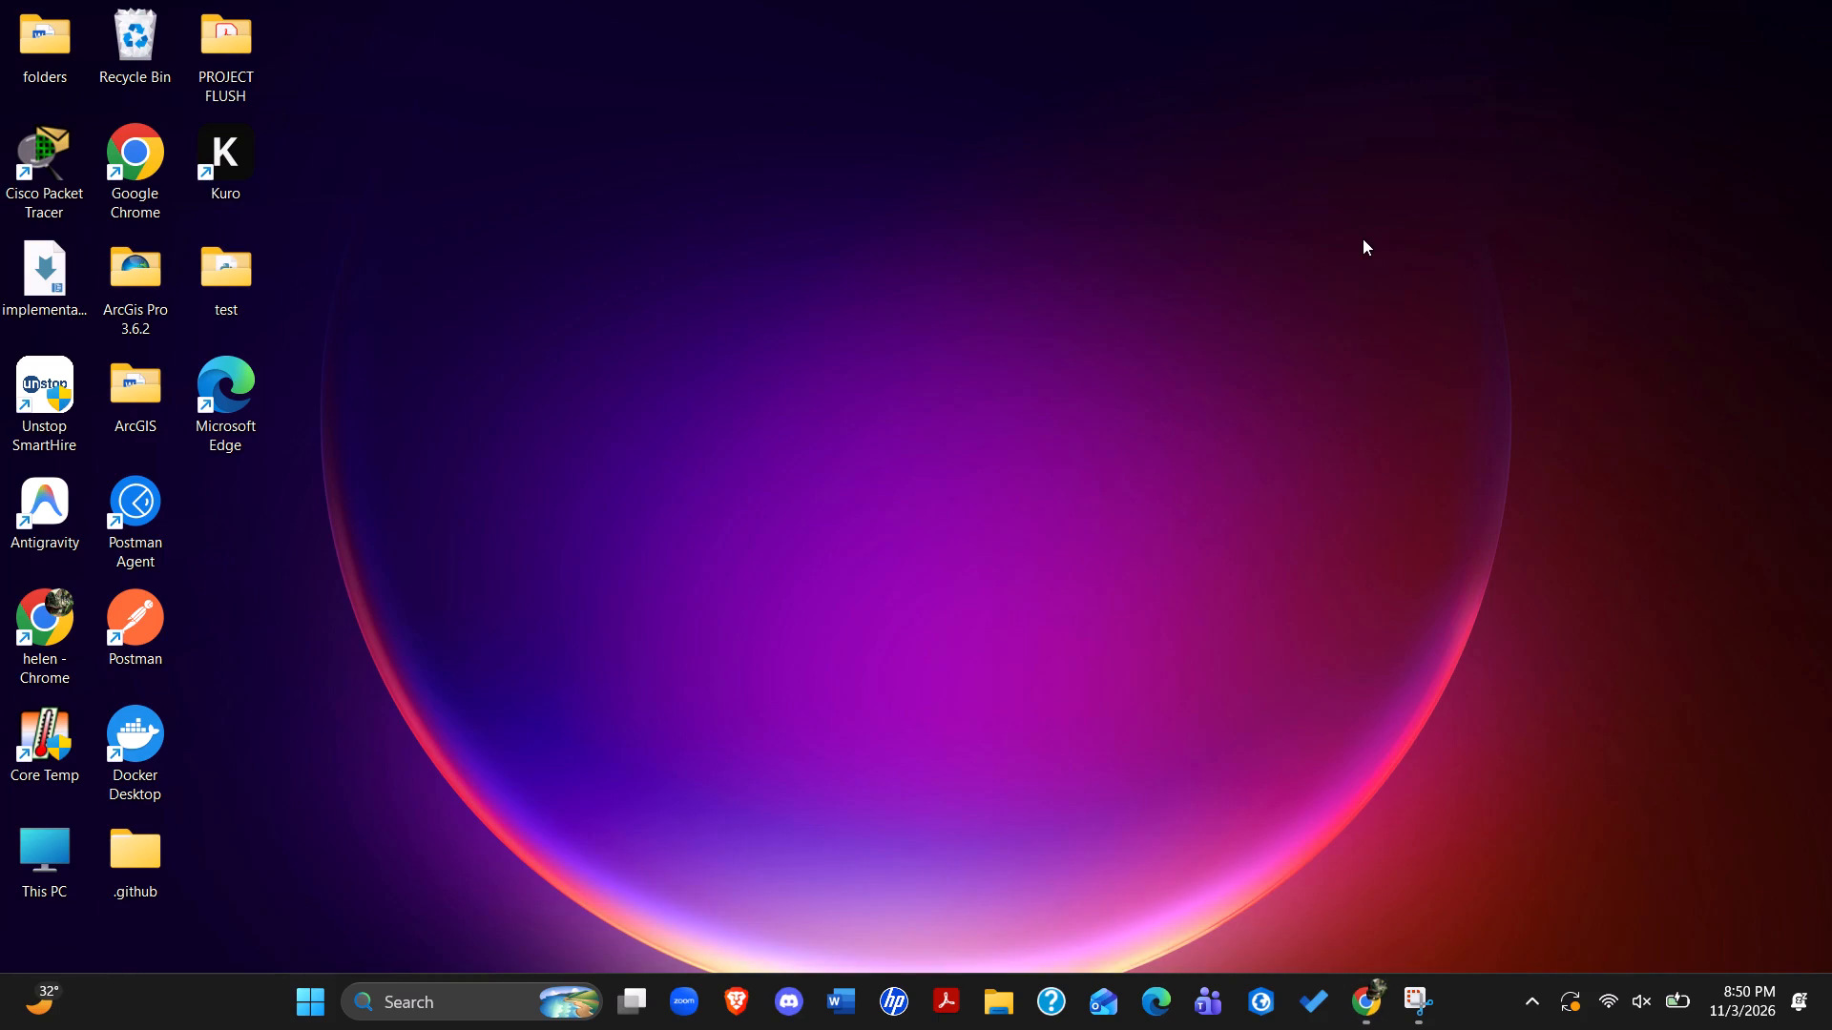
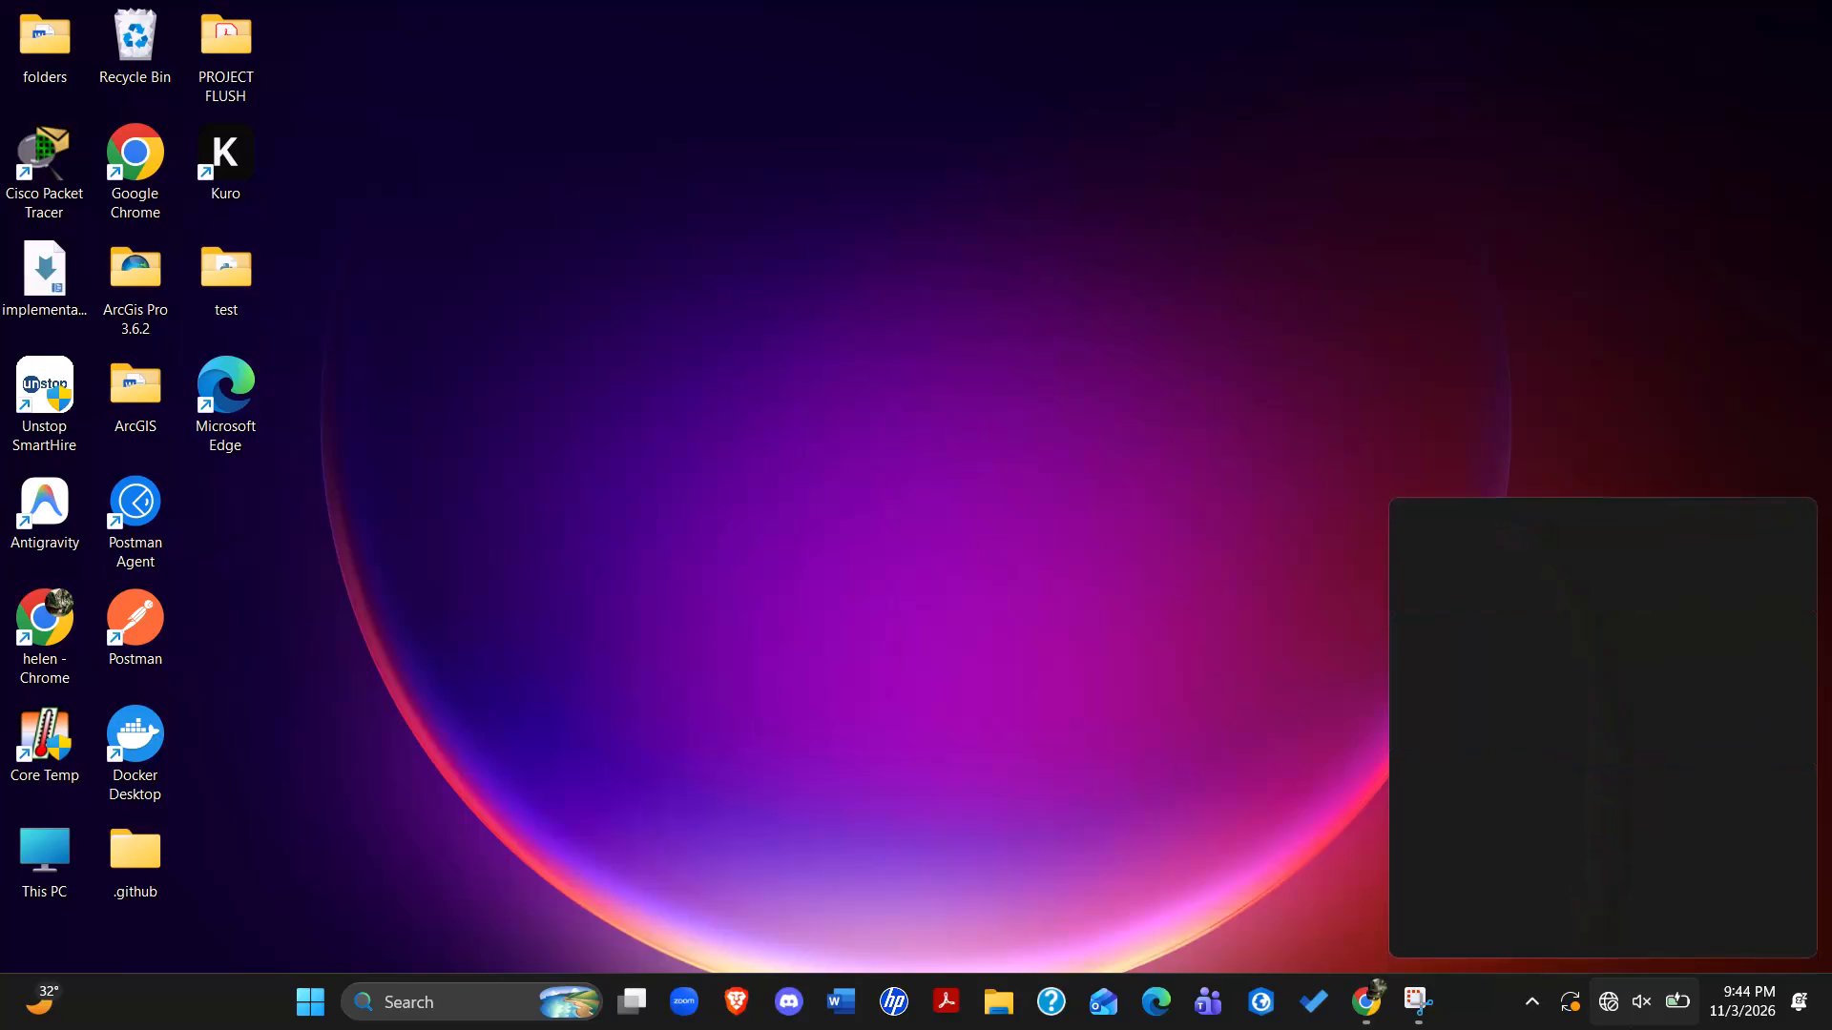
Open the list of available Wi-Fi networks from the Windows quick settings.
click(1509, 549)
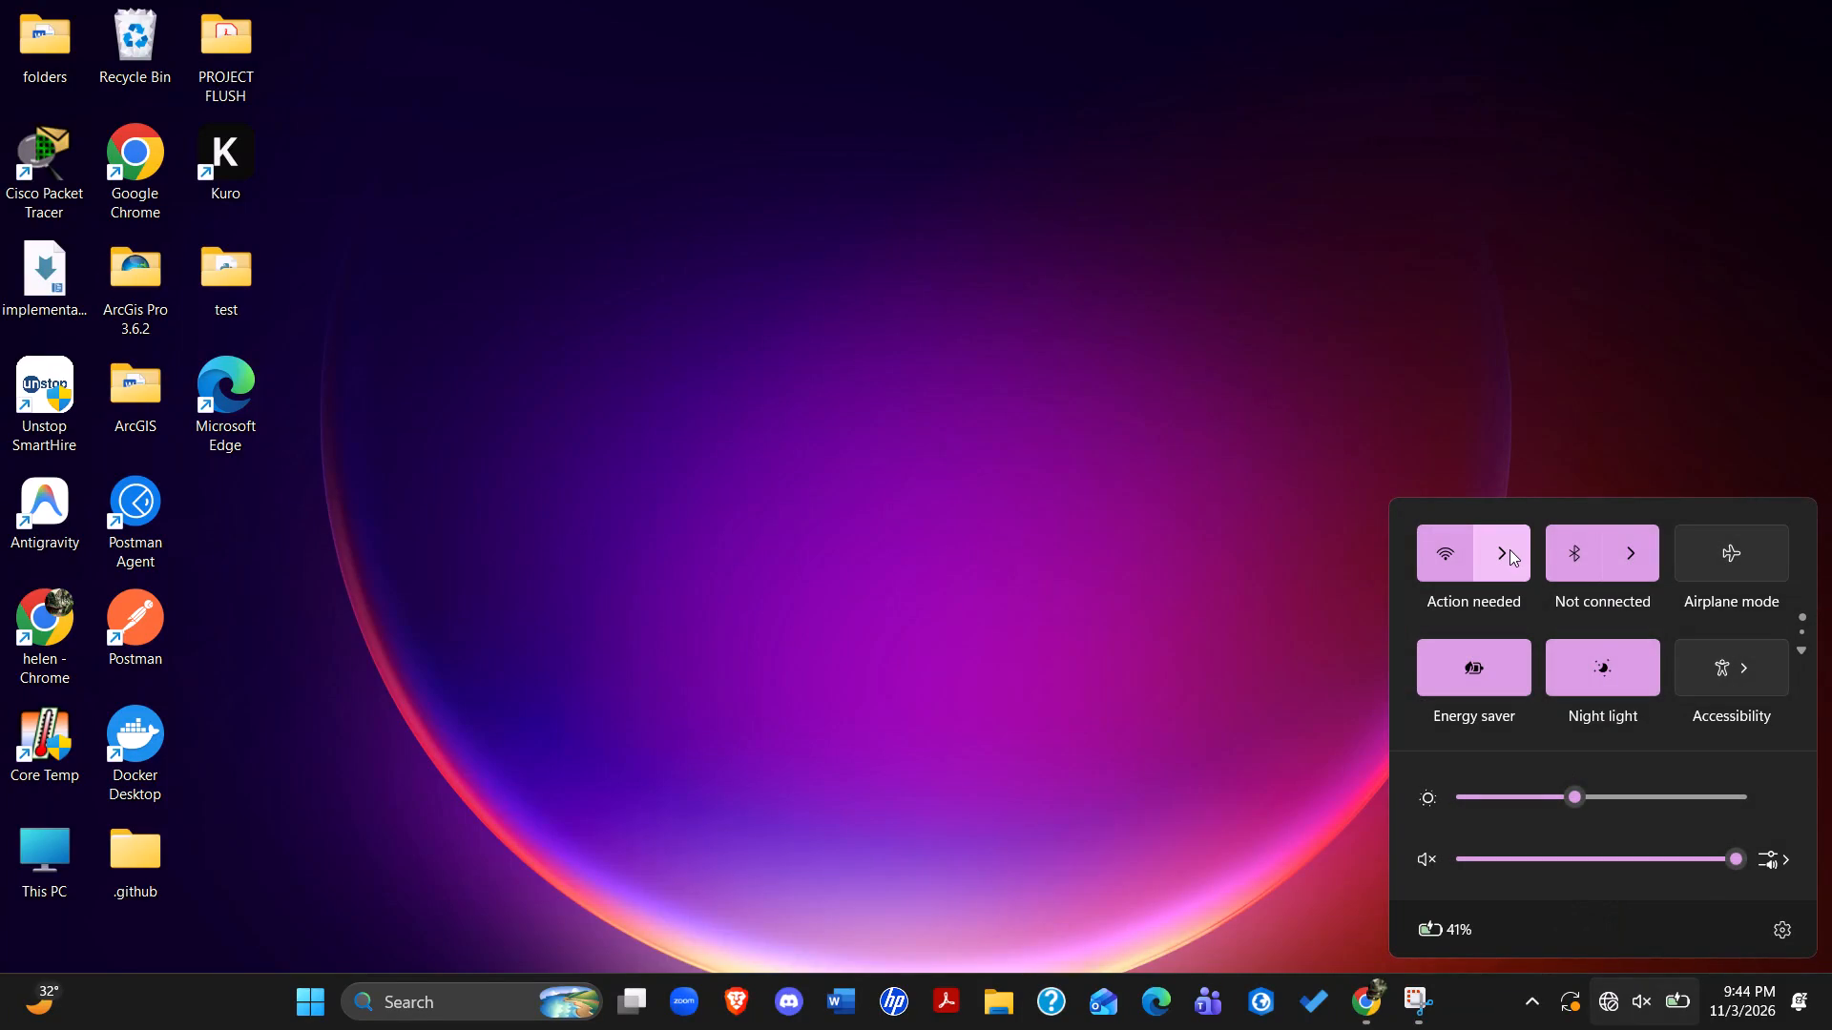
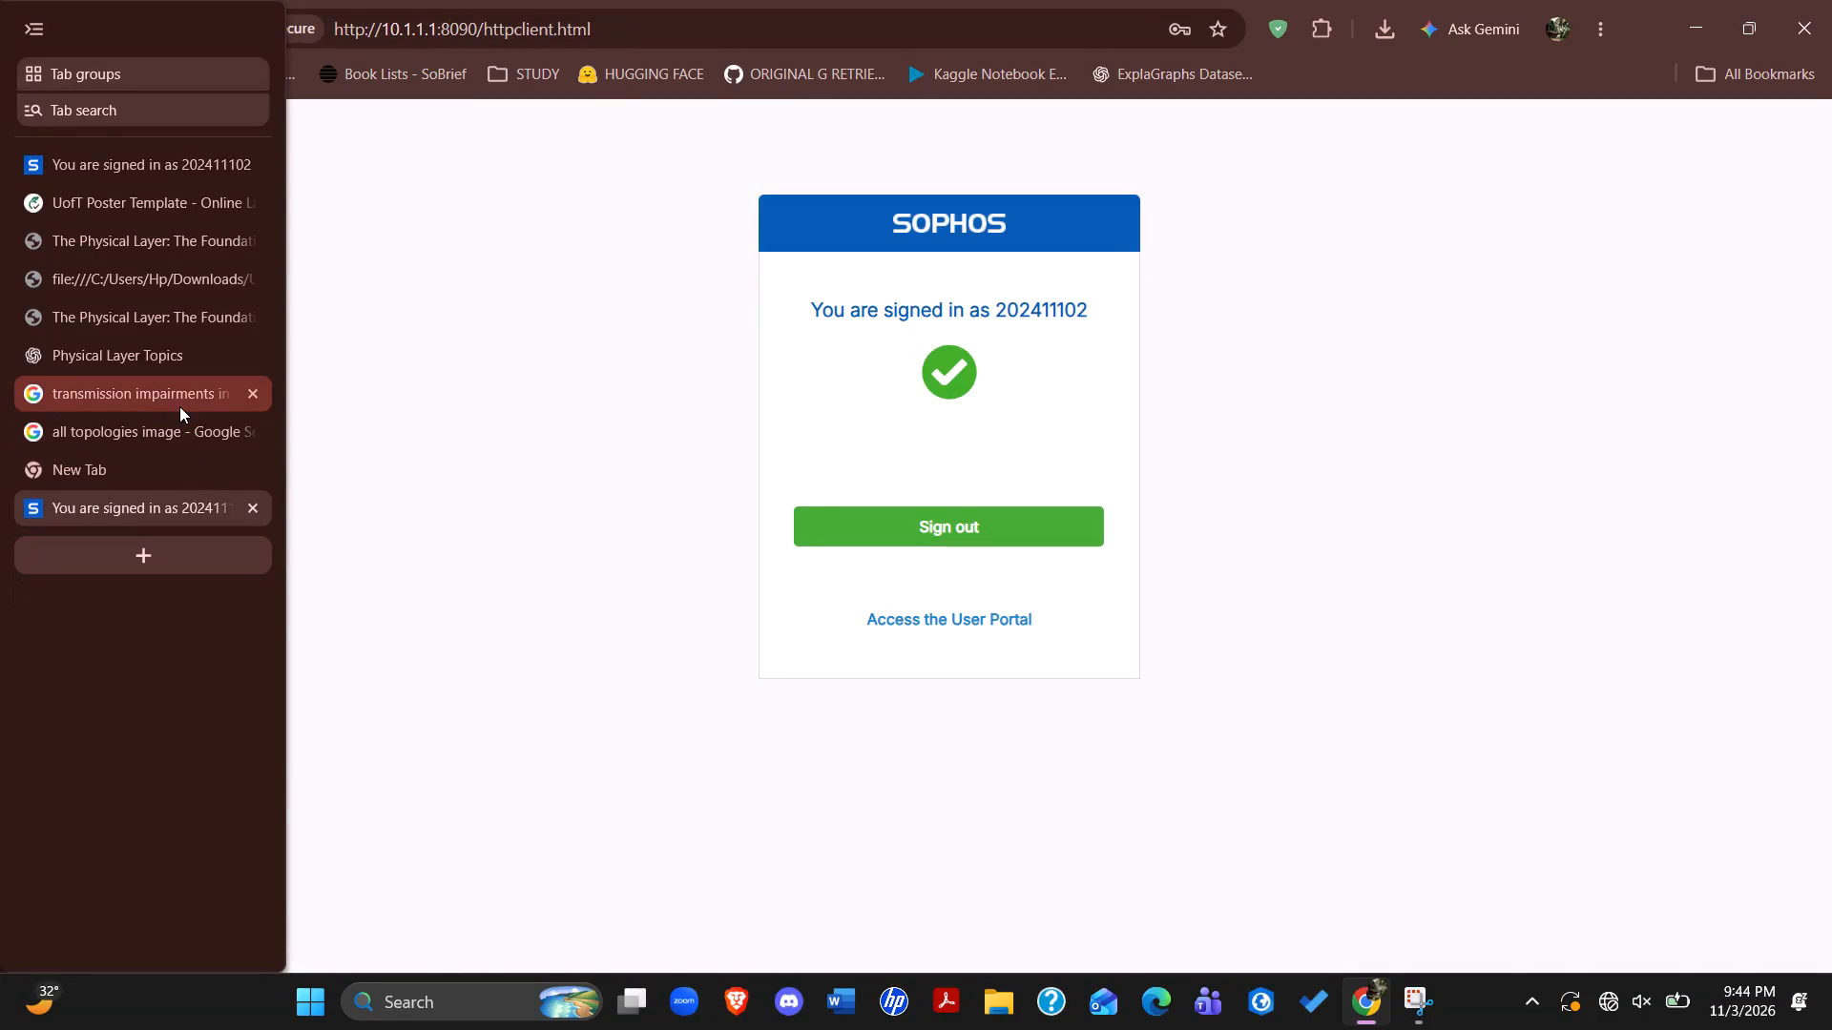
In Chrome, open WhatsApp Web (web.whatsapp.com) in place of the transmission impairments image search.
click(430, 39)
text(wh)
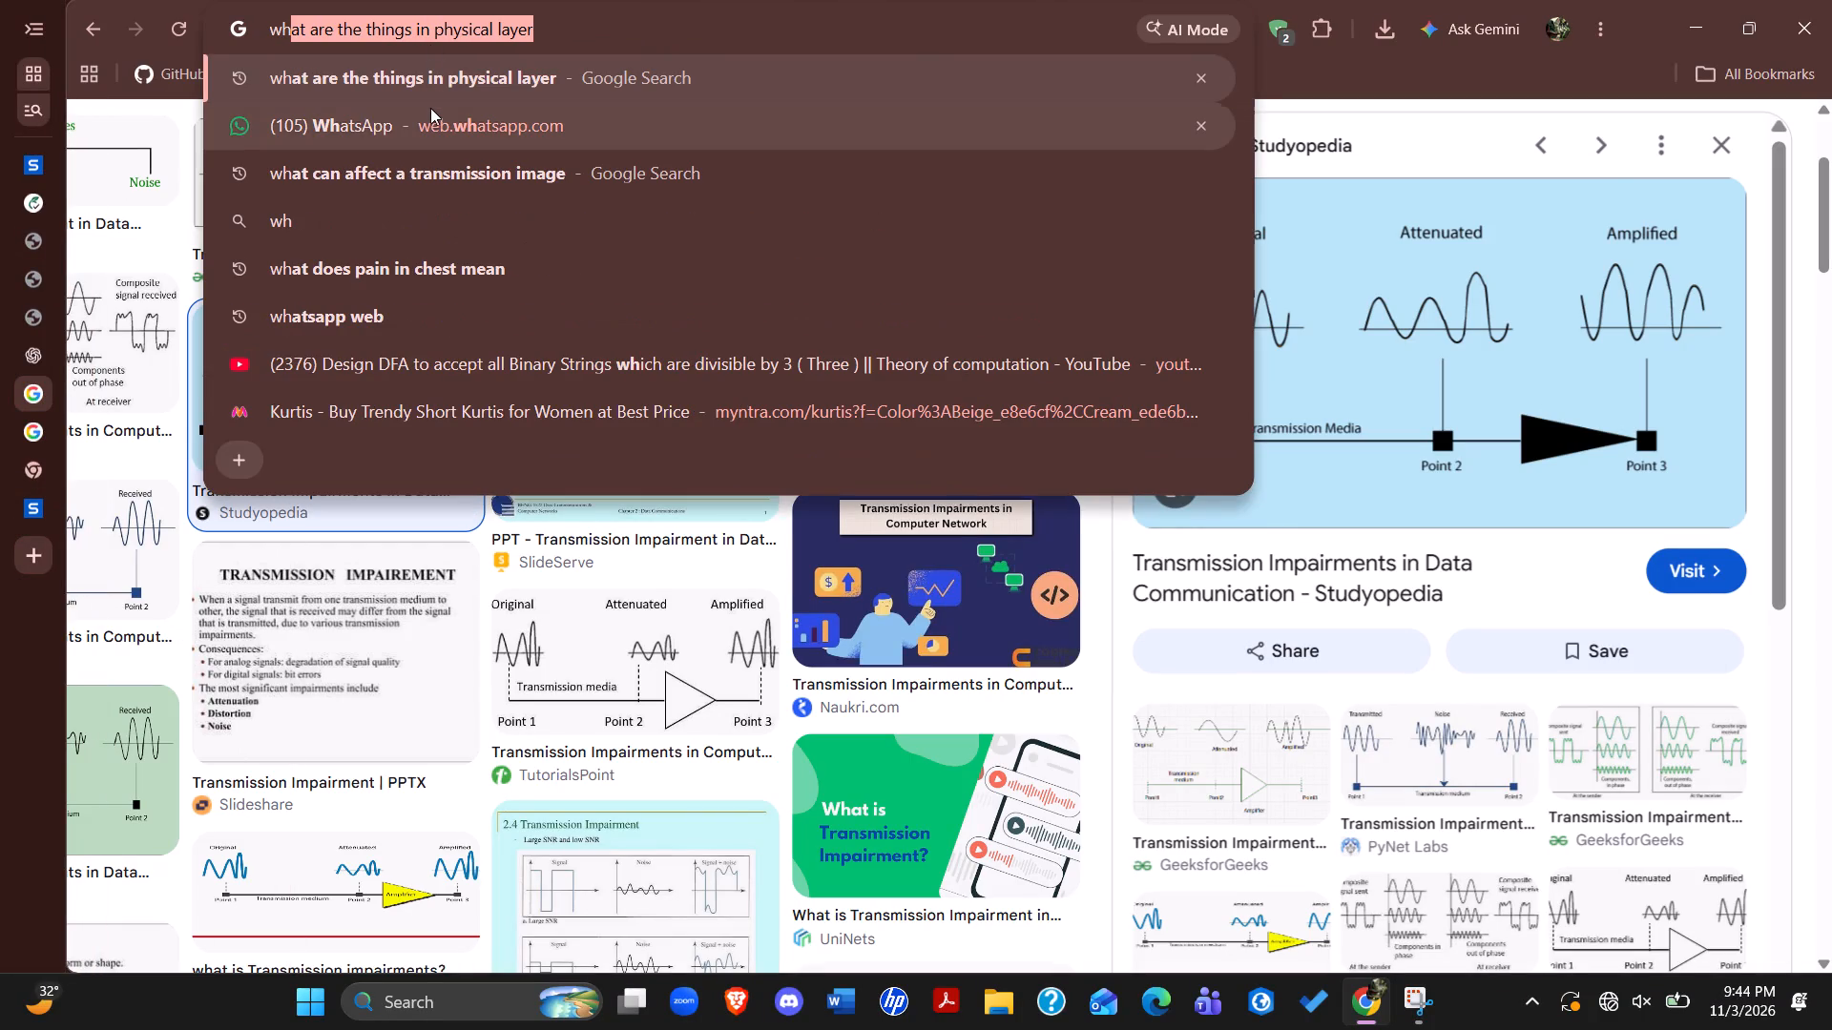
click(431, 108)
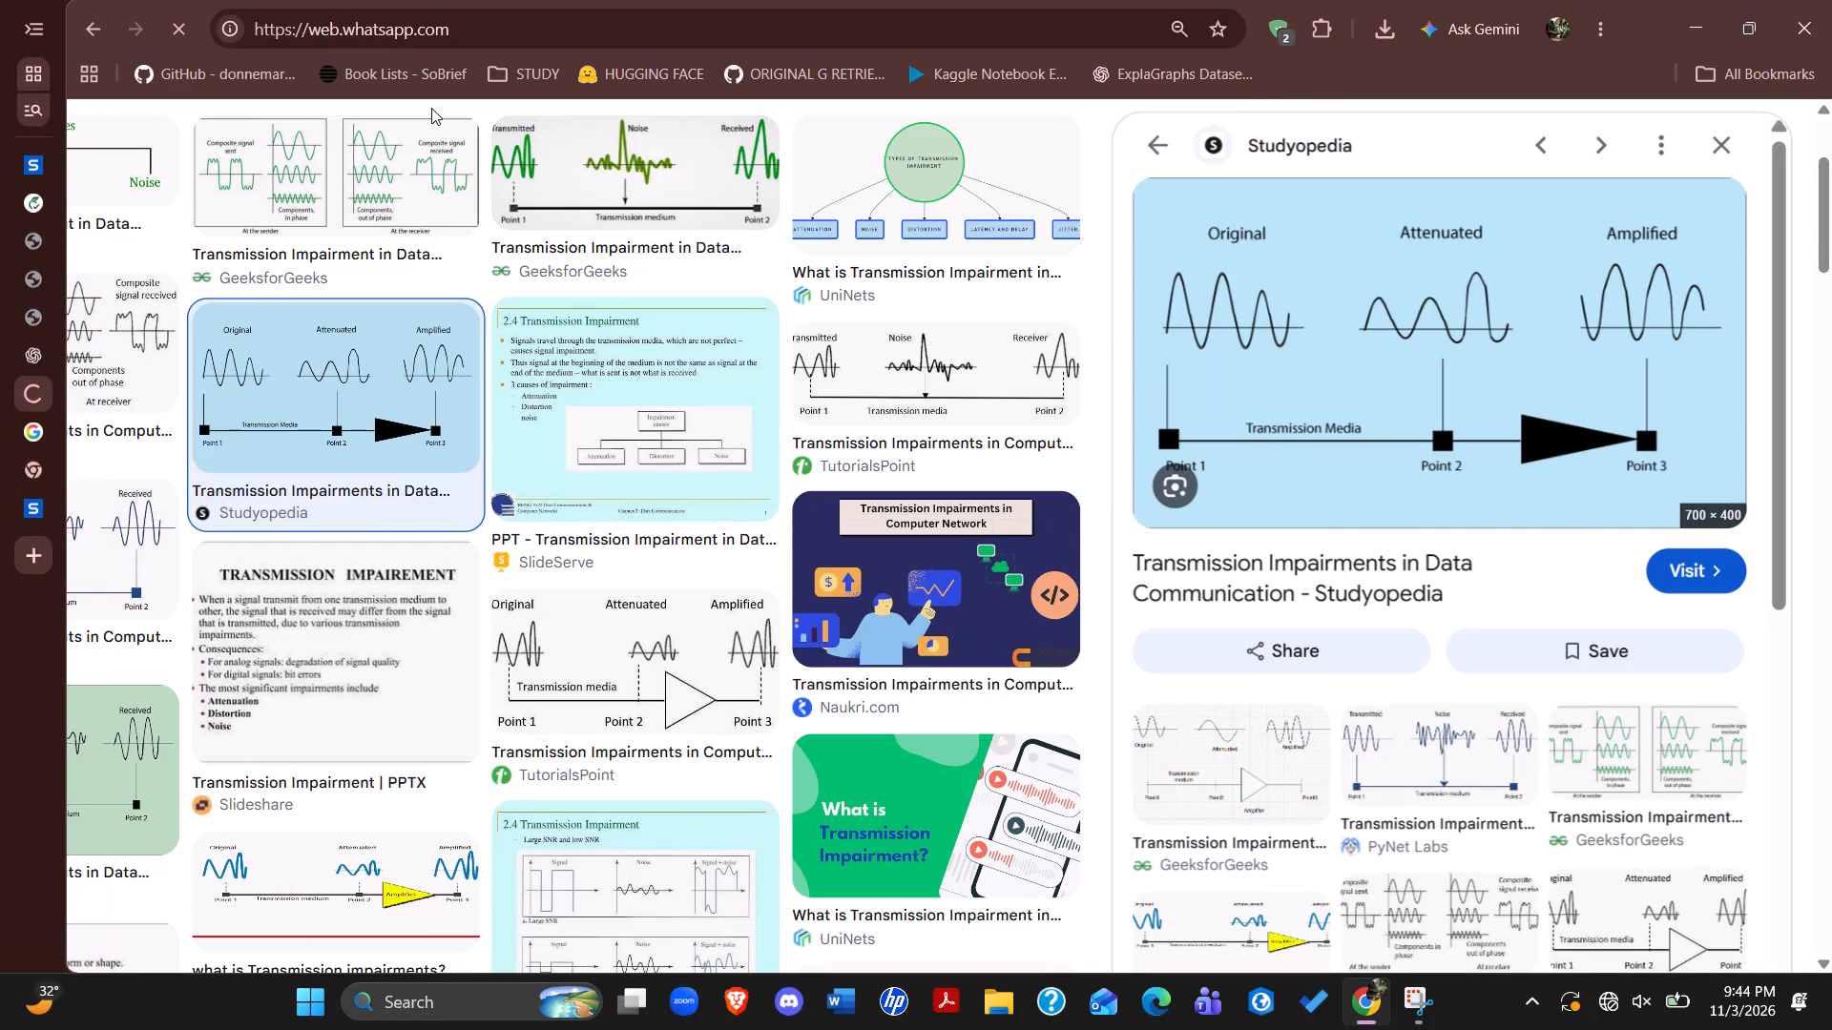